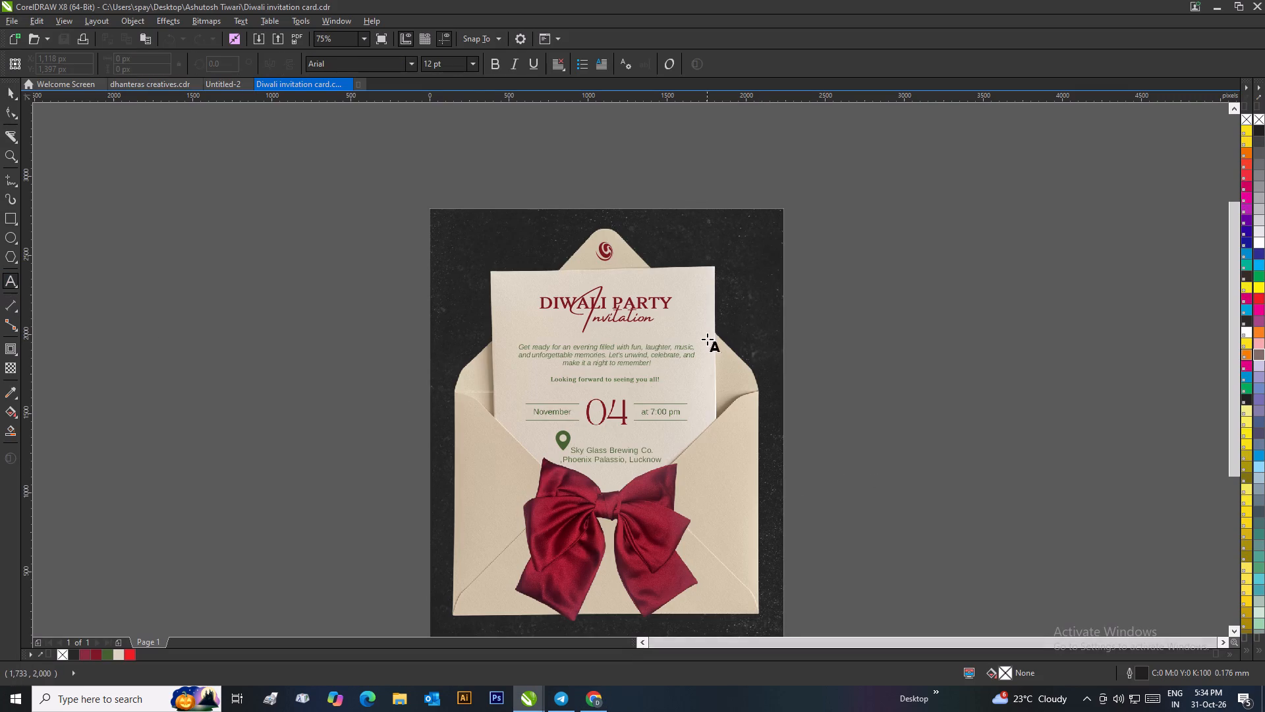
click(828, 310)
key(ctrl+v)
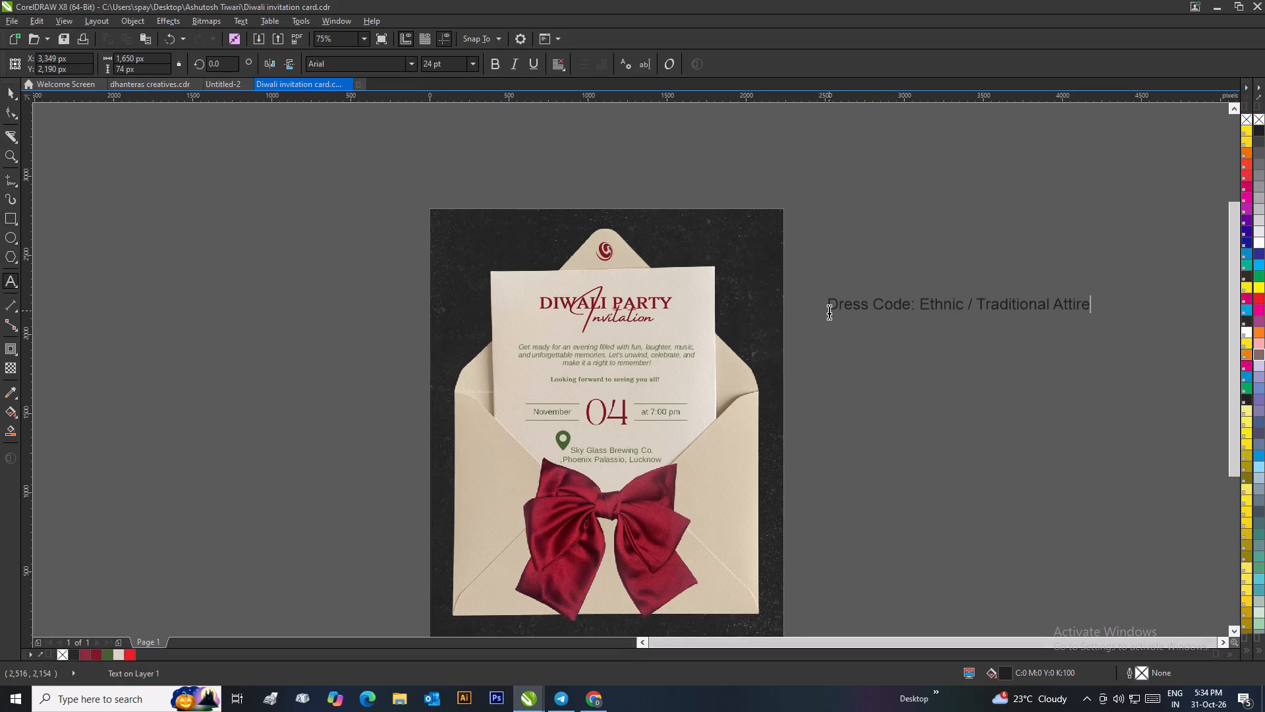
Scale the dress code text down proportionally to about 16.3 pt.
scroll(986, 330, up, 1)
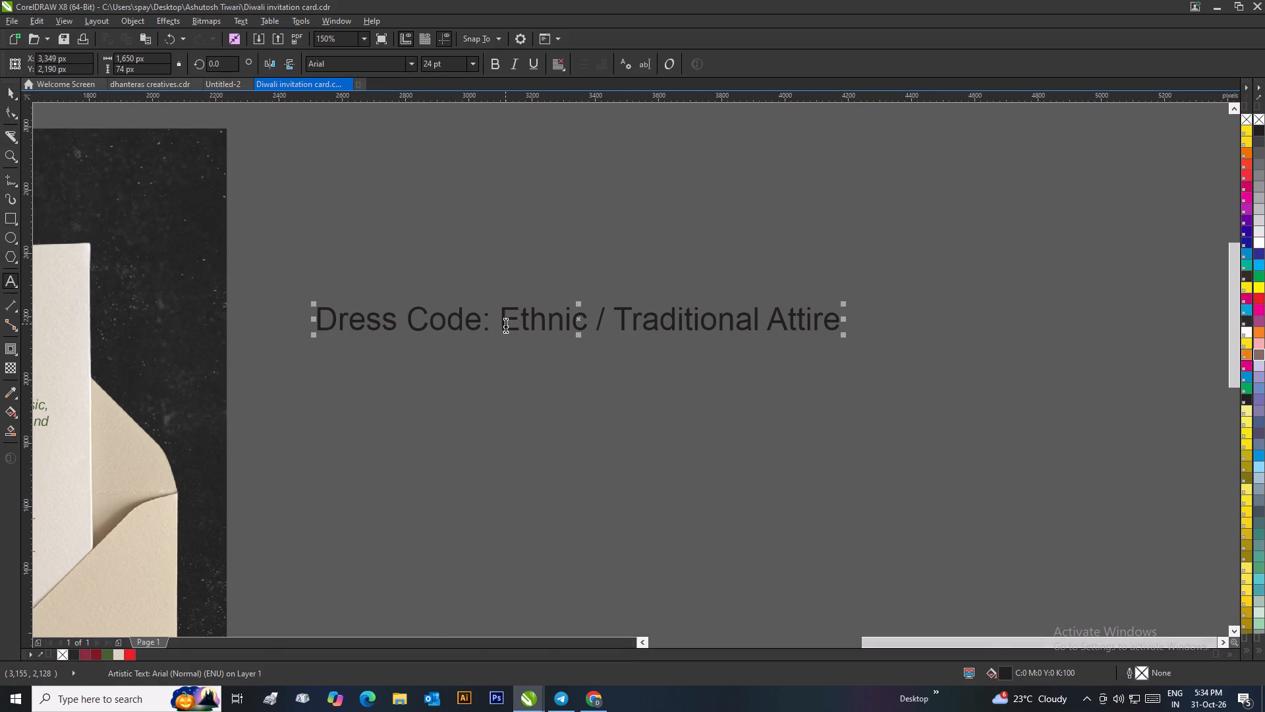
click(503, 320)
click(11, 94)
click(482, 239)
click(462, 314)
scroll(497, 313, down, 1)
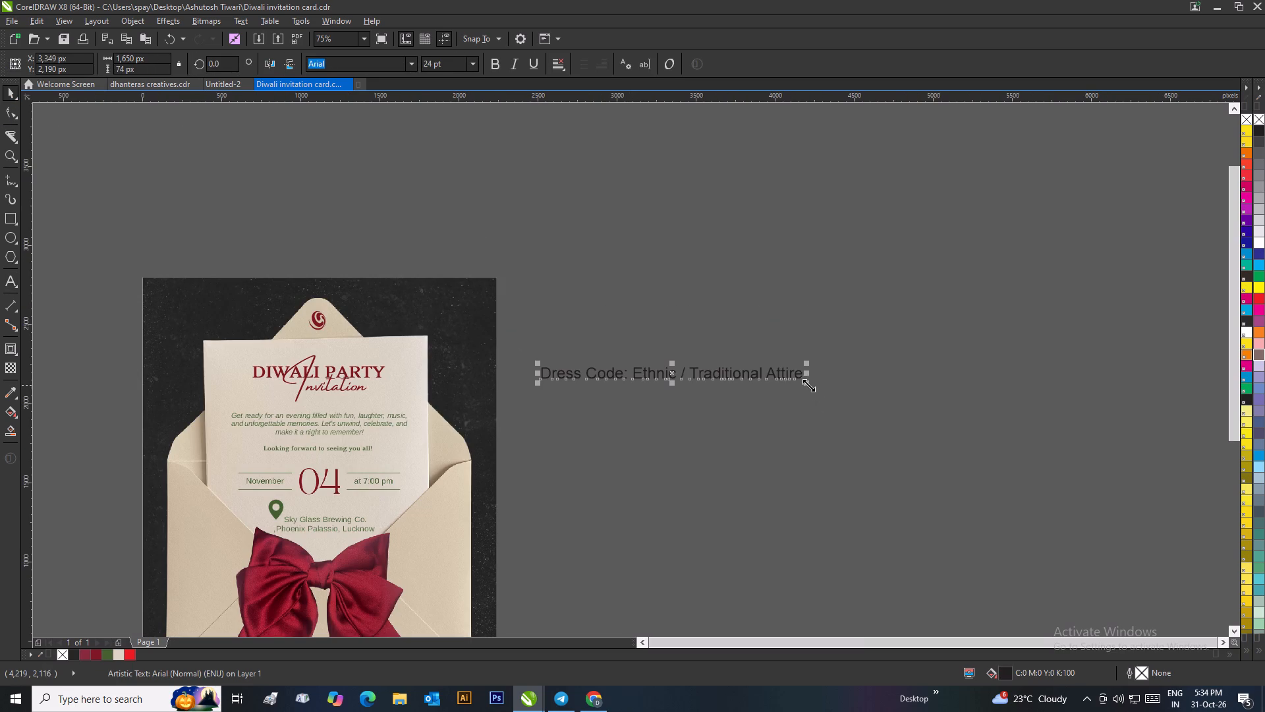
drag(808, 385, 725, 428)
Move the dress code text beside the lower half of the card, centred at about X 3,142 px, Y 1,106 px.
drag(650, 372, 492, 544)
scroll(499, 540, down, 2)
drag(625, 370, 725, 385)
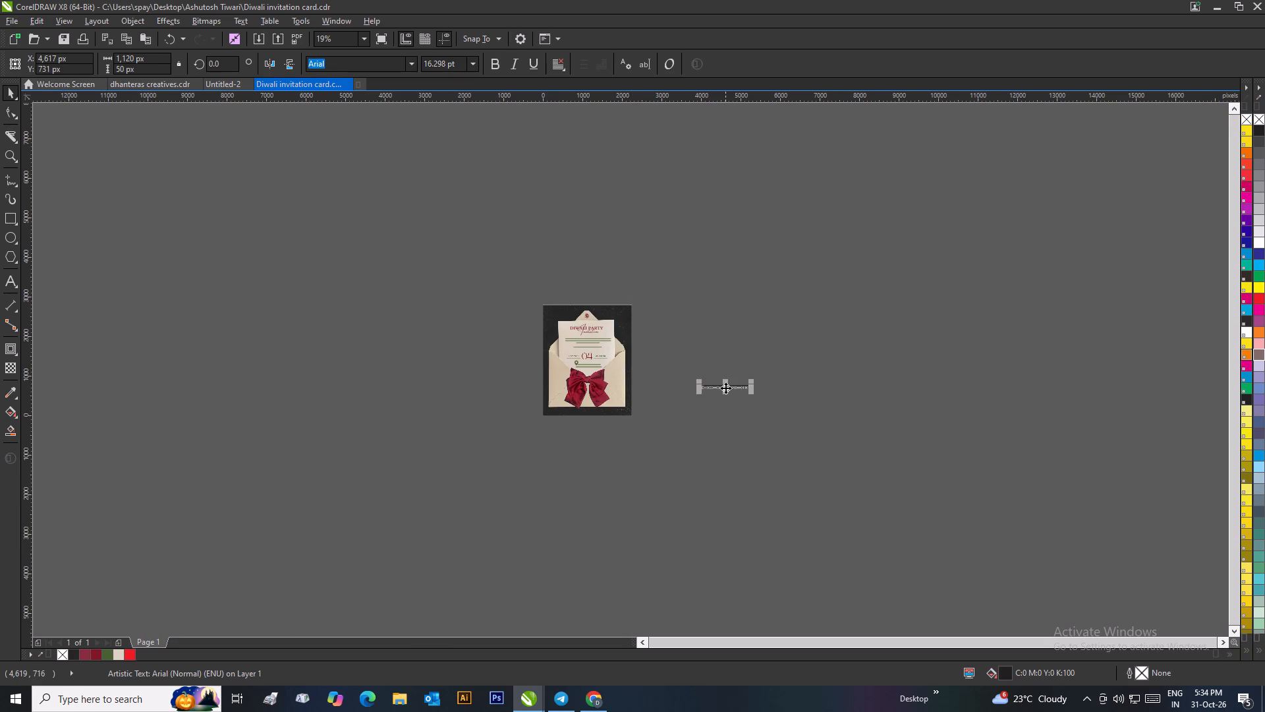
scroll(725, 388, up, 1)
drag(620, 368, 503, 338)
scroll(488, 339, up, 2)
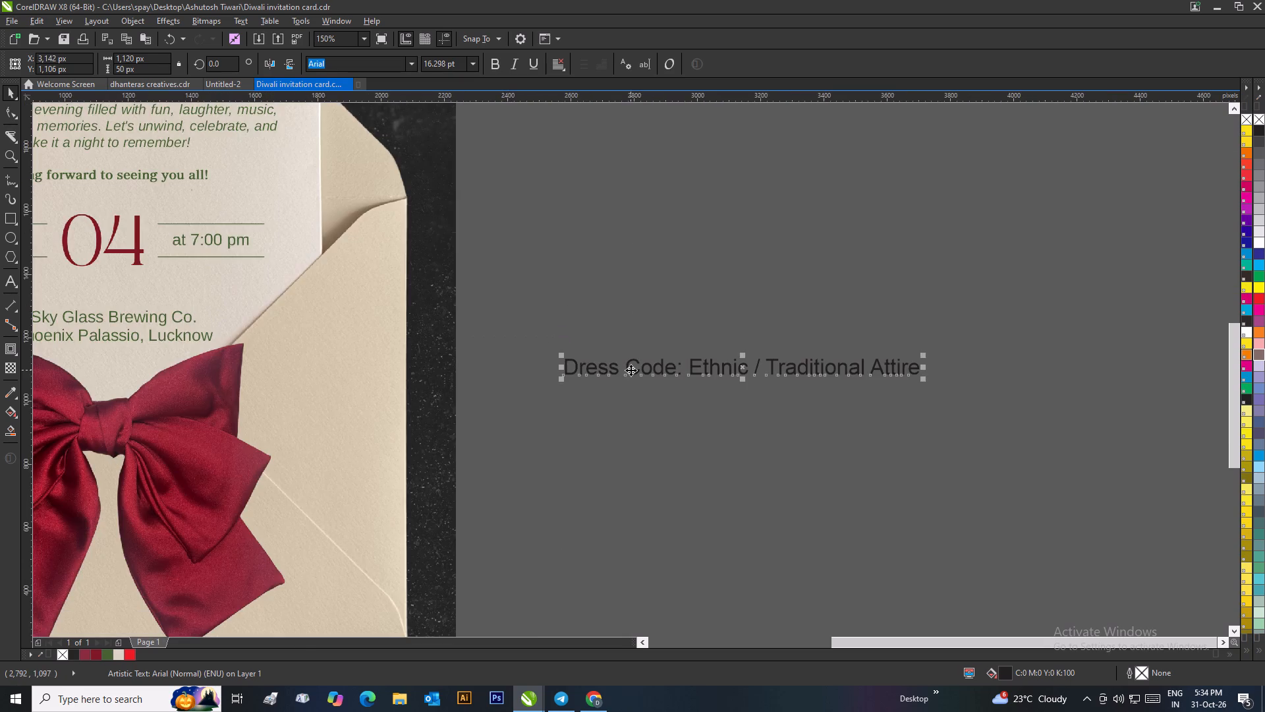
scroll(631, 370, down, 1)
click(649, 348)
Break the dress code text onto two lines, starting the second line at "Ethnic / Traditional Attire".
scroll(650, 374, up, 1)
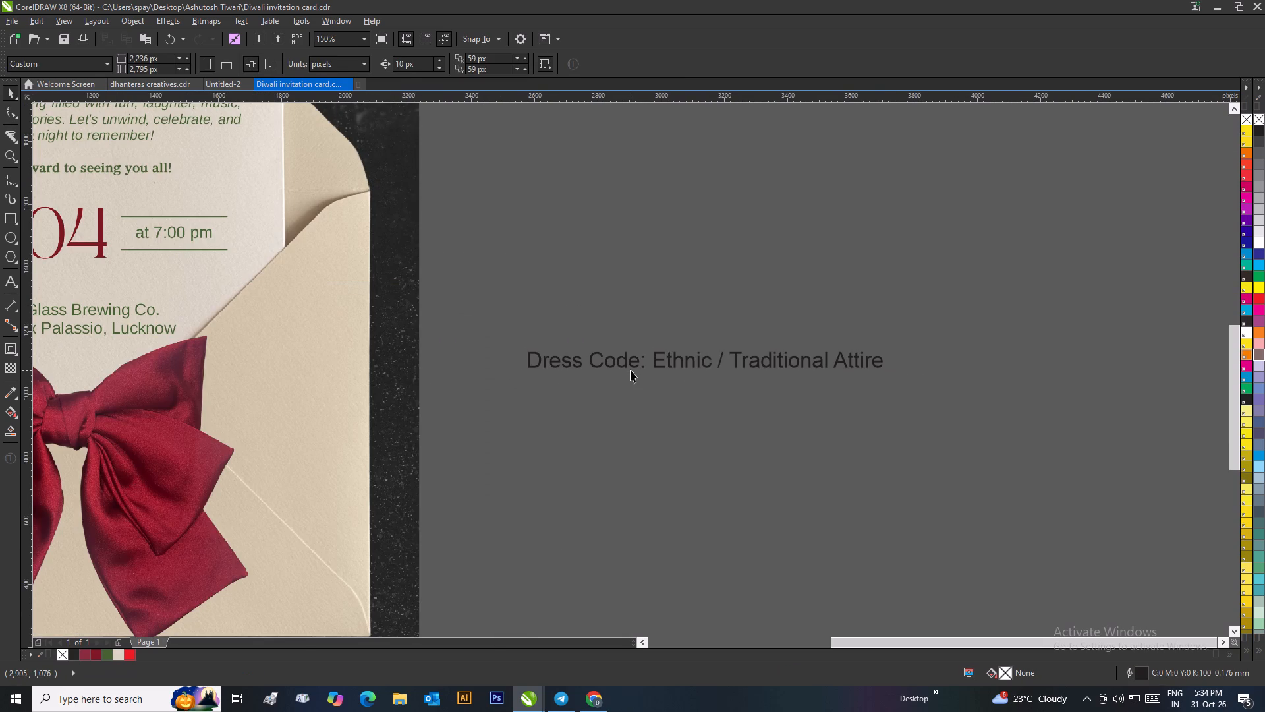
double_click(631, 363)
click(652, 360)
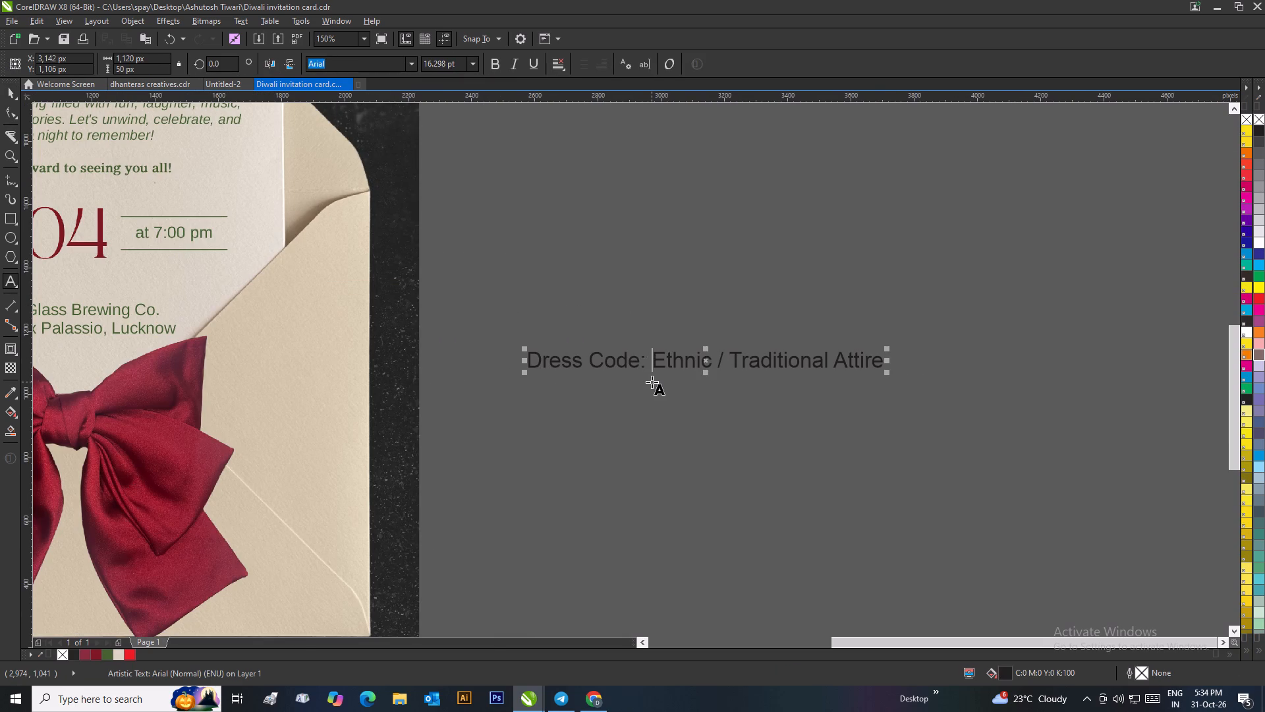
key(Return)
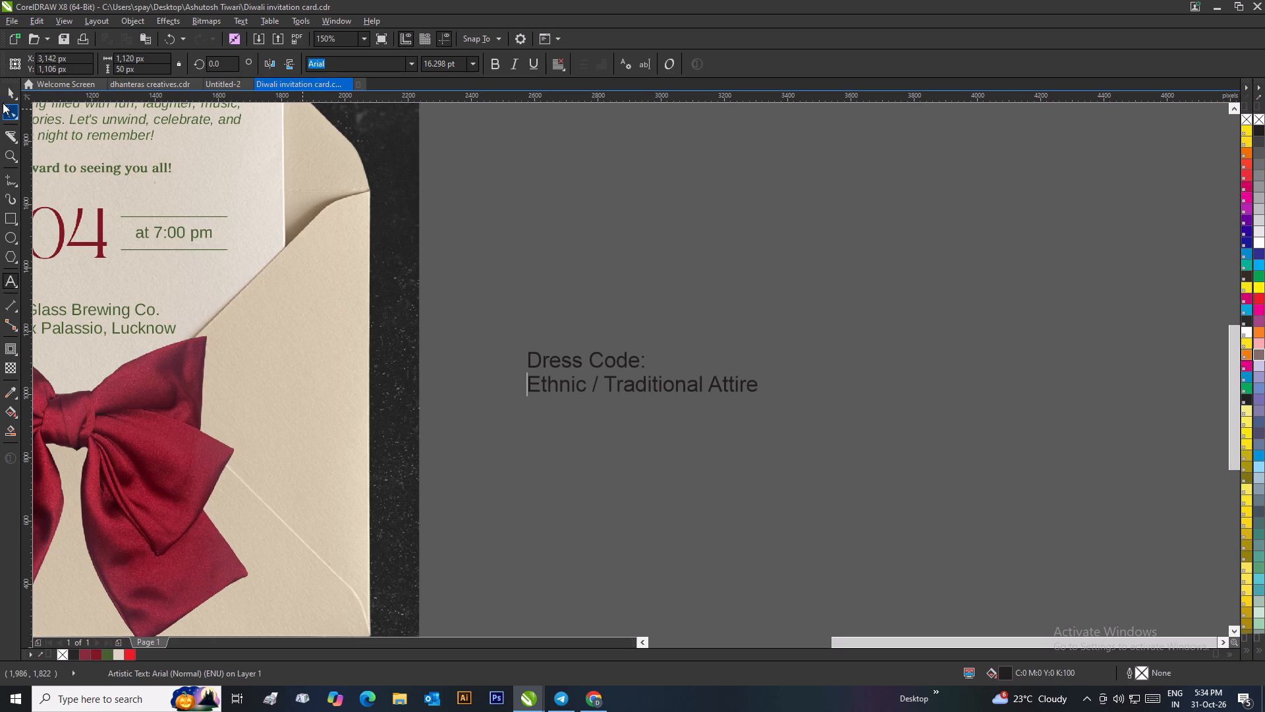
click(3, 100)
Set the dress code text's alignment to Center.
click(565, 71)
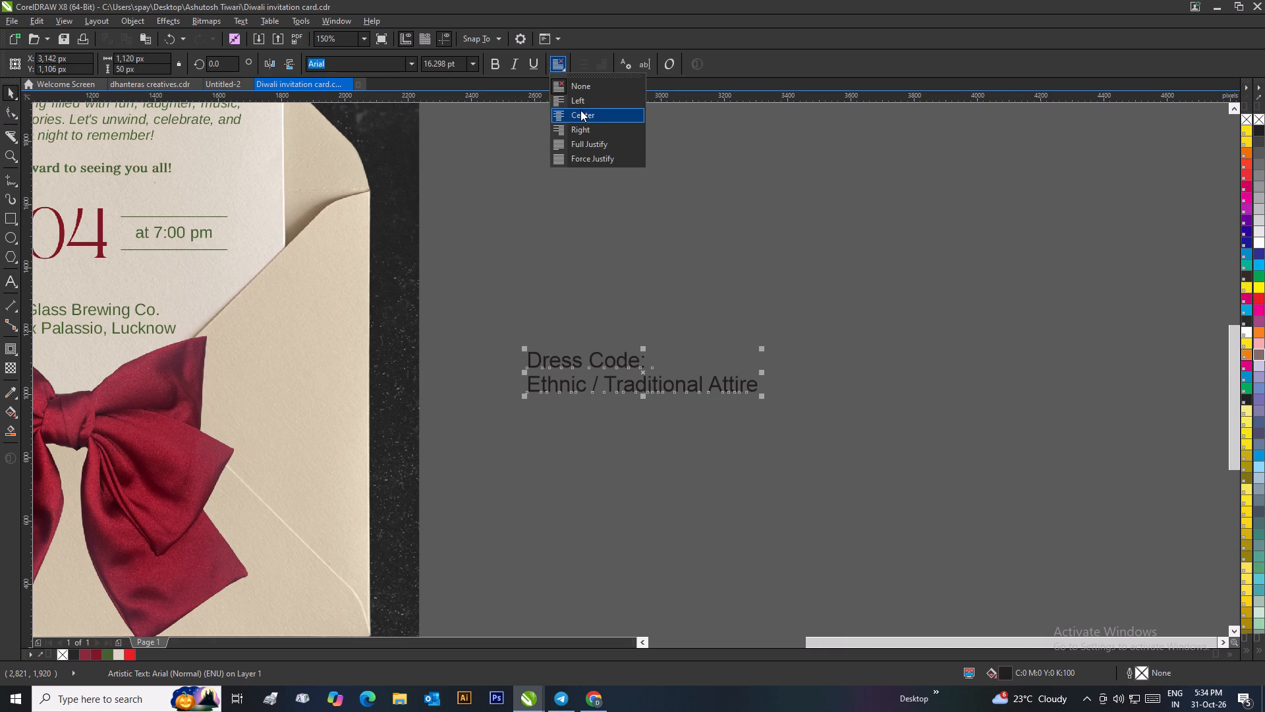
click(580, 110)
click(605, 162)
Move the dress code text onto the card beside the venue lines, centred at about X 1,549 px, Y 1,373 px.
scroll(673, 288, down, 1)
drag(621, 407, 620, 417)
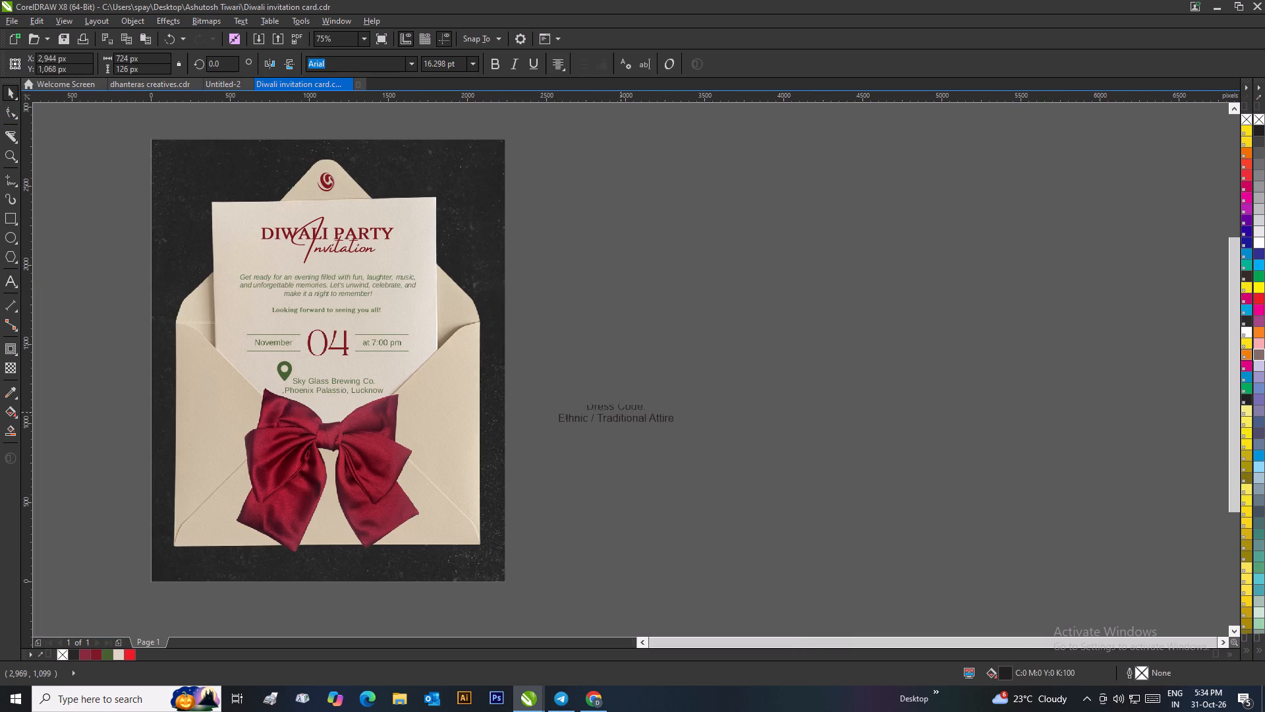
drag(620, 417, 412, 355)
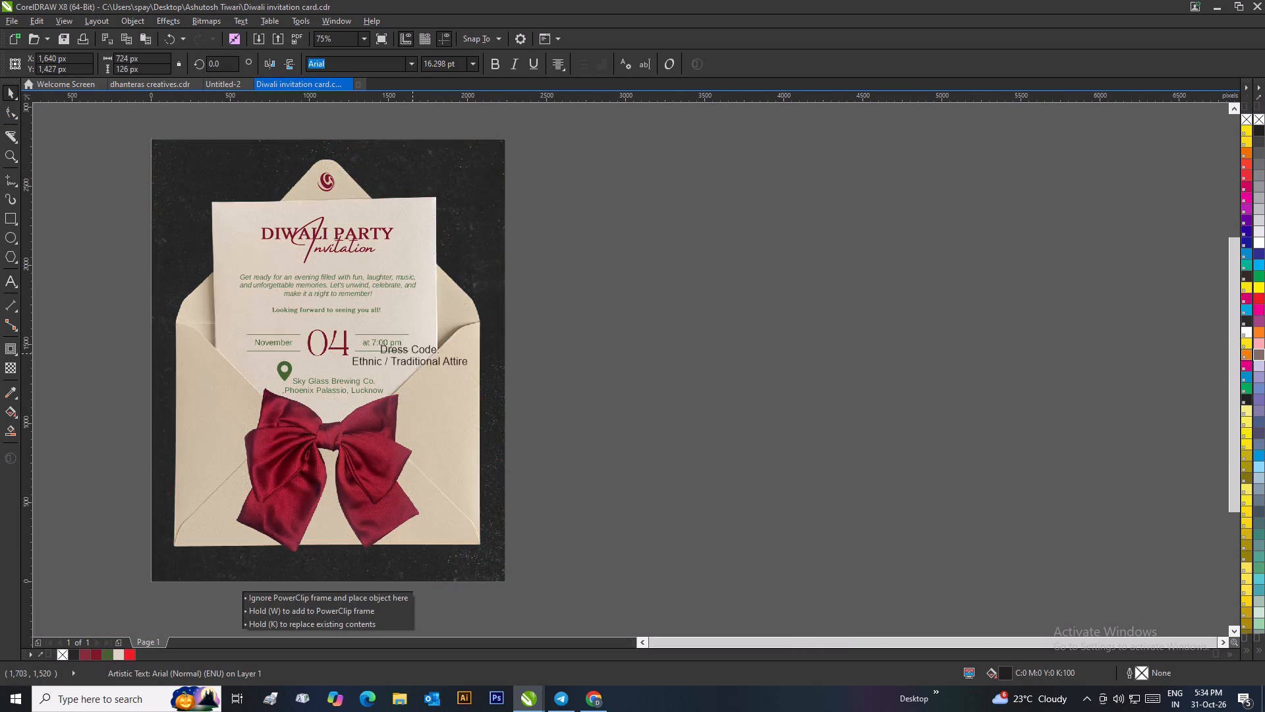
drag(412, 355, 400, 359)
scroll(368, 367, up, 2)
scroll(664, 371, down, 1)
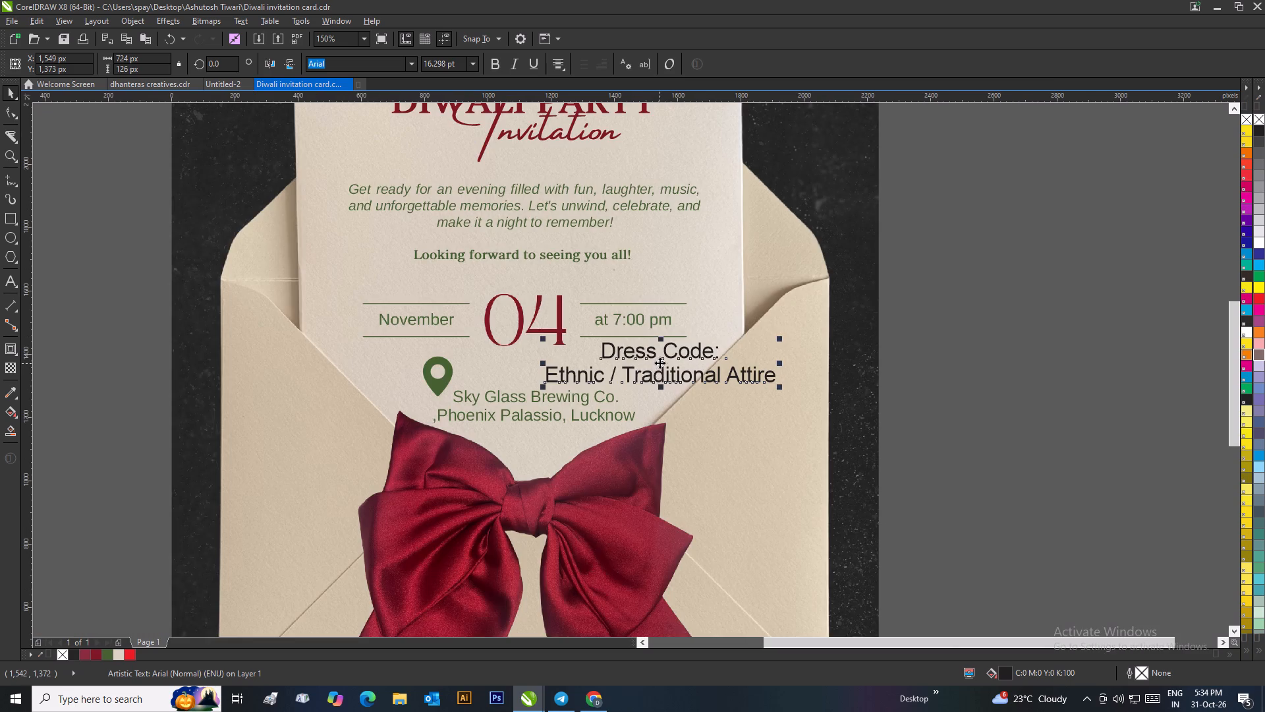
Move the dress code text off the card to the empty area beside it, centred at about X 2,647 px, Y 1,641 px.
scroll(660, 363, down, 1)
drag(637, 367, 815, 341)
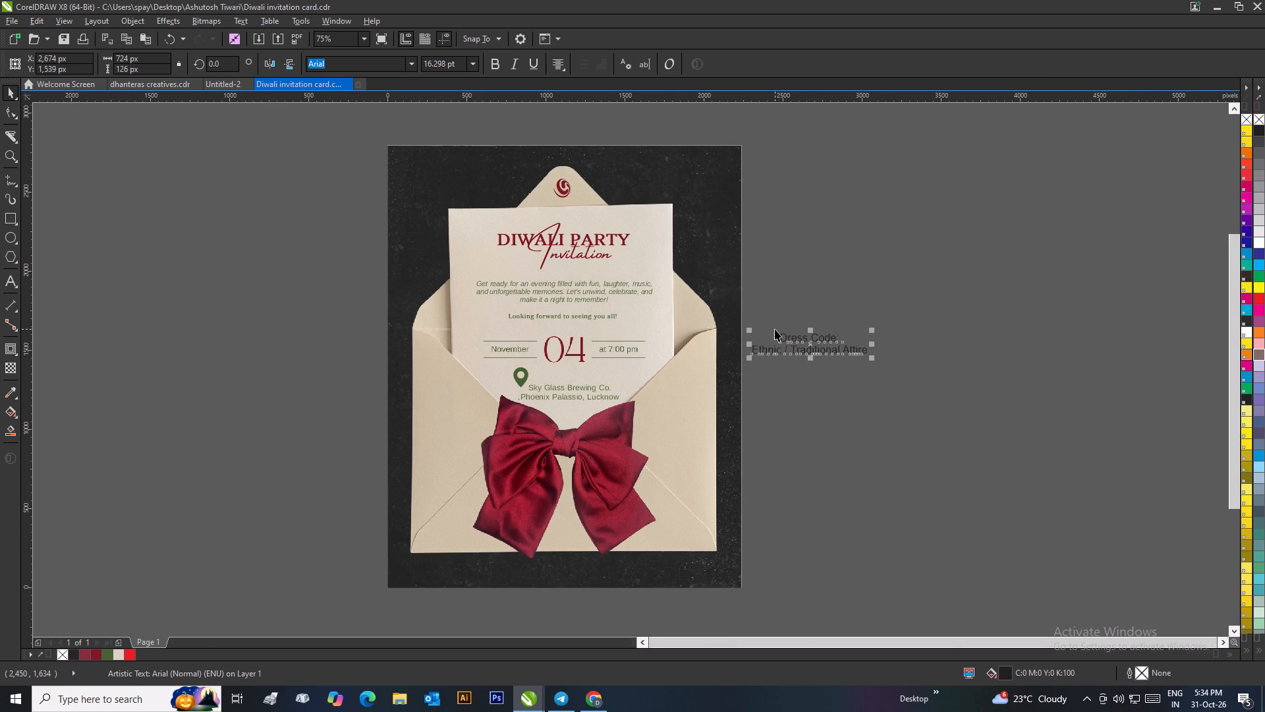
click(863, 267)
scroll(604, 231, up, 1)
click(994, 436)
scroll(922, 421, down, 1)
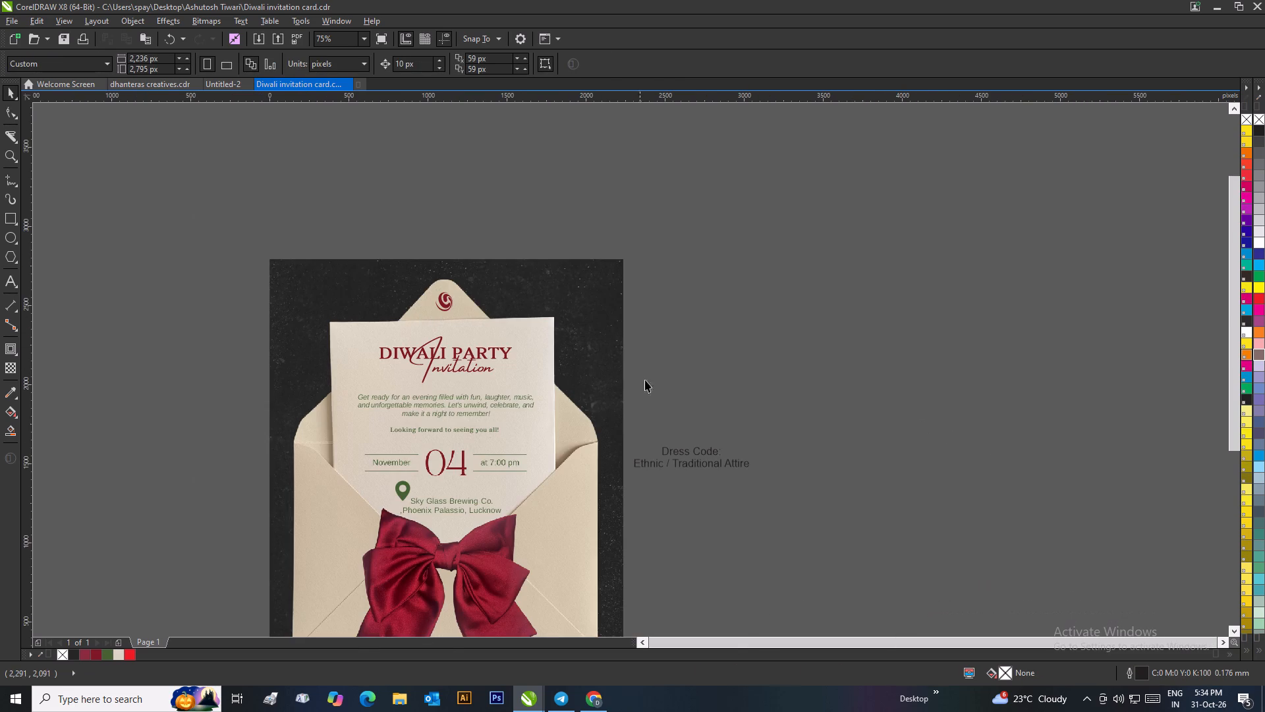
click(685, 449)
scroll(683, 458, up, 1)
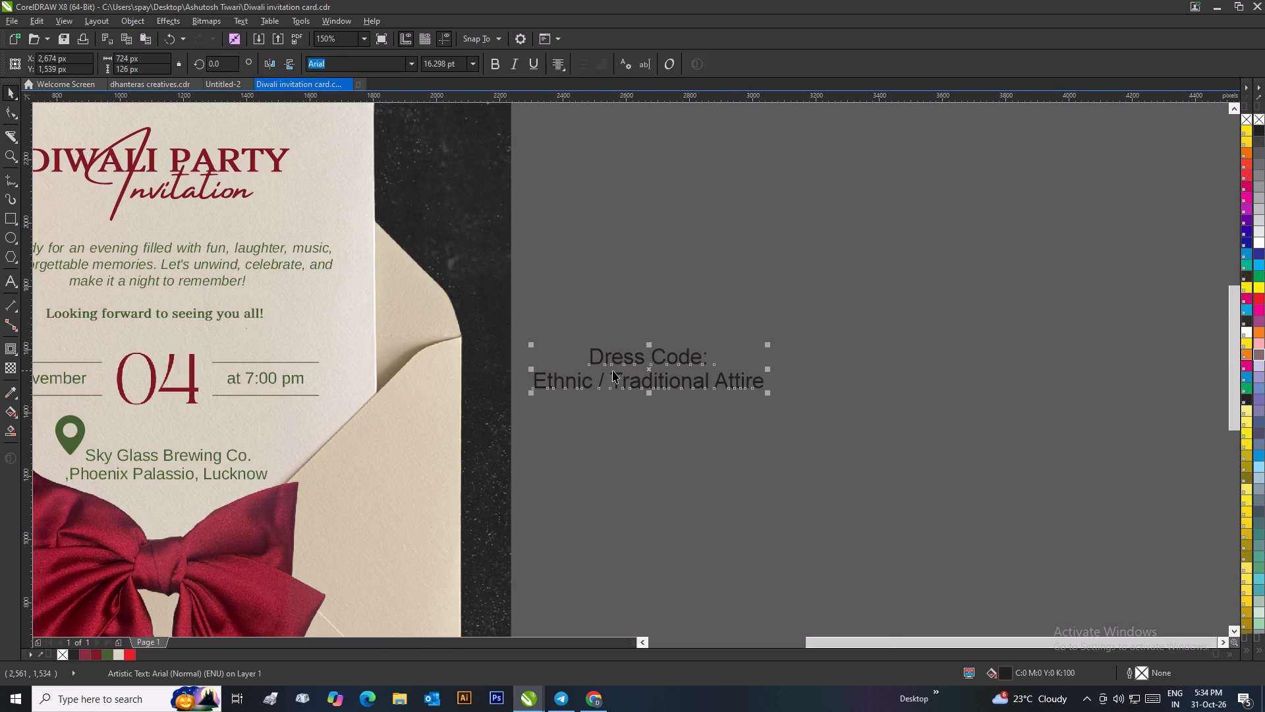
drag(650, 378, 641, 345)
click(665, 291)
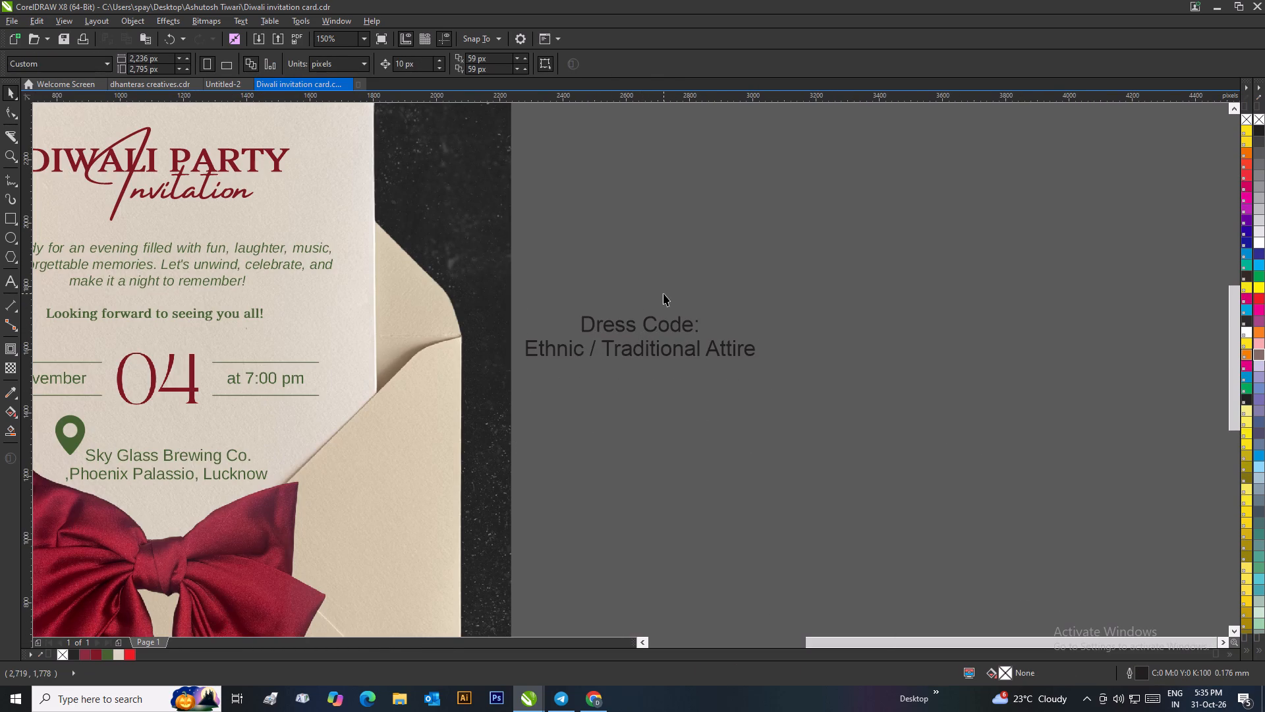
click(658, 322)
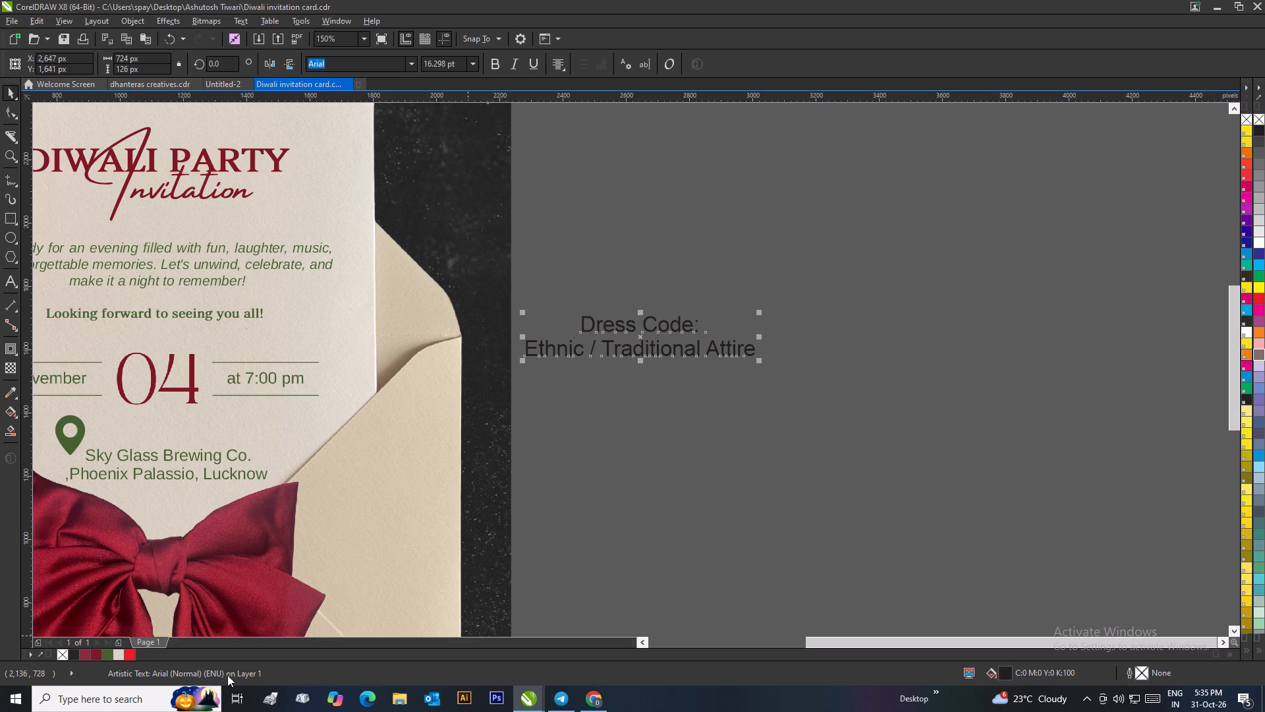
Examine the invitation card and the dress code text beside it for a suitable placement.
click(754, 496)
scroll(788, 436, down, 2)
scroll(411, 376, up, 1)
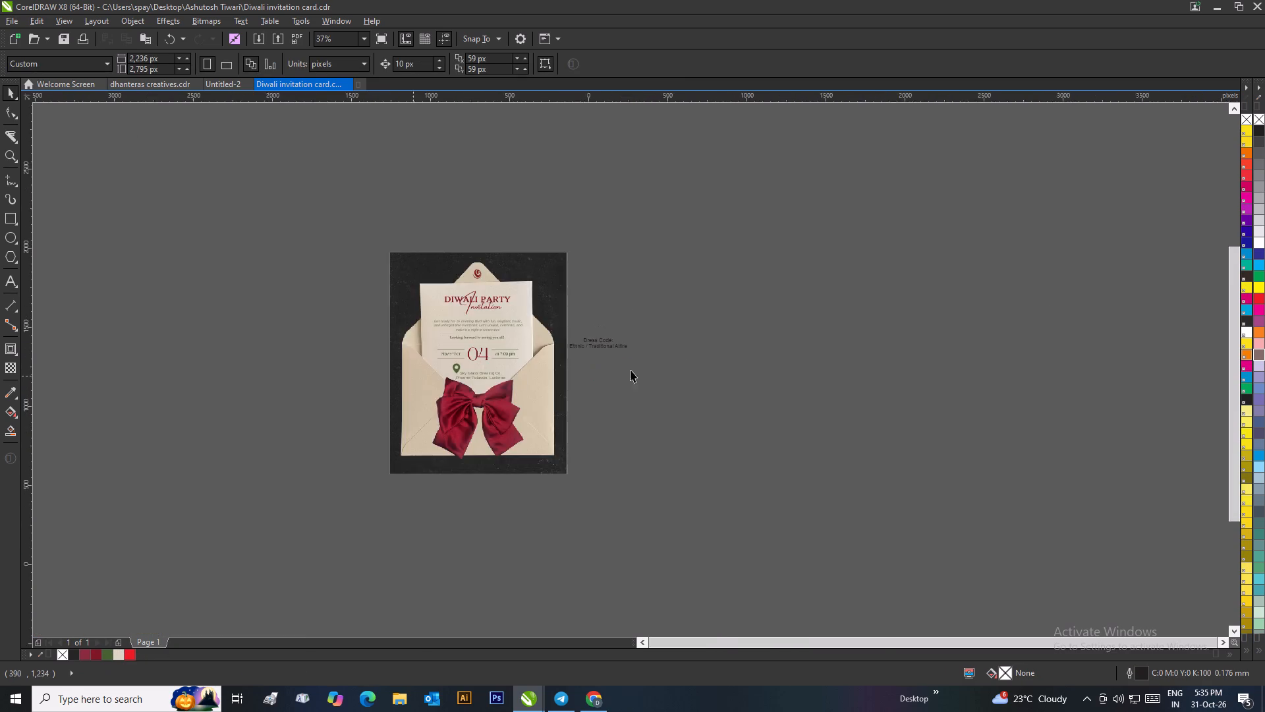
scroll(631, 370, up, 1)
scroll(943, 312, down, 1)
scroll(690, 345, up, 1)
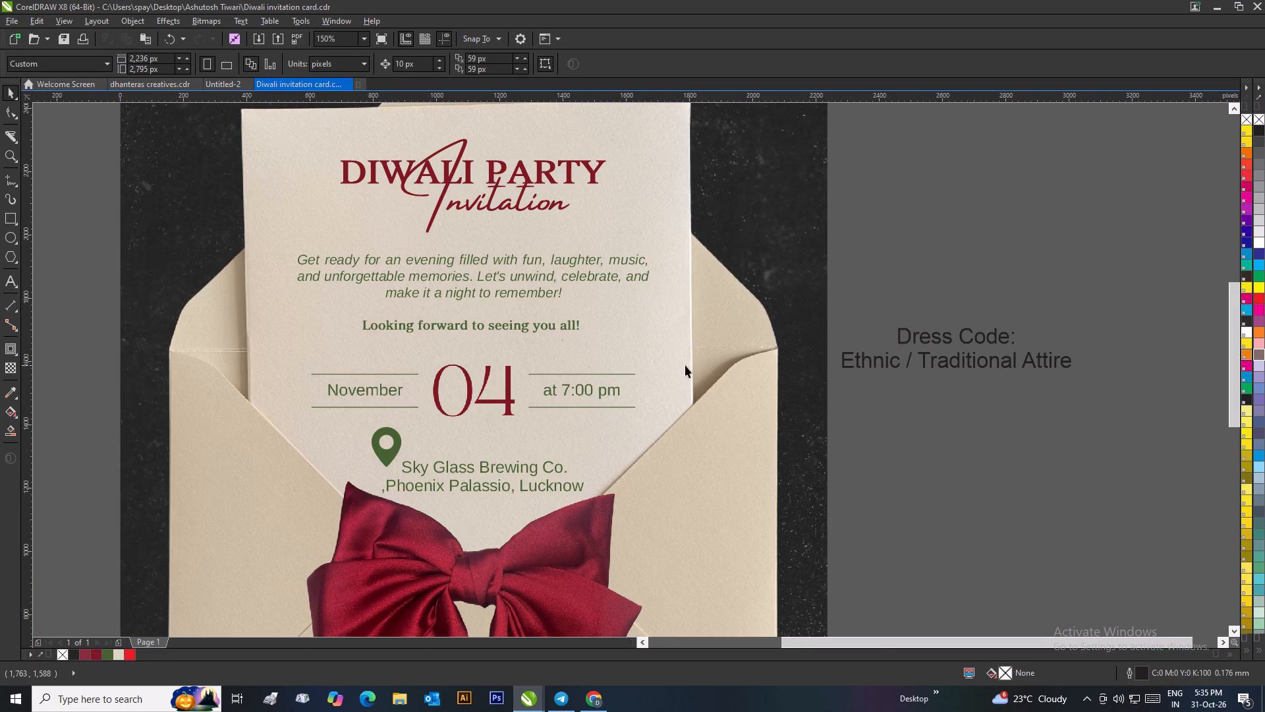
click(880, 361)
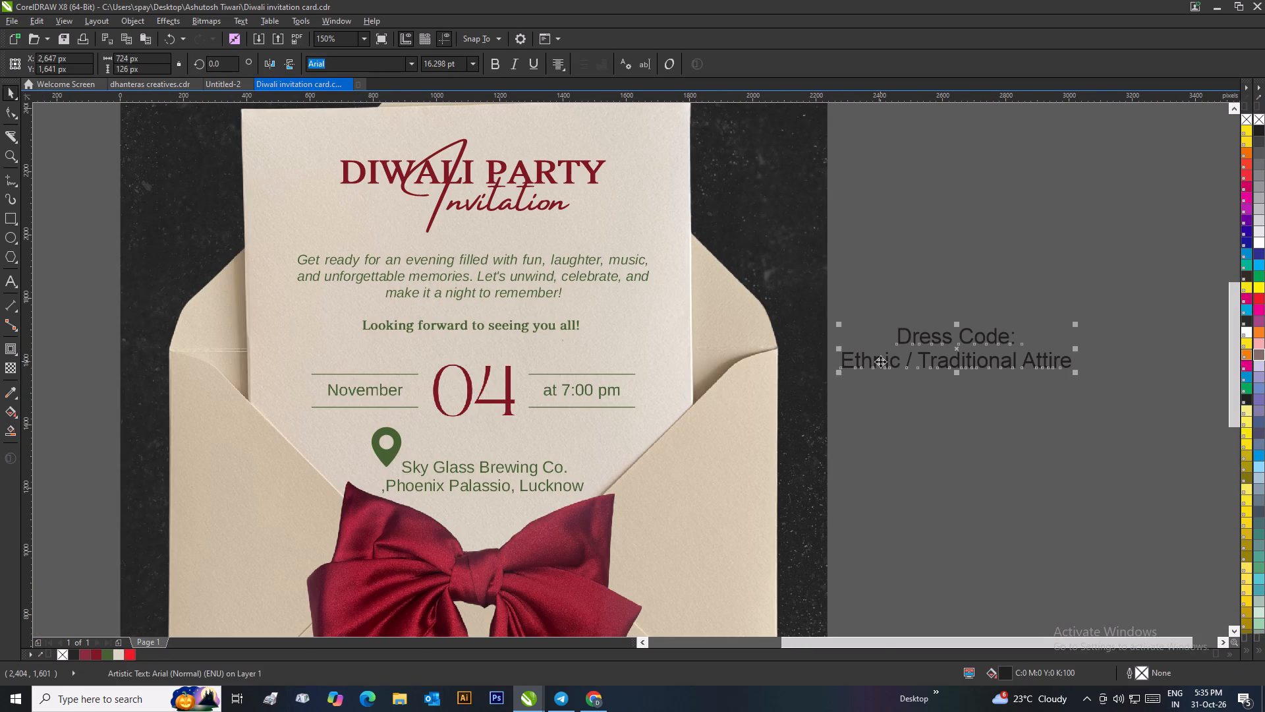
scroll(892, 360, down, 1)
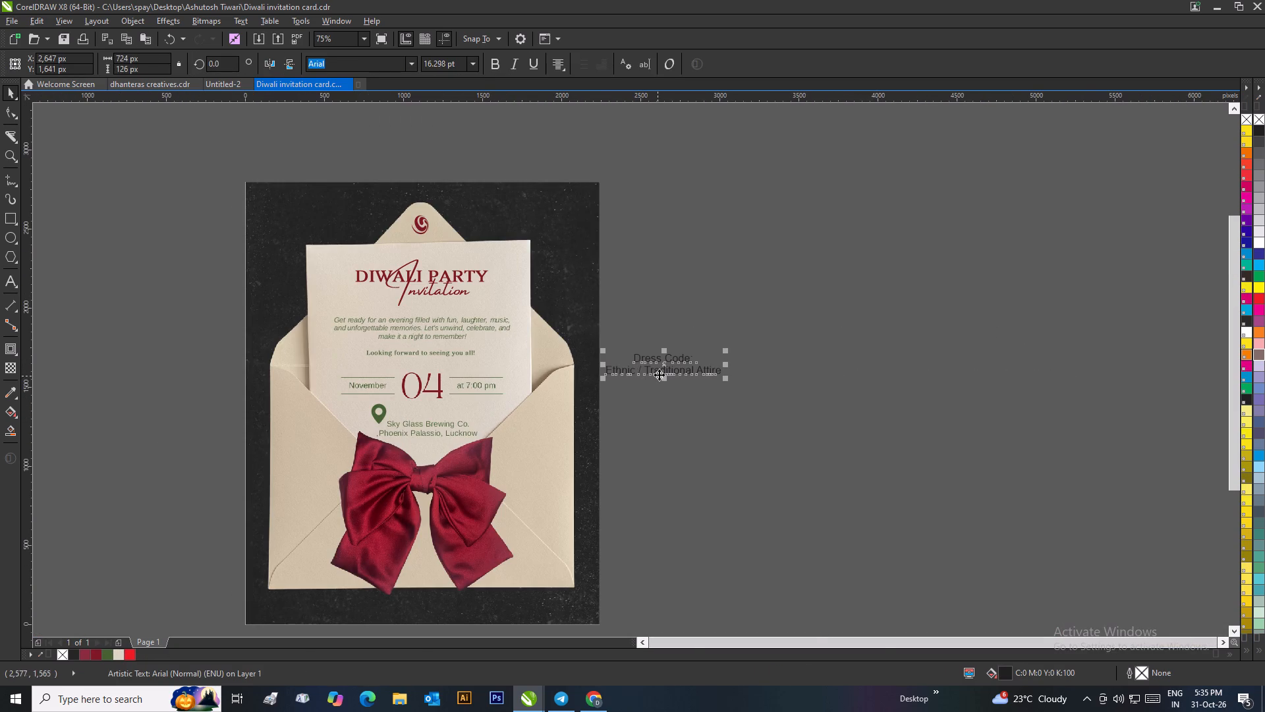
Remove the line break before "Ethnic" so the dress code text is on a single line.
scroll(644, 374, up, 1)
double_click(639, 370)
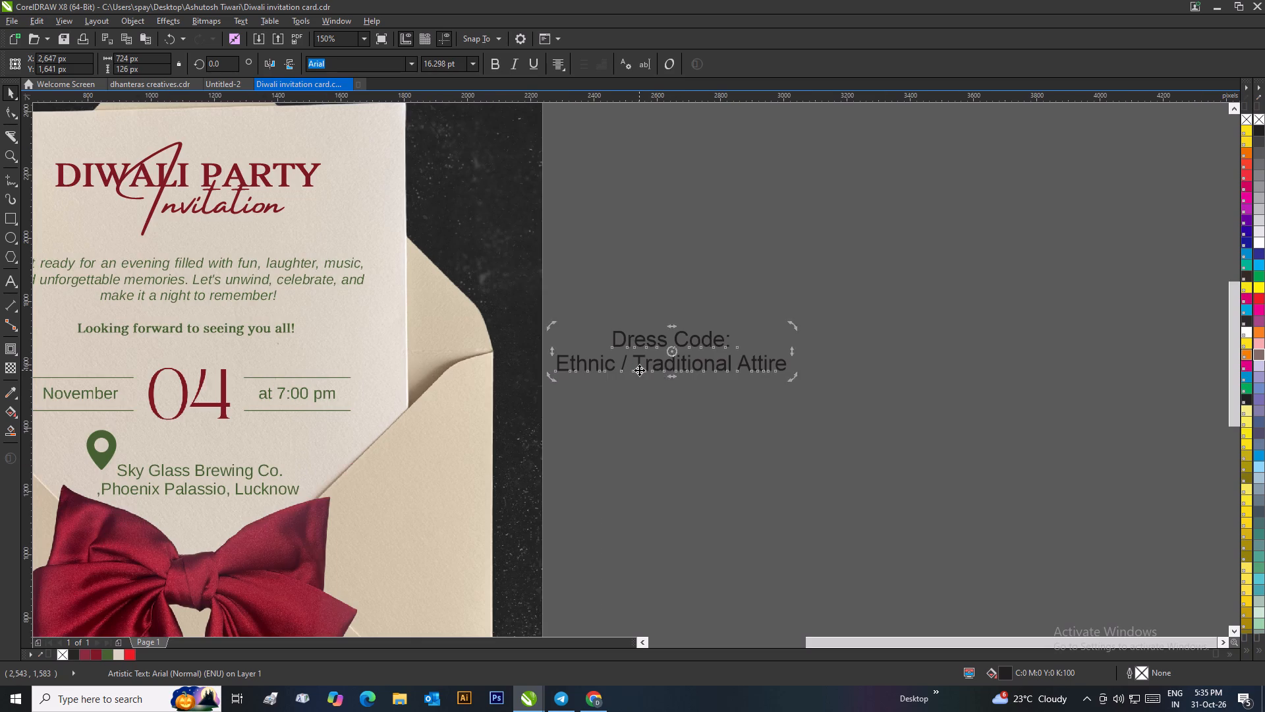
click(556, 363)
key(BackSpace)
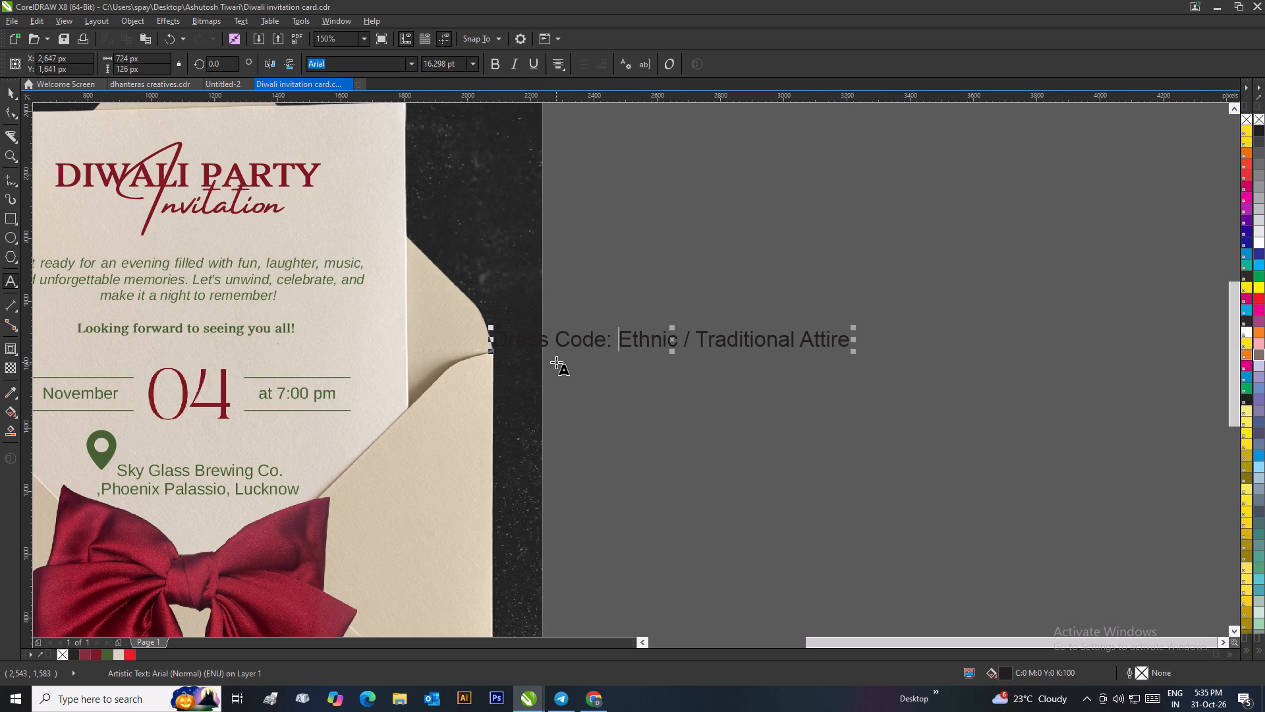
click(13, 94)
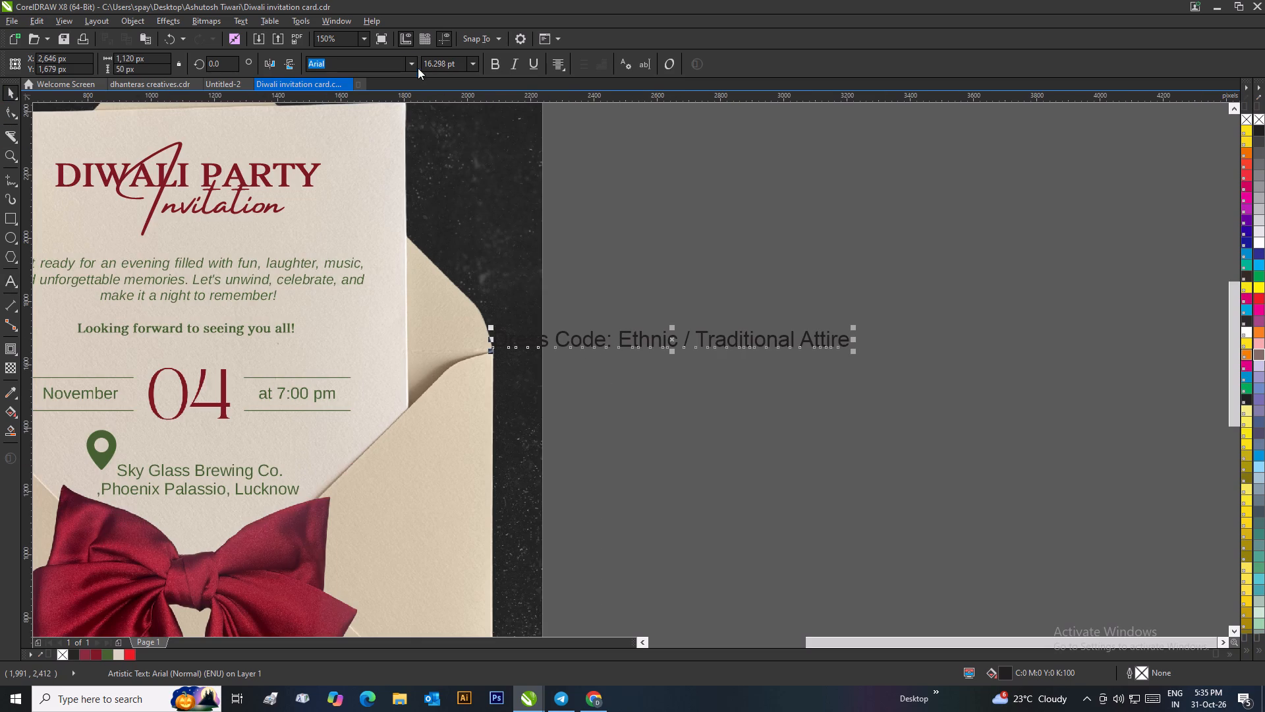
Change the dress code text's font to Arimo.
click(408, 60)
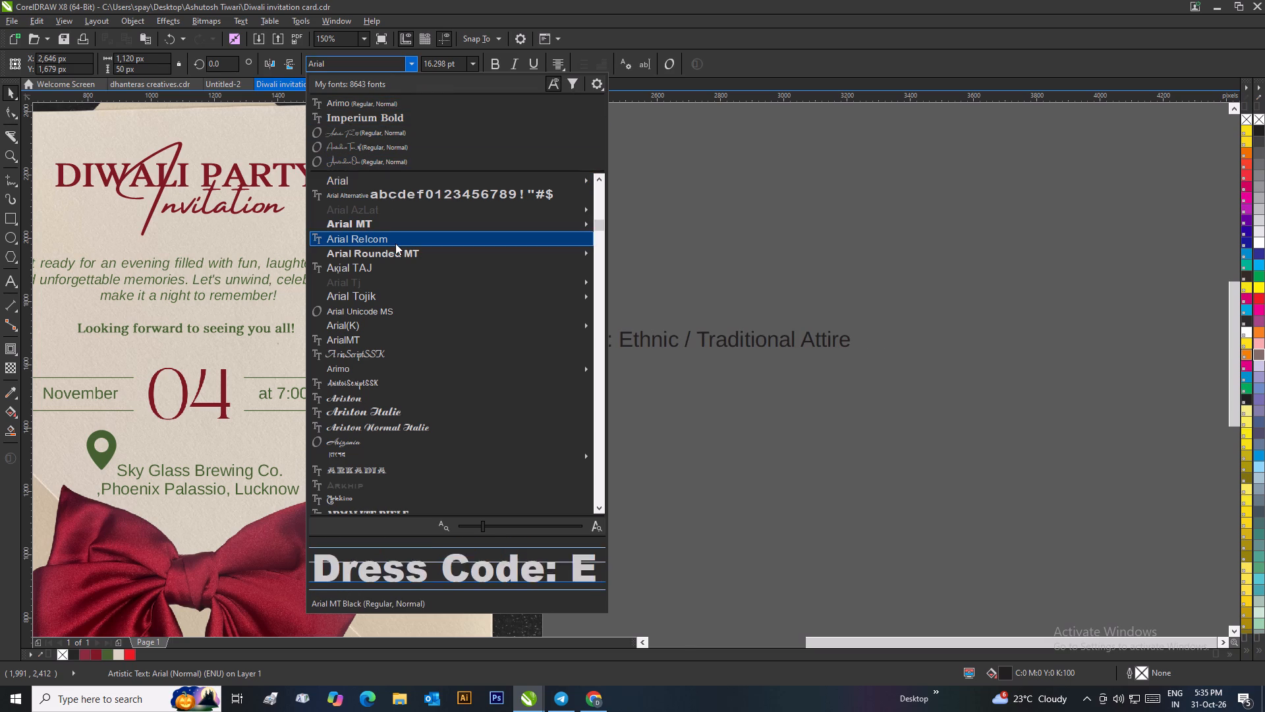
click(368, 107)
click(741, 254)
Scale the dress code text down proportionally to about 9.6 pt.
click(735, 346)
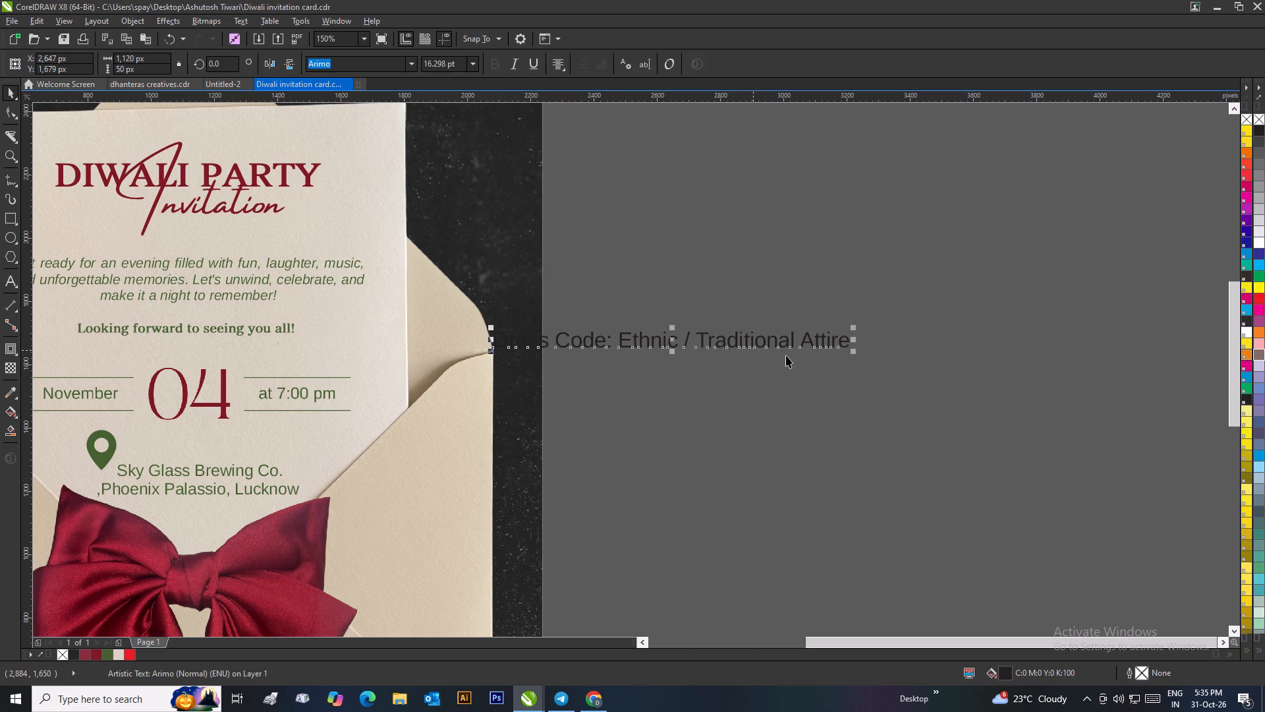
drag(854, 356, 708, 384)
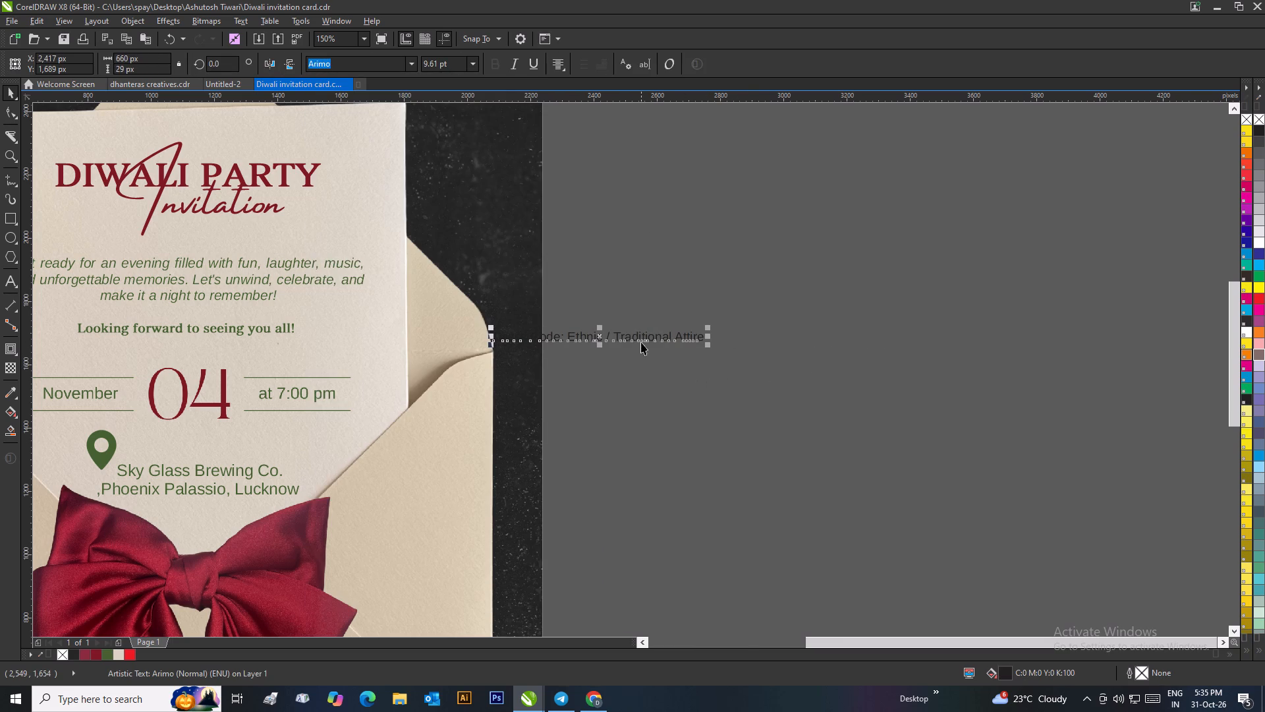
Move the dress code text onto the envelope's left flap, centred at about X 404 px, Y 1,006 px.
scroll(641, 338, down, 1)
drag(631, 370, 312, 478)
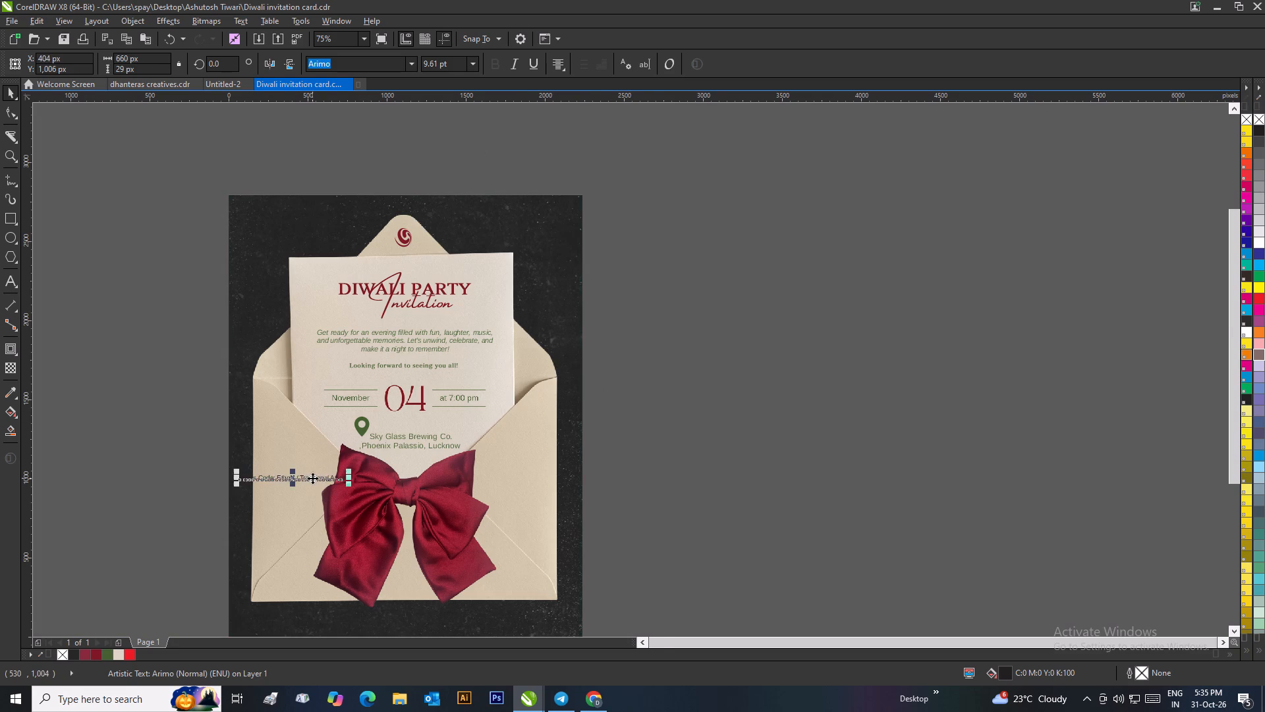
Rotate the dress code text by 90 degrees so it reads vertically.
scroll(312, 479, up, 1)
drag(227, 63, 206, 69)
key(BackSpace)
text(90)
key(Return)
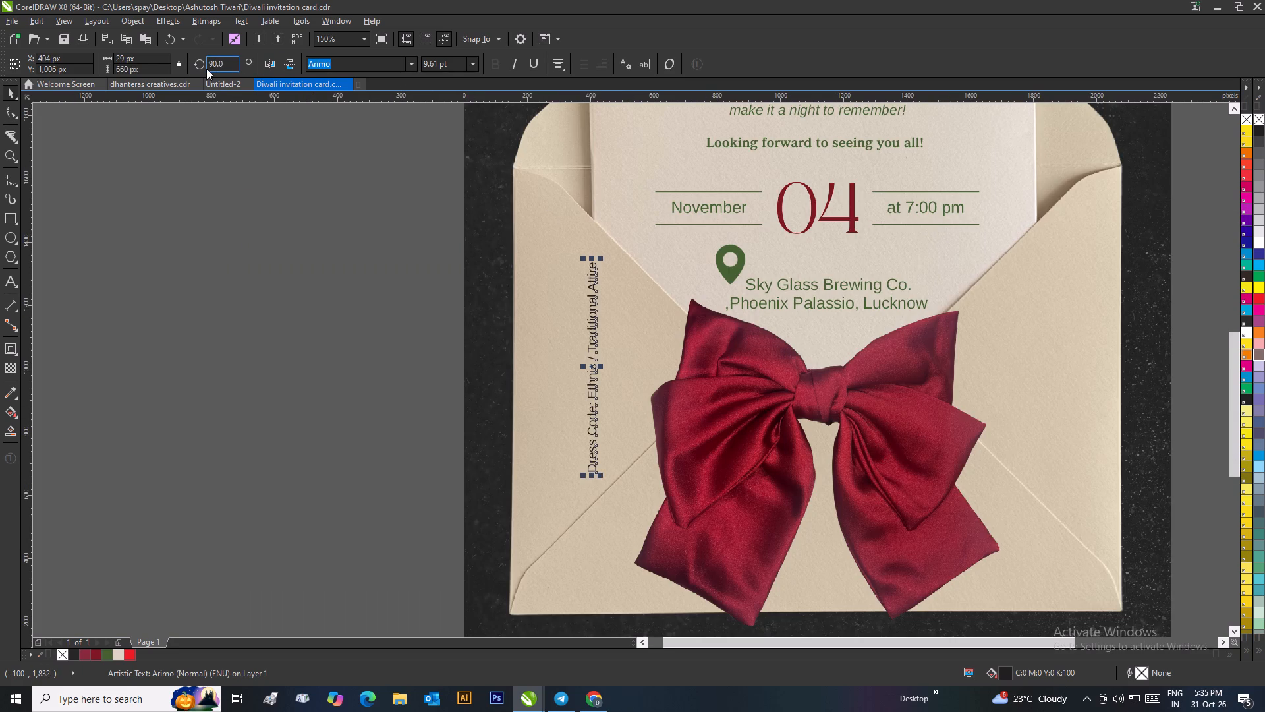
drag(332, 236, 329, 229)
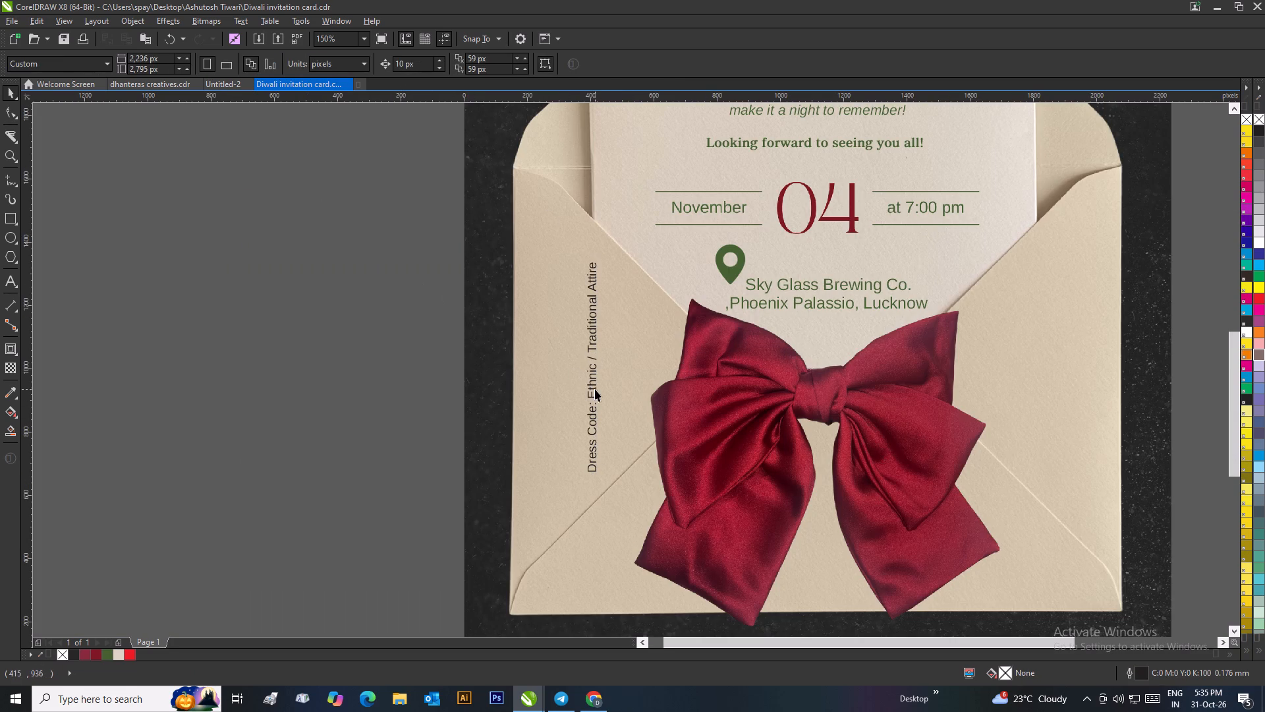
Move the vertical dress code text close to the envelope's left edge, centred at about X 215 px, Y 894 px.
drag(595, 389, 535, 425)
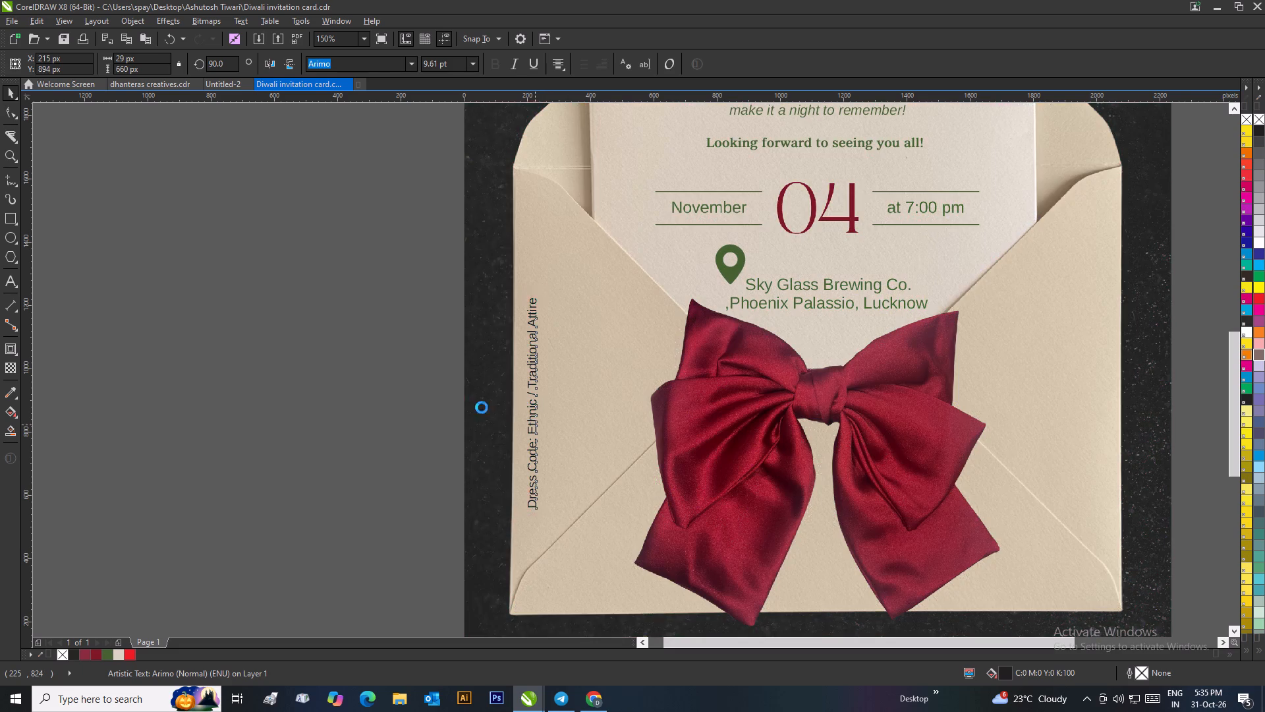
click(449, 367)
scroll(473, 359, down, 1)
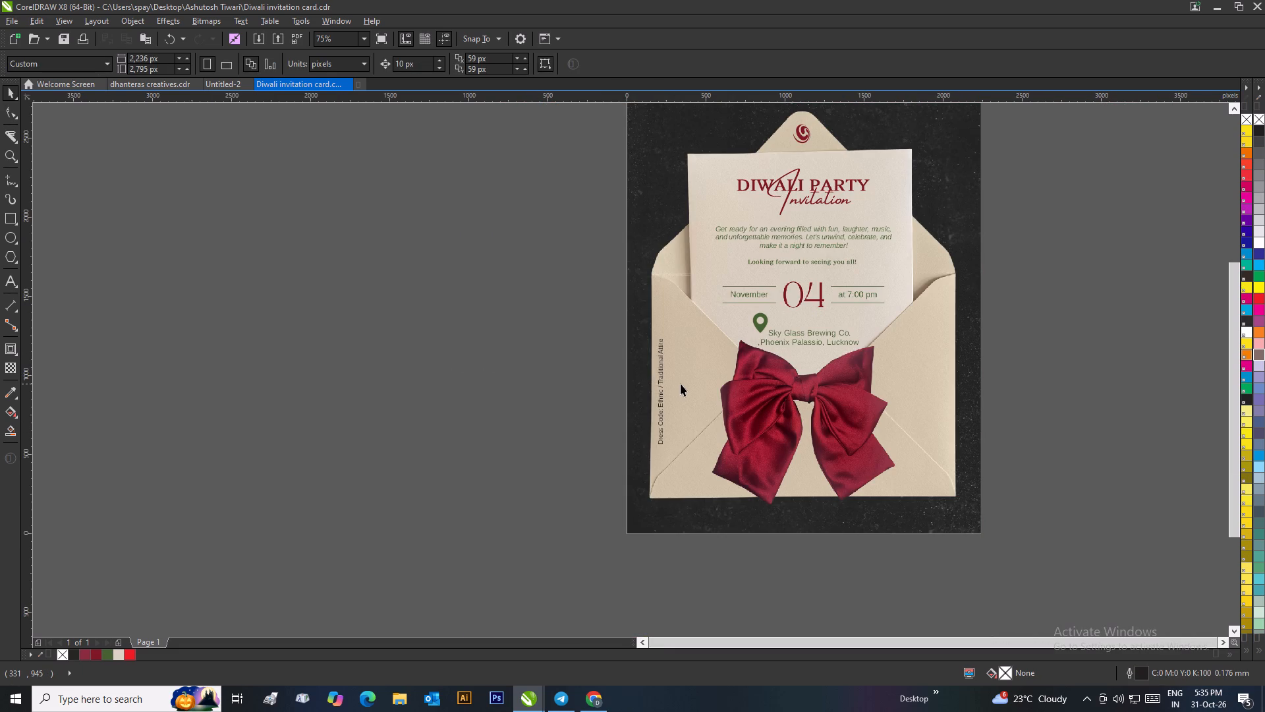
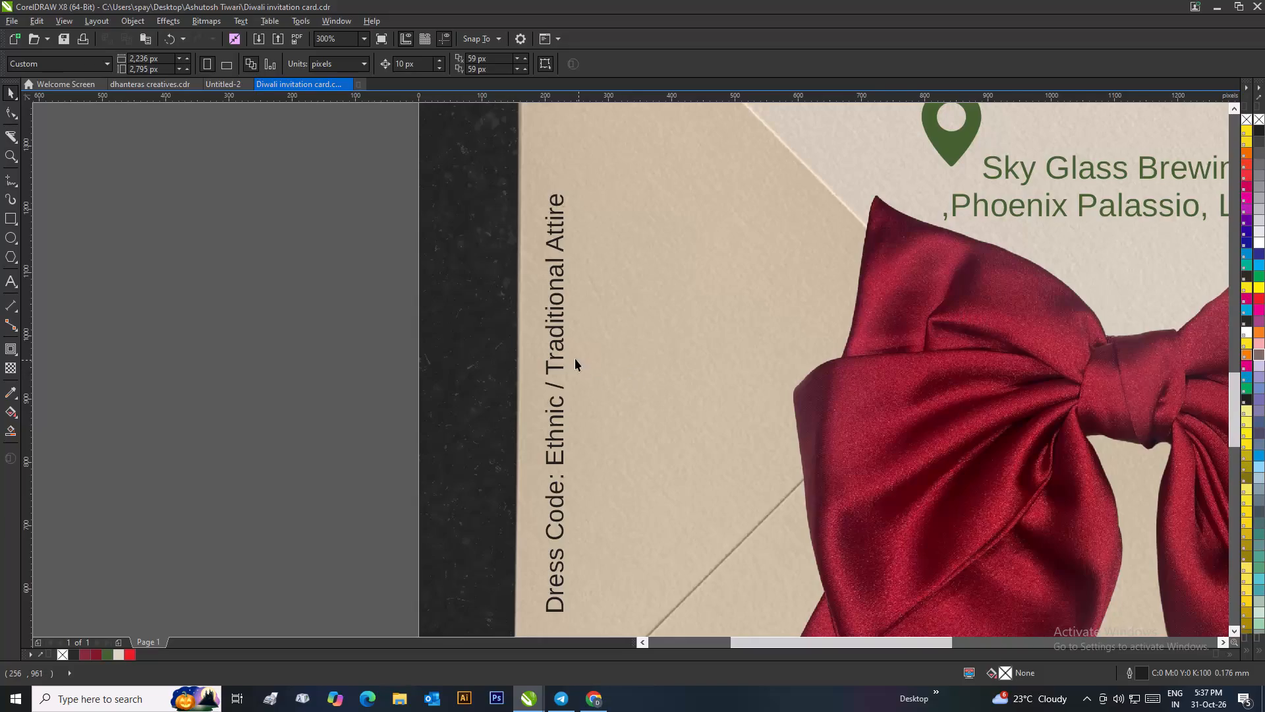
Set the rotation angle of the vertical dress code text to 0 degrees.
scroll(559, 349, down, 1)
scroll(631, 370, down, 1)
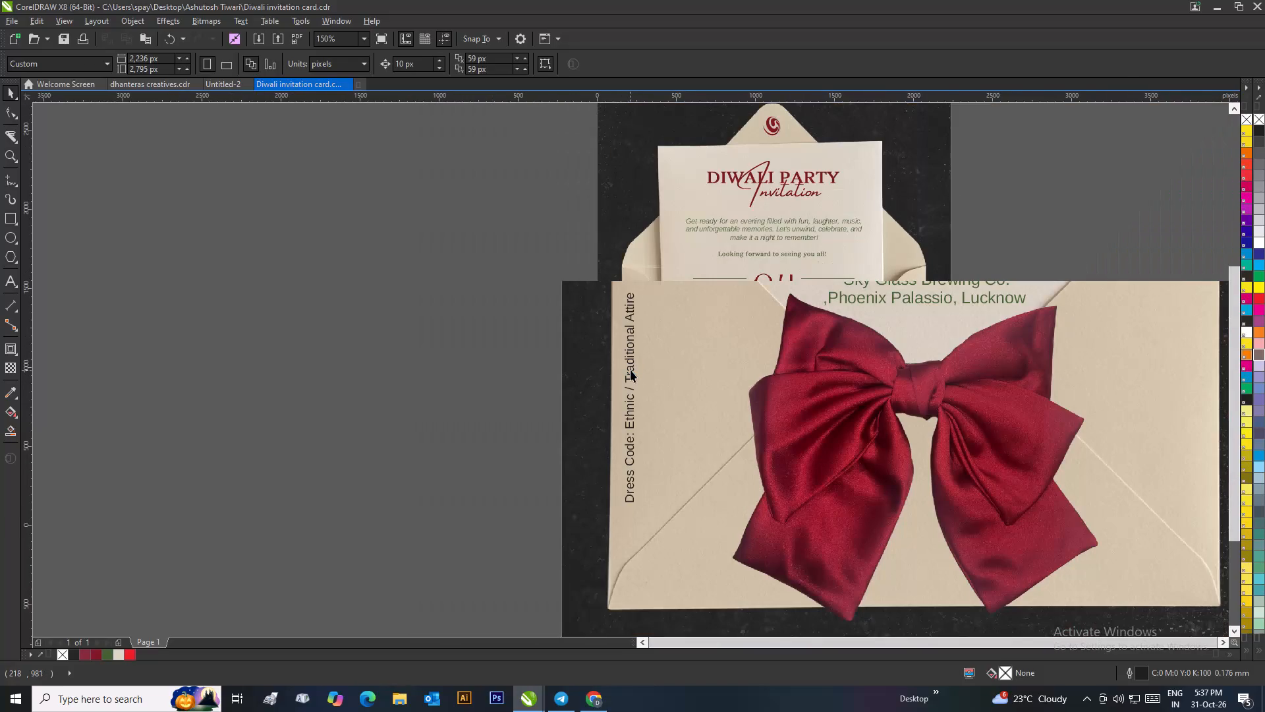
click(630, 370)
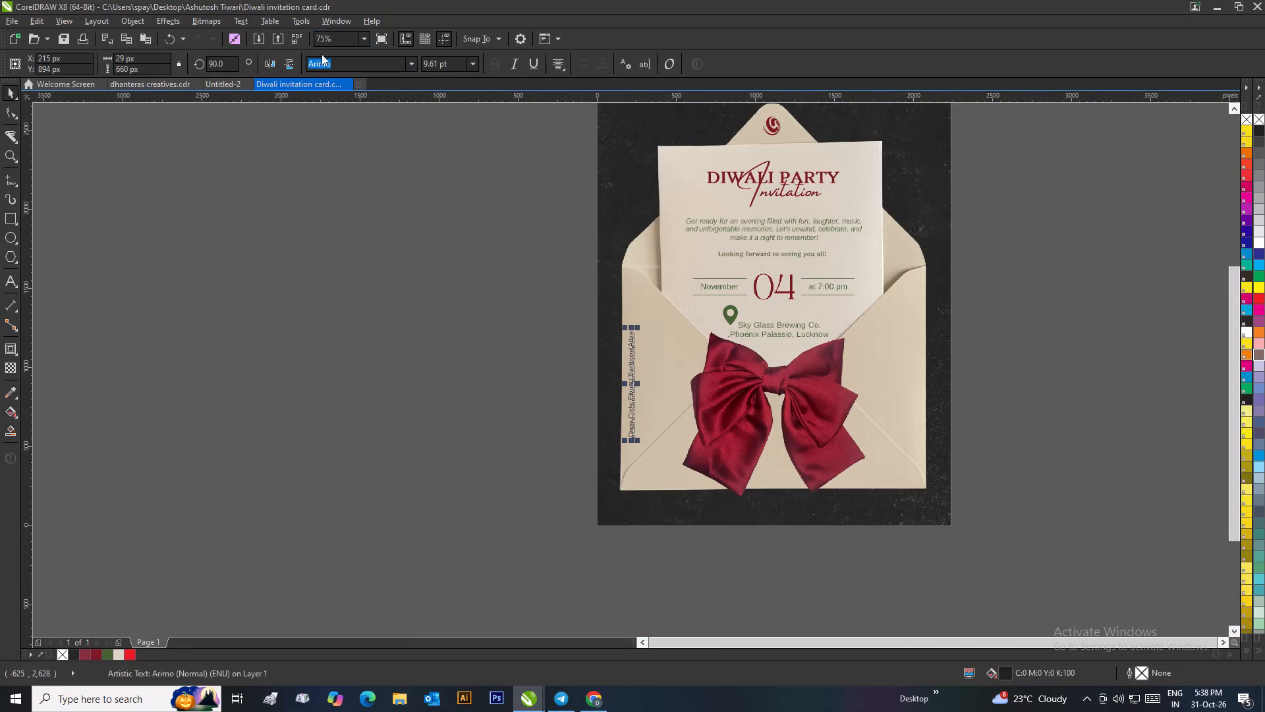
drag(233, 62, 210, 66)
key(BackSpace)
key(0)
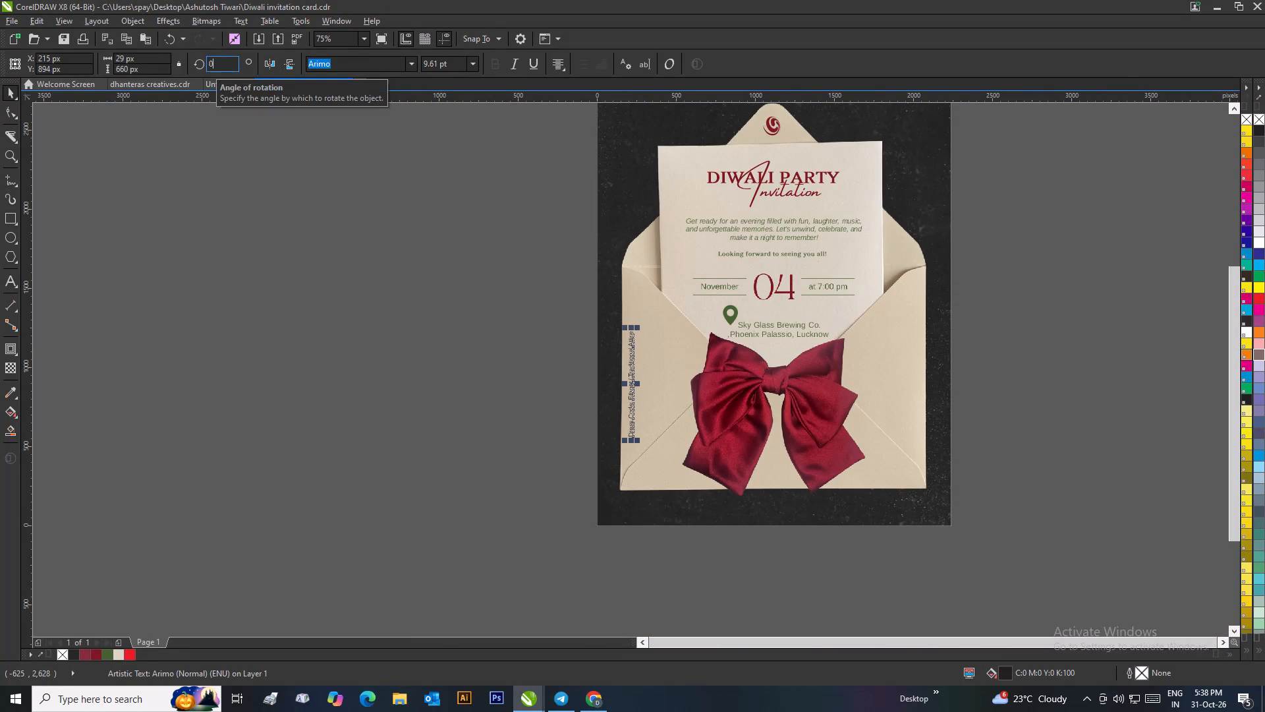
key(Return)
click(336, 332)
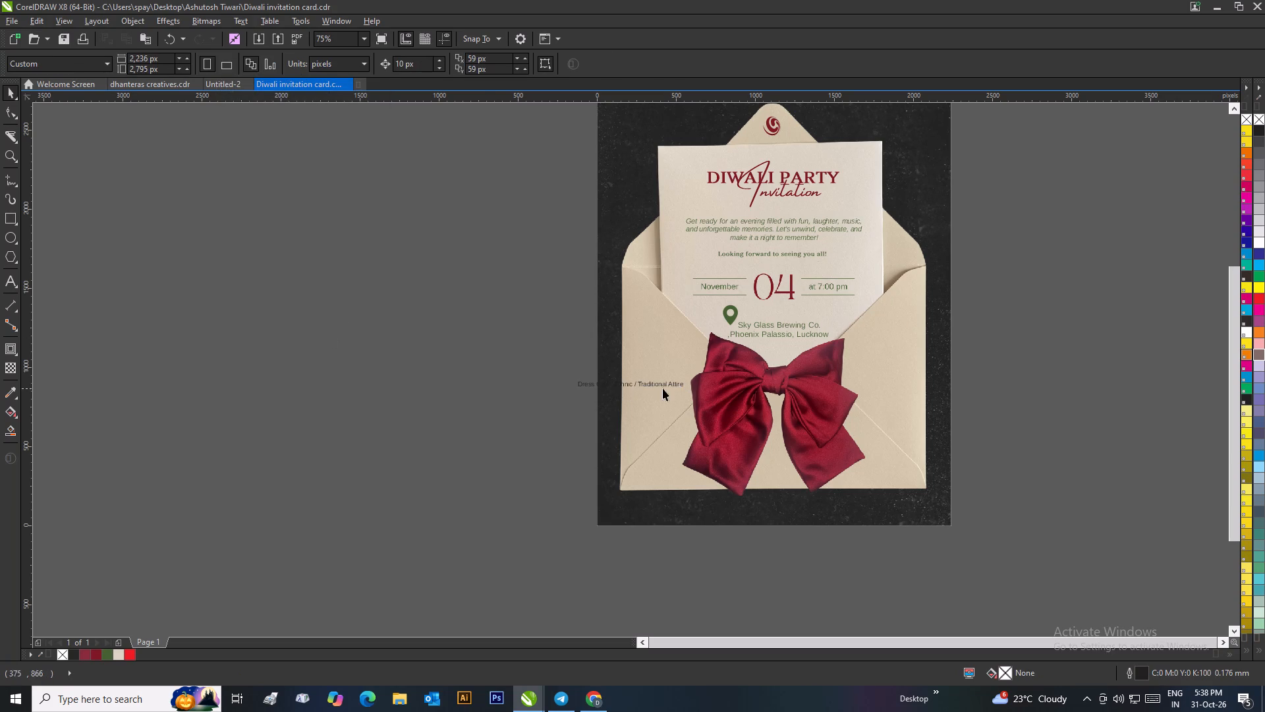
Move the dress code text onto the card between the date row and the venue, centred at about X 1,144 px, Y 1,352 px.
drag(667, 386, 807, 312)
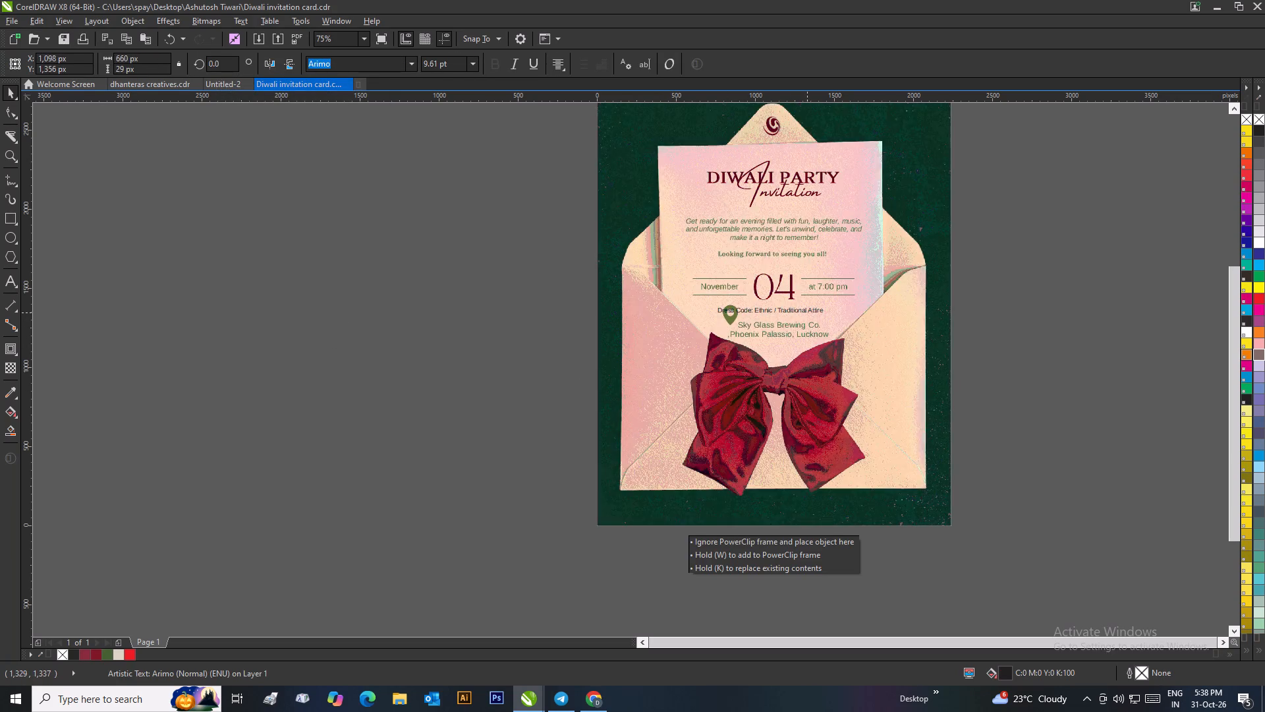
drag(807, 312, 814, 312)
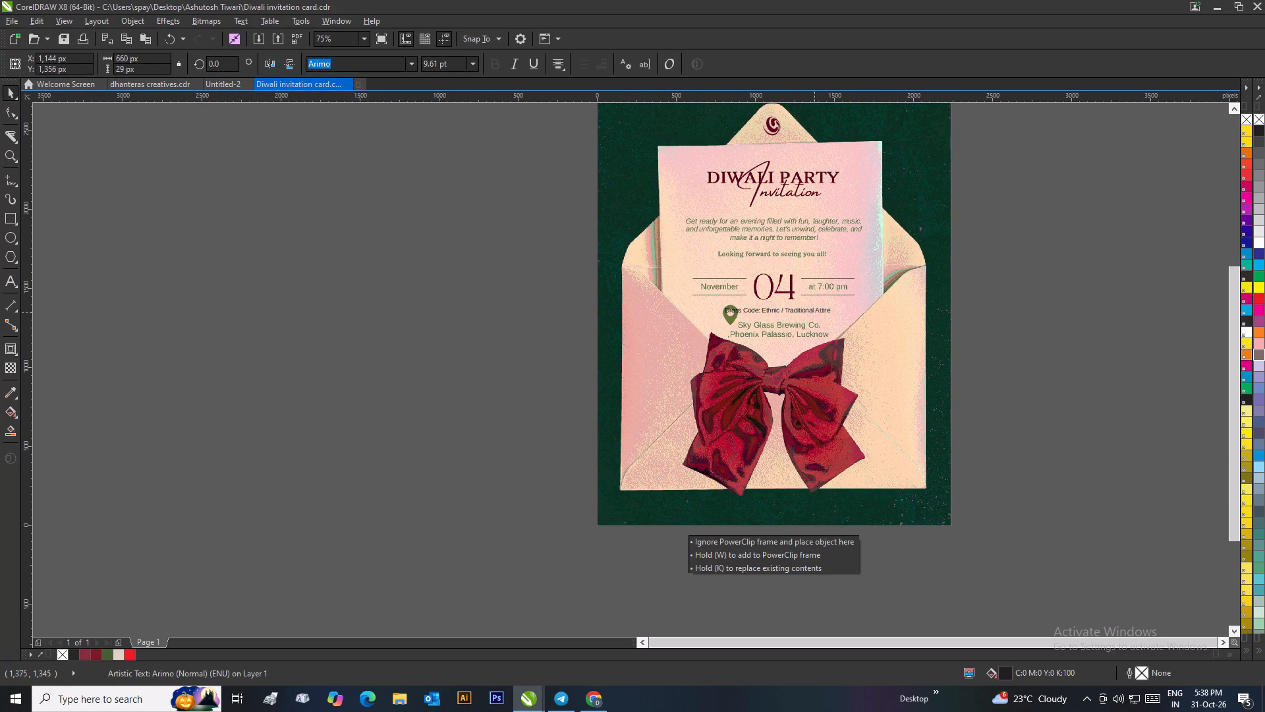
drag(814, 312, 814, 313)
click(992, 249)
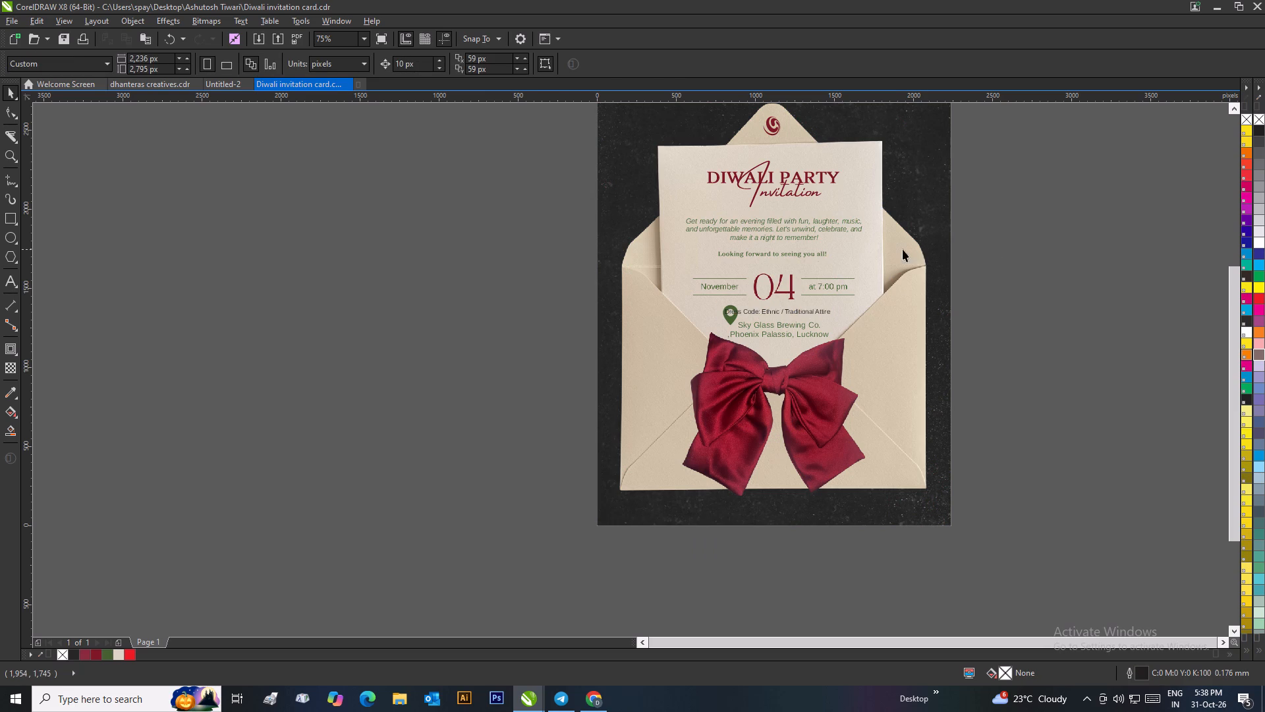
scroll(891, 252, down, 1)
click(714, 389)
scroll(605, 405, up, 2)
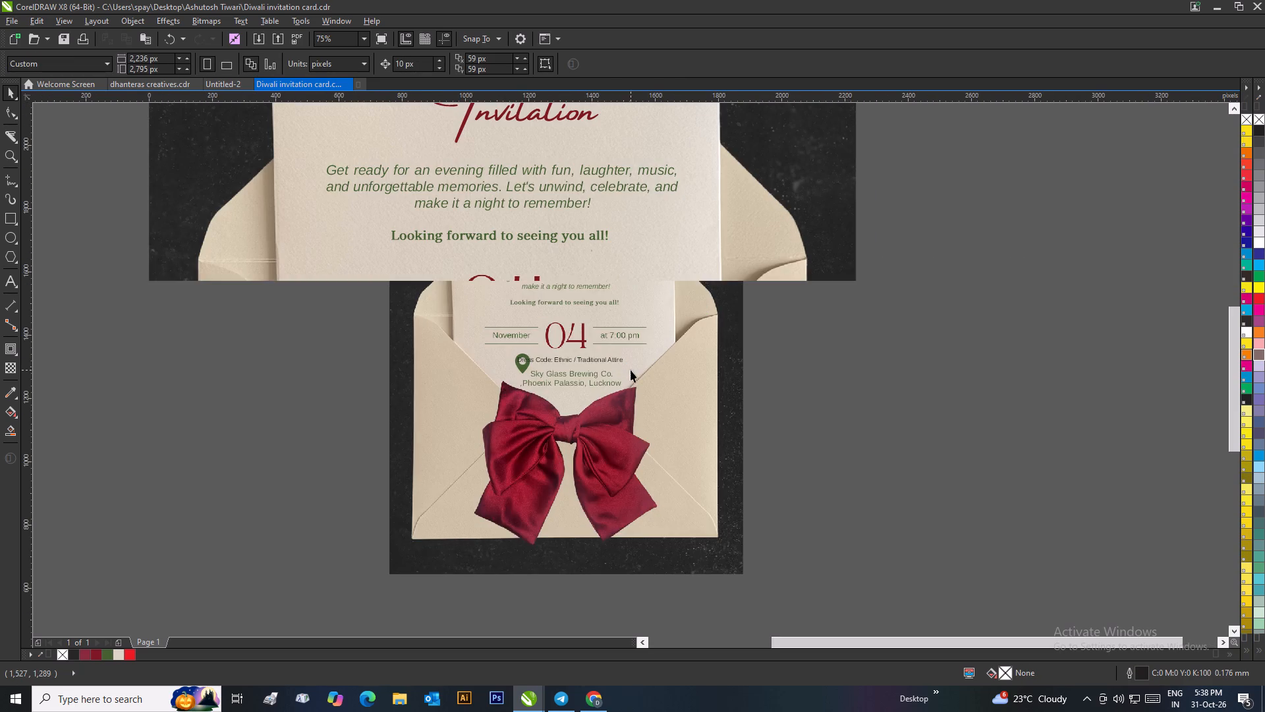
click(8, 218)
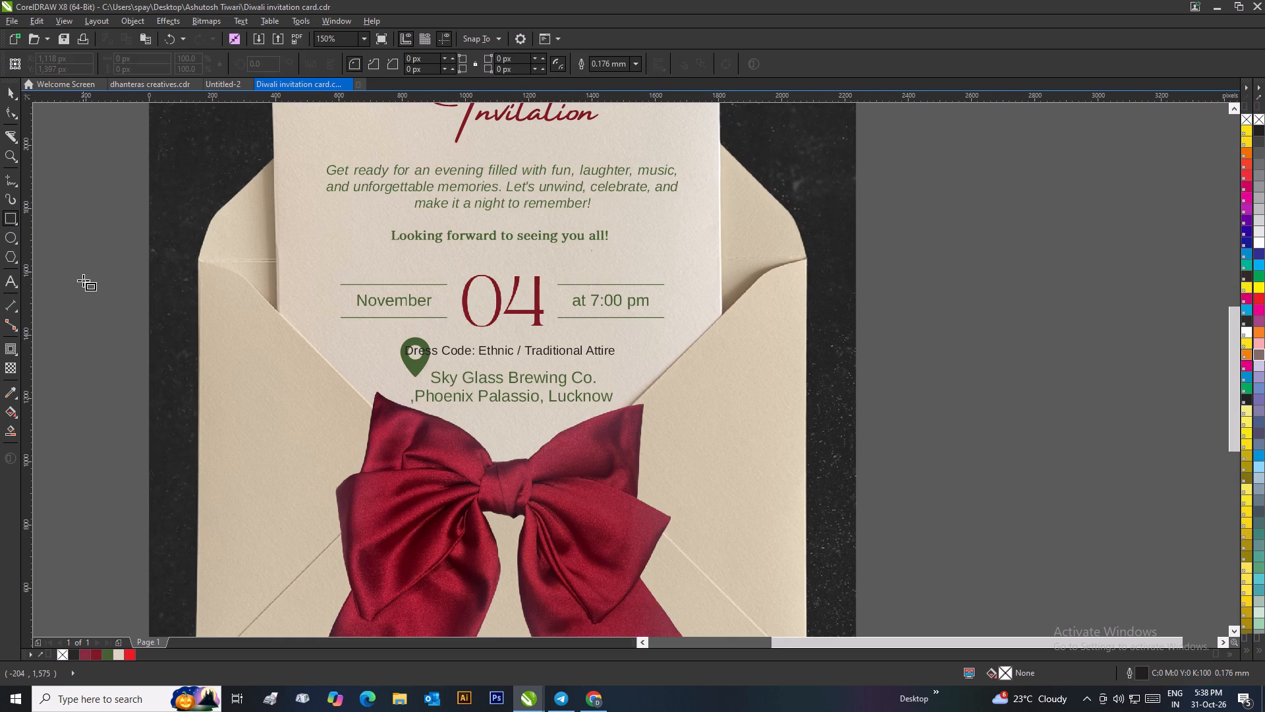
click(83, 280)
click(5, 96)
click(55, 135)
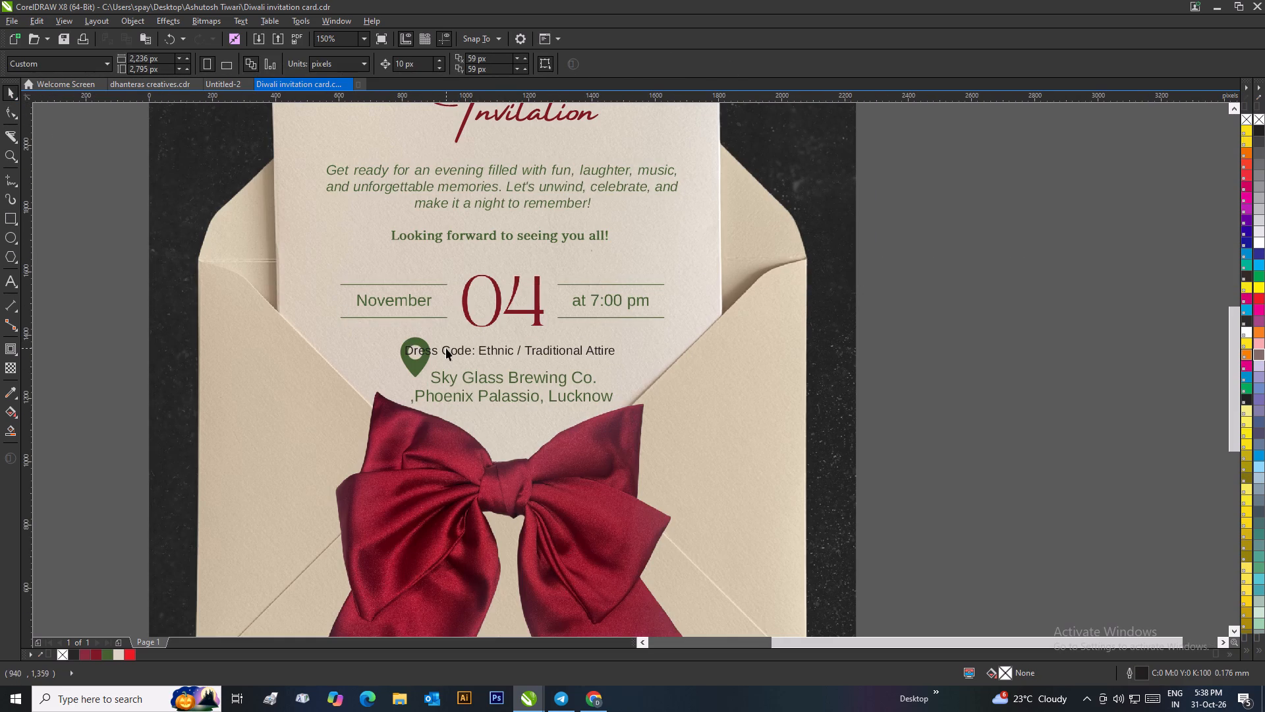
Select the dress code text between the date row and the venue.
click(446, 348)
scroll(446, 348, down, 2)
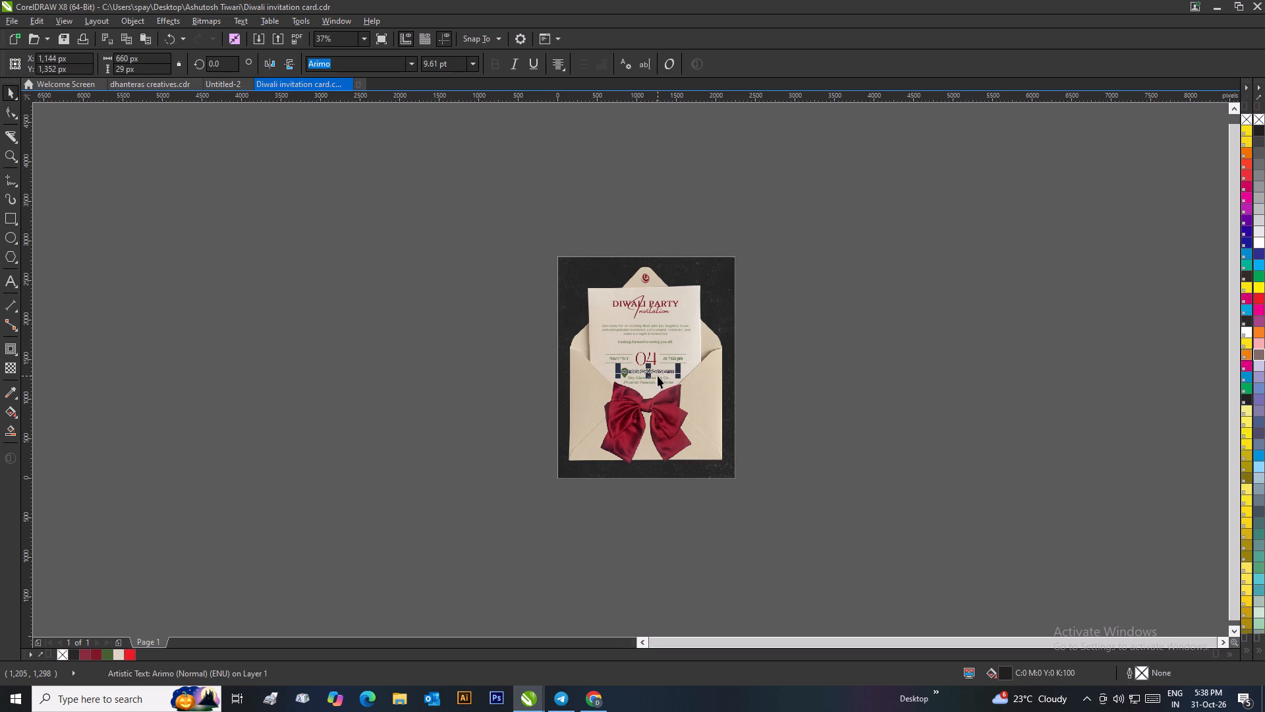
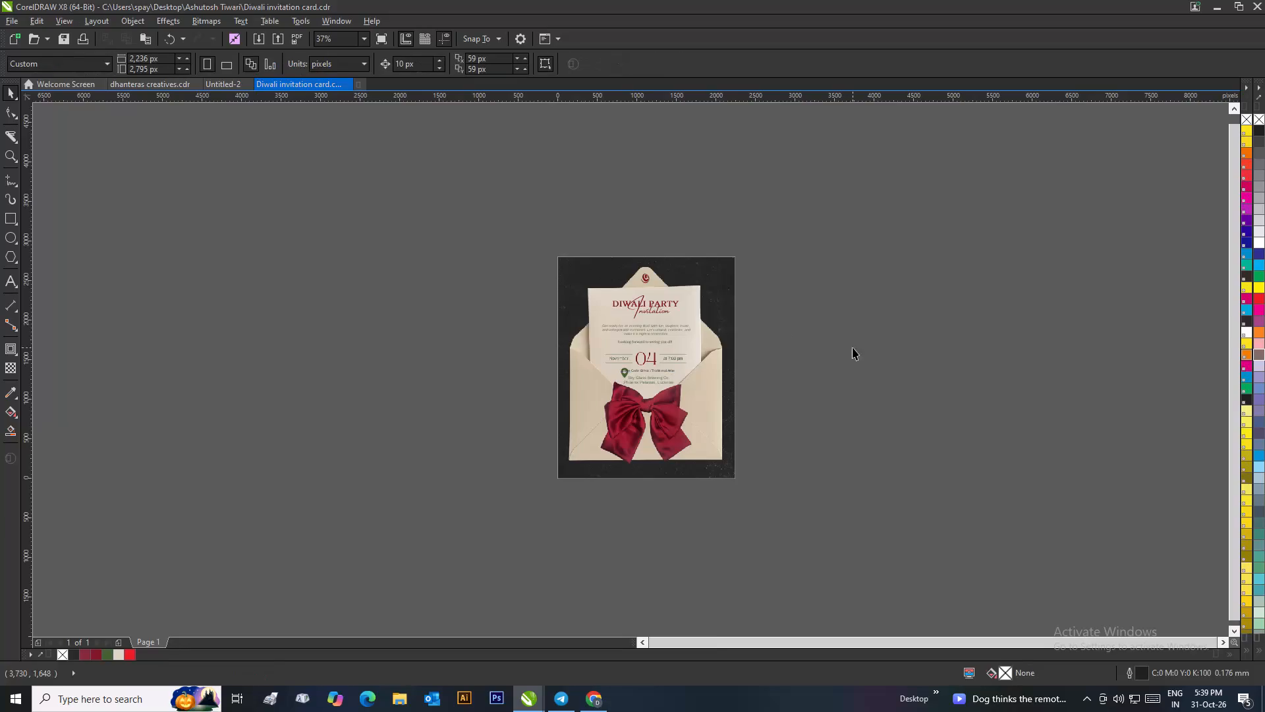
Switch to Chrome and bring up Canva's page for creating a design.
click(602, 699)
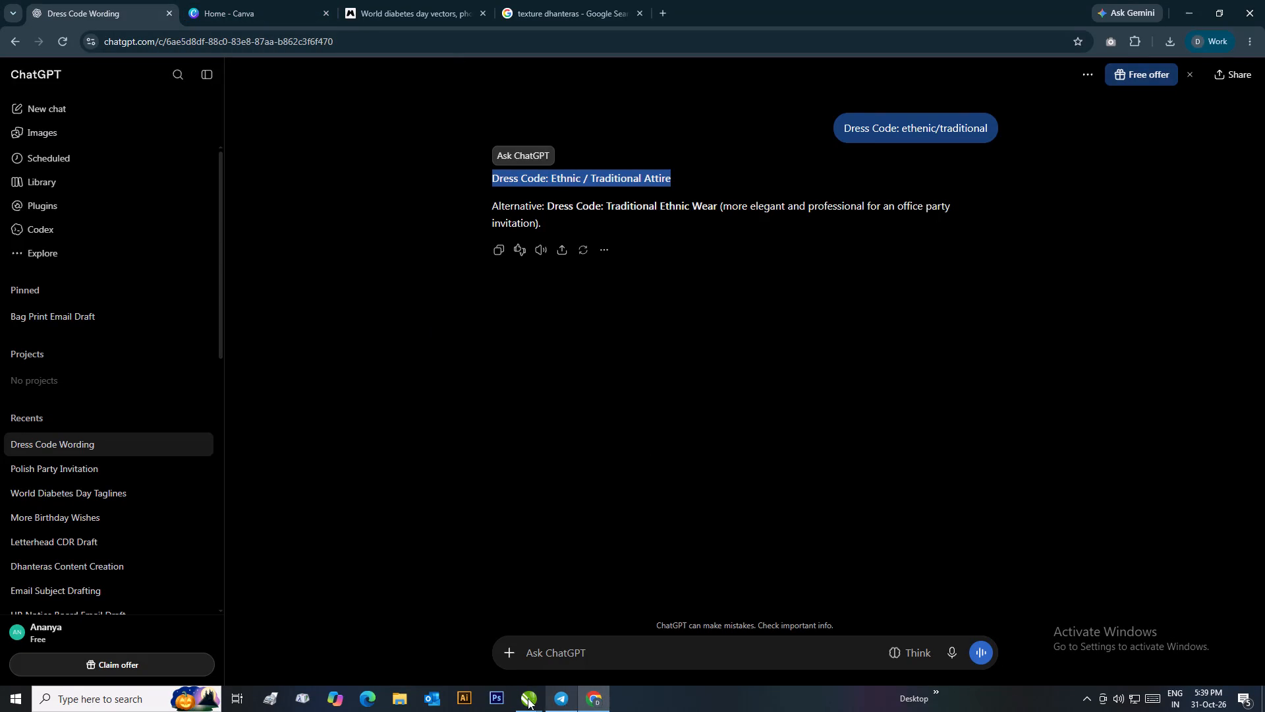
click(269, 0)
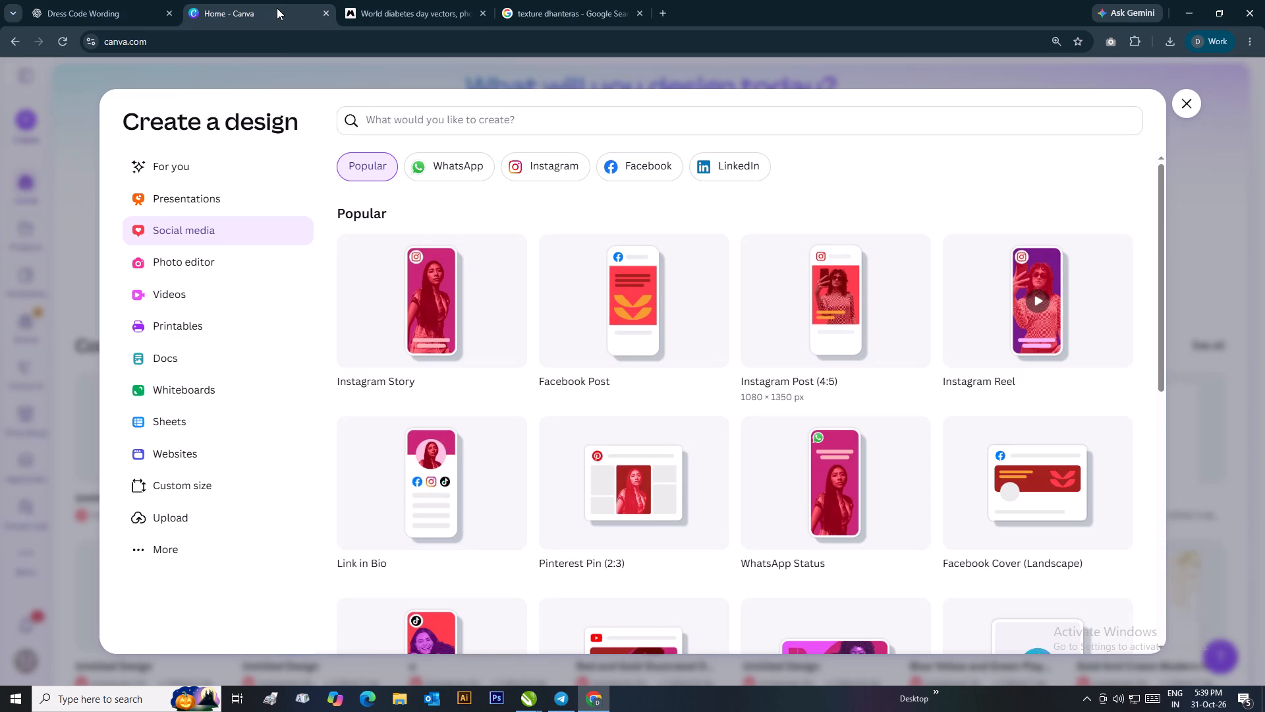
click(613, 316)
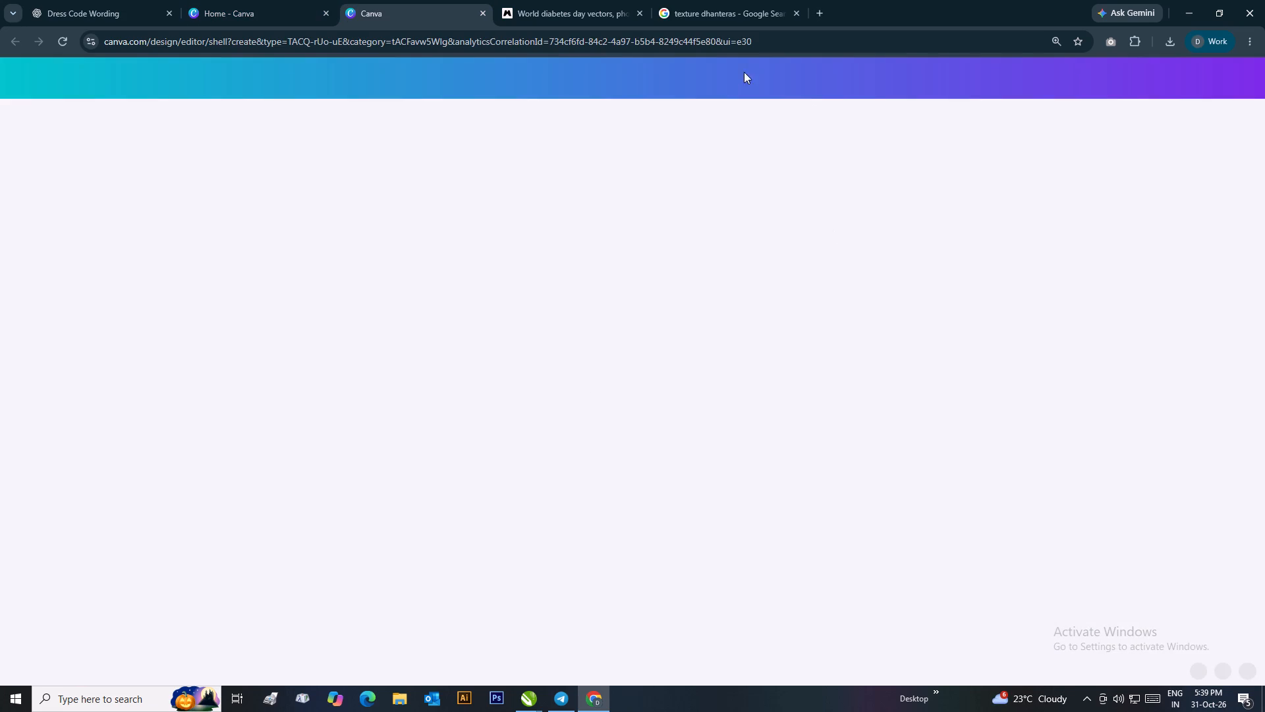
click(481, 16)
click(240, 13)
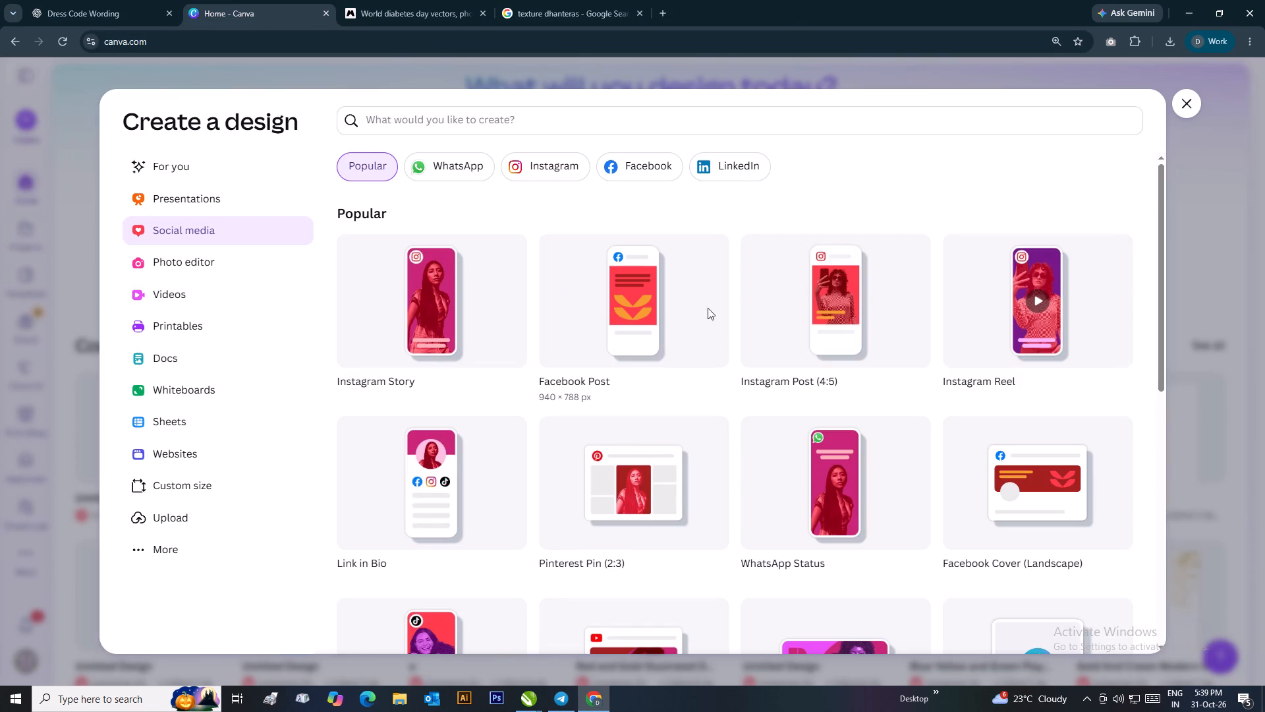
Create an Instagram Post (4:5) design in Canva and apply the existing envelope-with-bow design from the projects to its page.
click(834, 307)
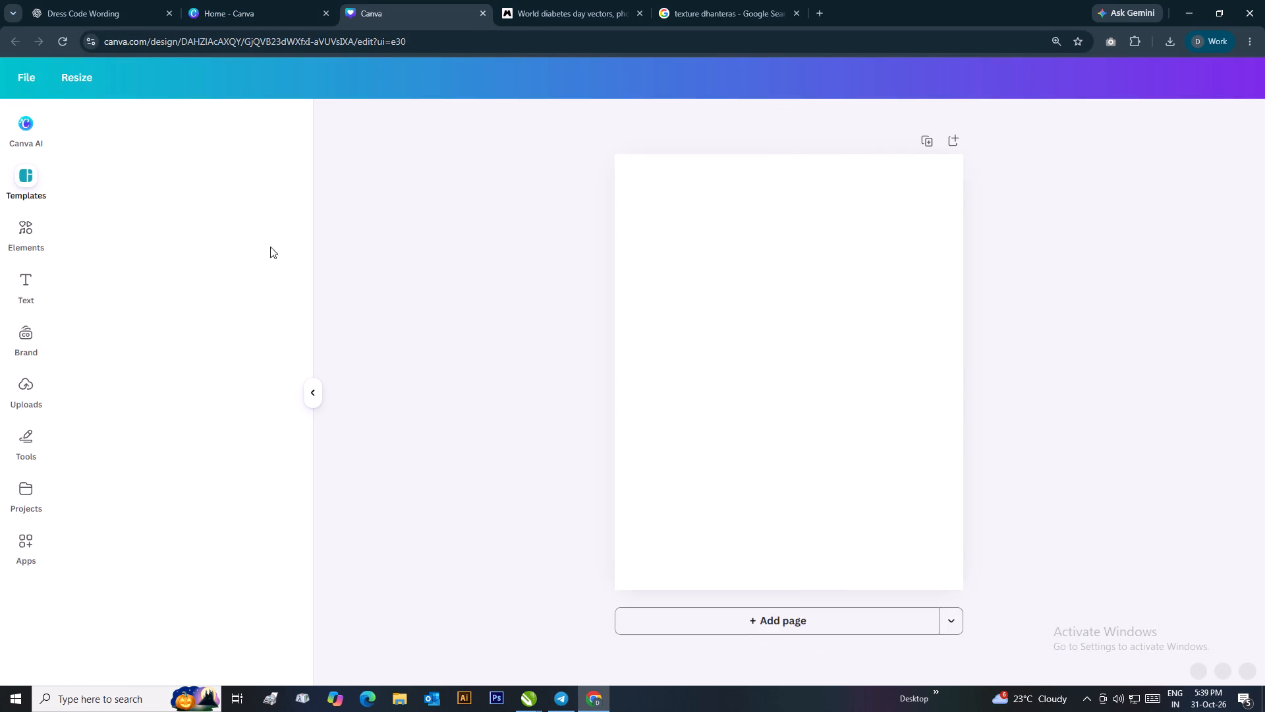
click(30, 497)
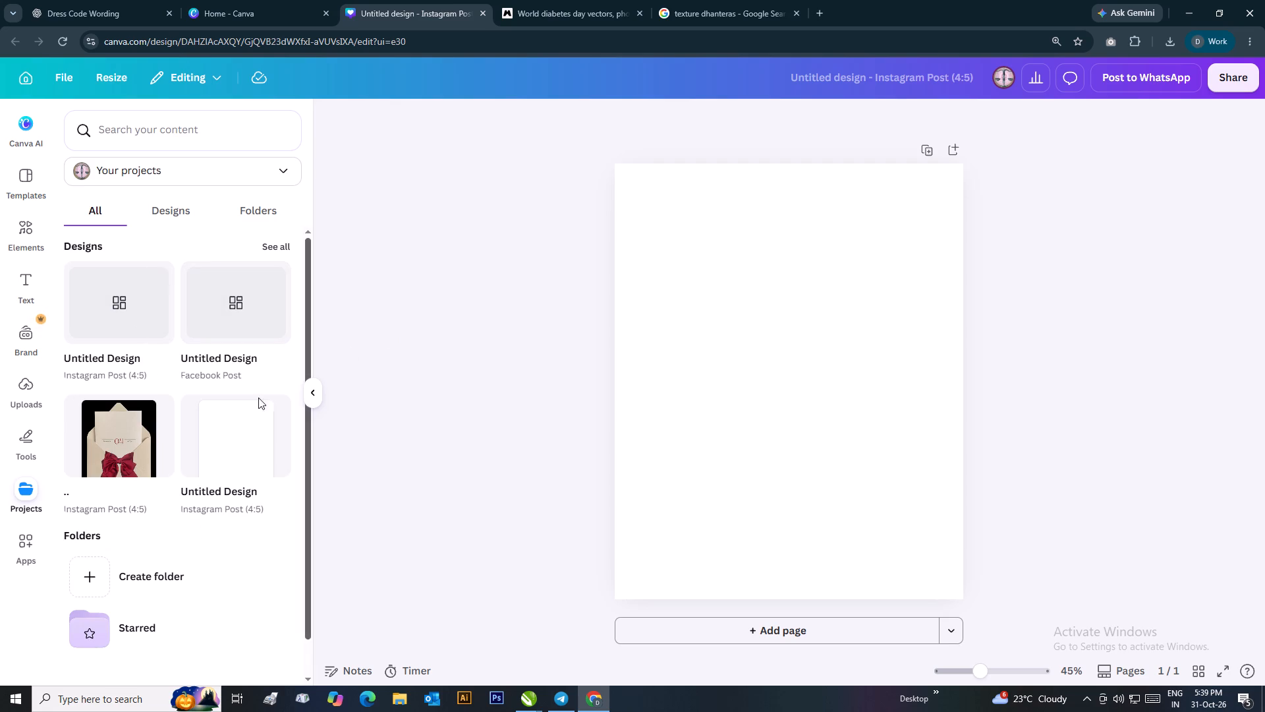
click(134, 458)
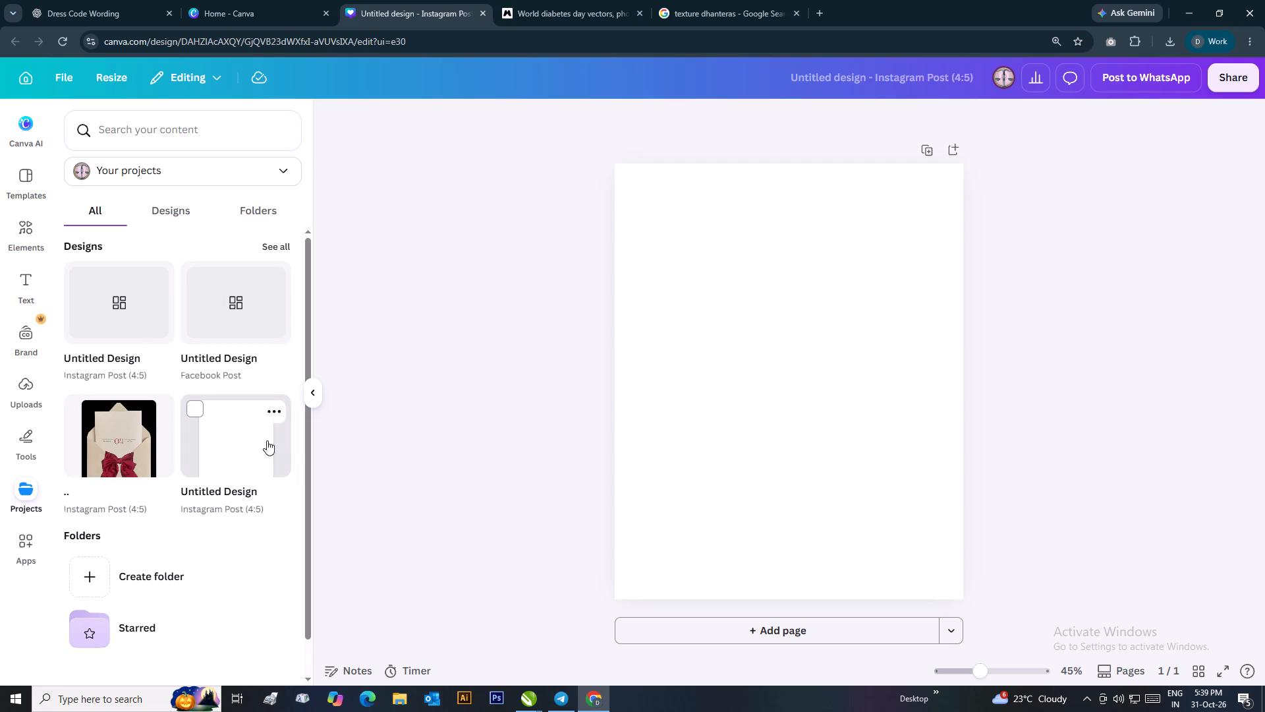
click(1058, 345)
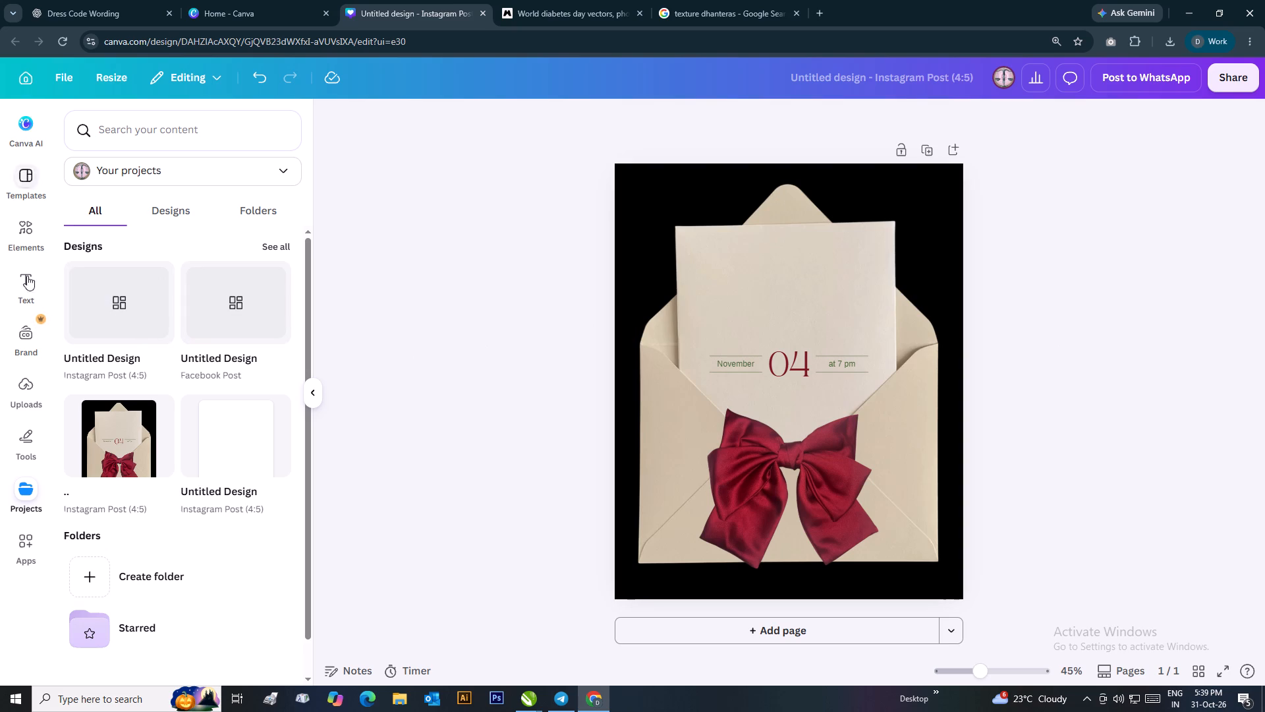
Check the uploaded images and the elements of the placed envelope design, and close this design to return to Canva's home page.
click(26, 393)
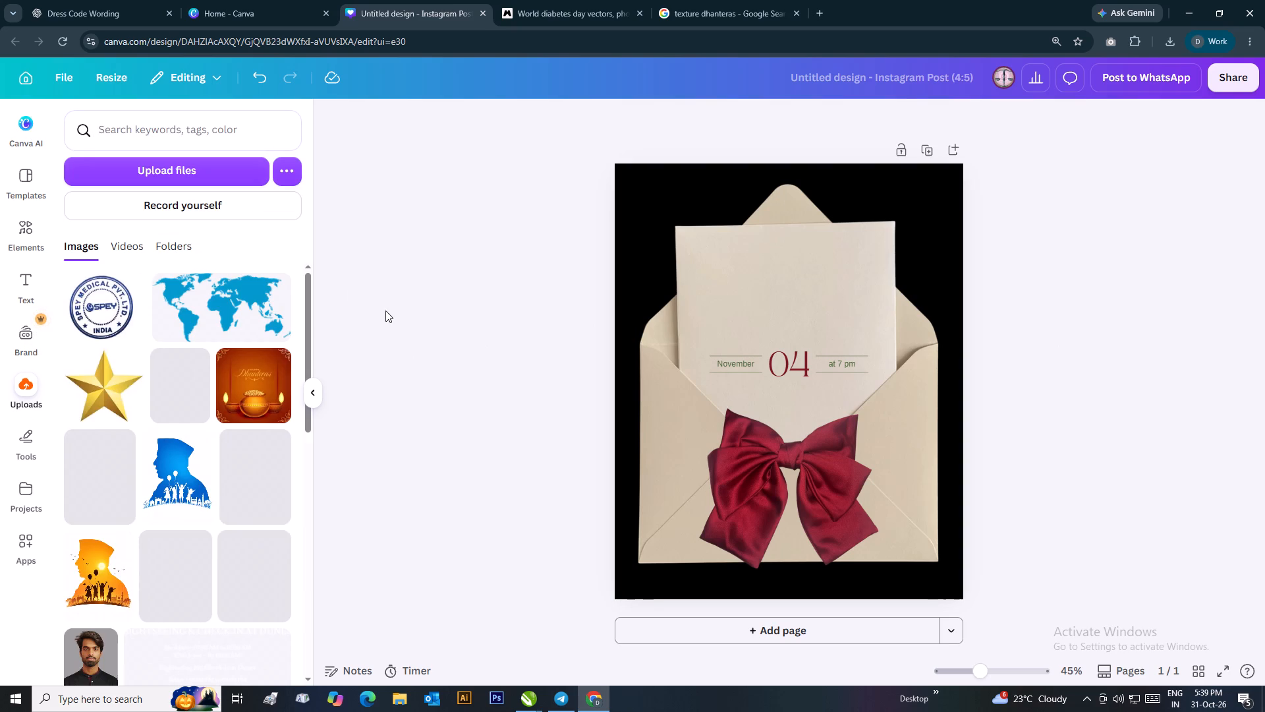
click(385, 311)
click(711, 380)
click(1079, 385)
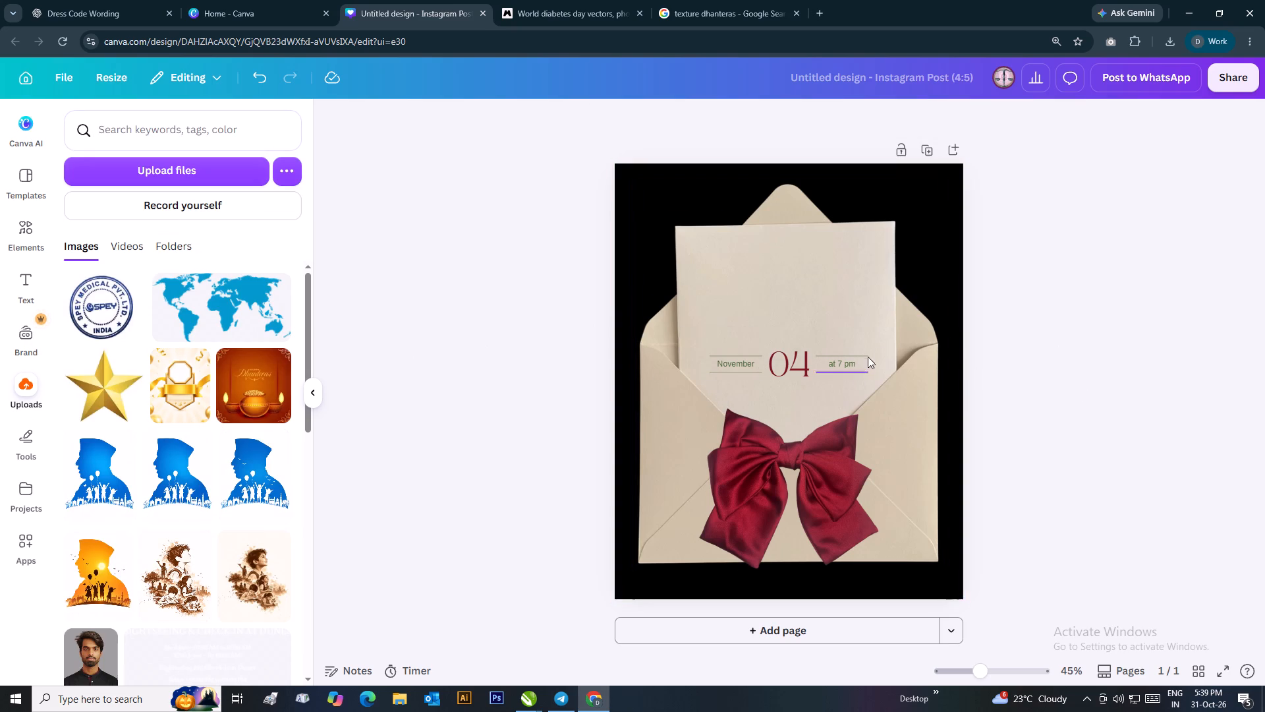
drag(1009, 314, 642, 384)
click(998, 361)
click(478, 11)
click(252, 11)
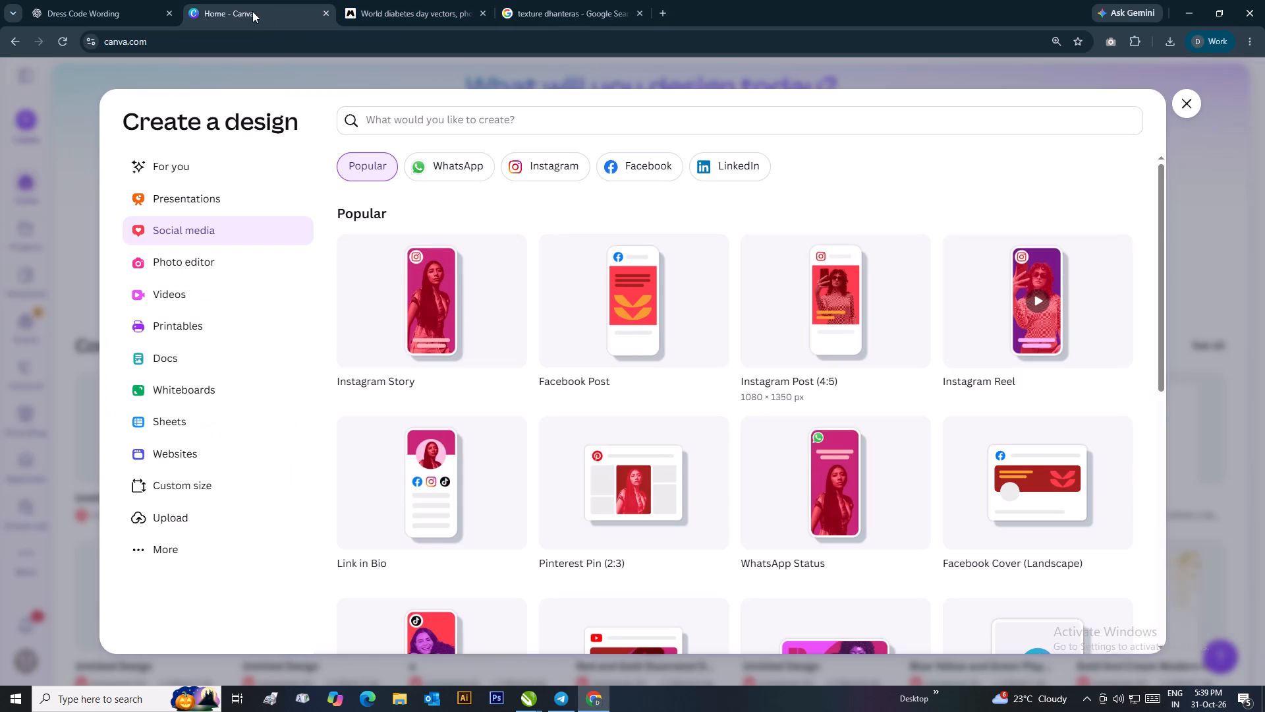
Create another blank Instagram Post (4:5) design and browse the templates offered for it.
click(844, 300)
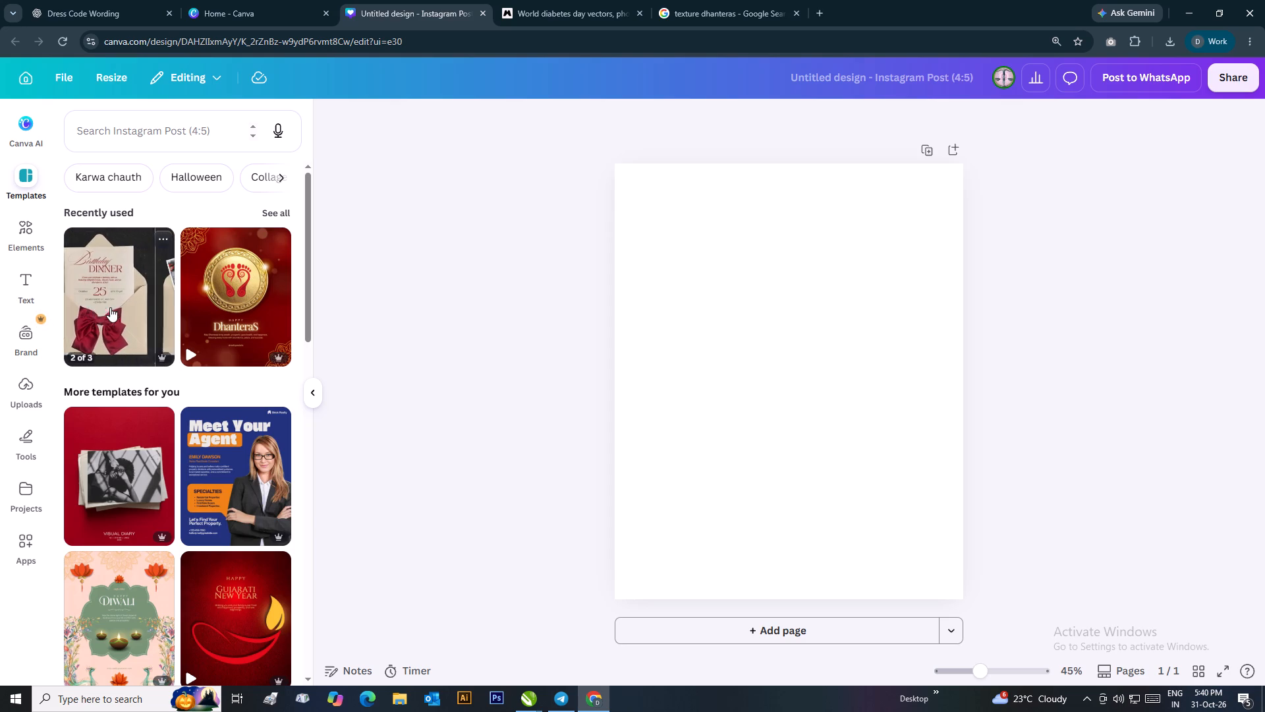
scroll(144, 451, down, 7)
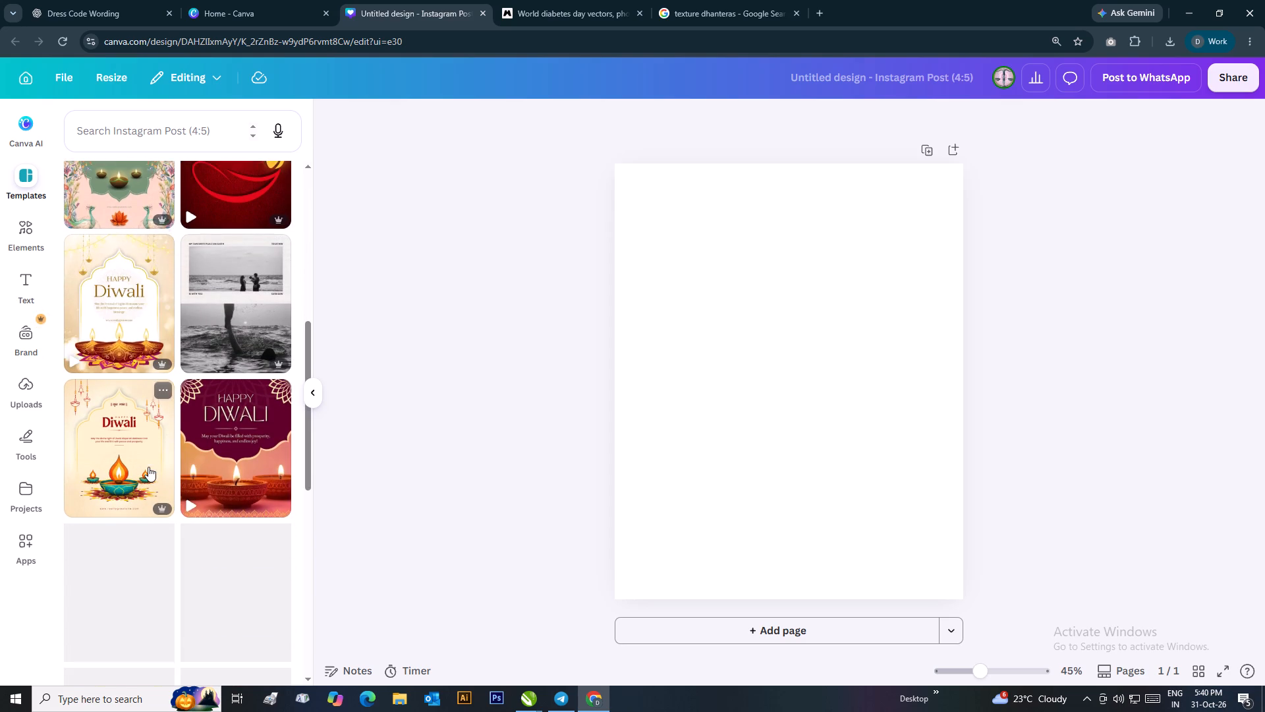
scroll(148, 467, down, 3)
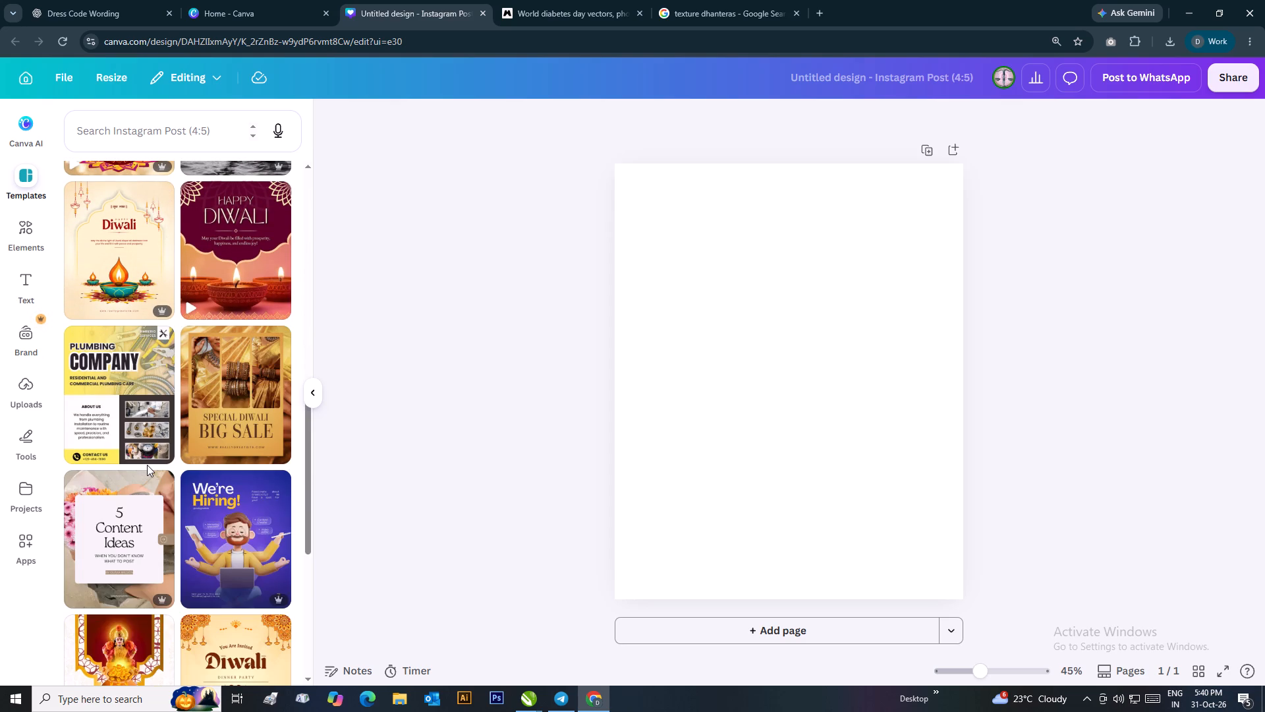
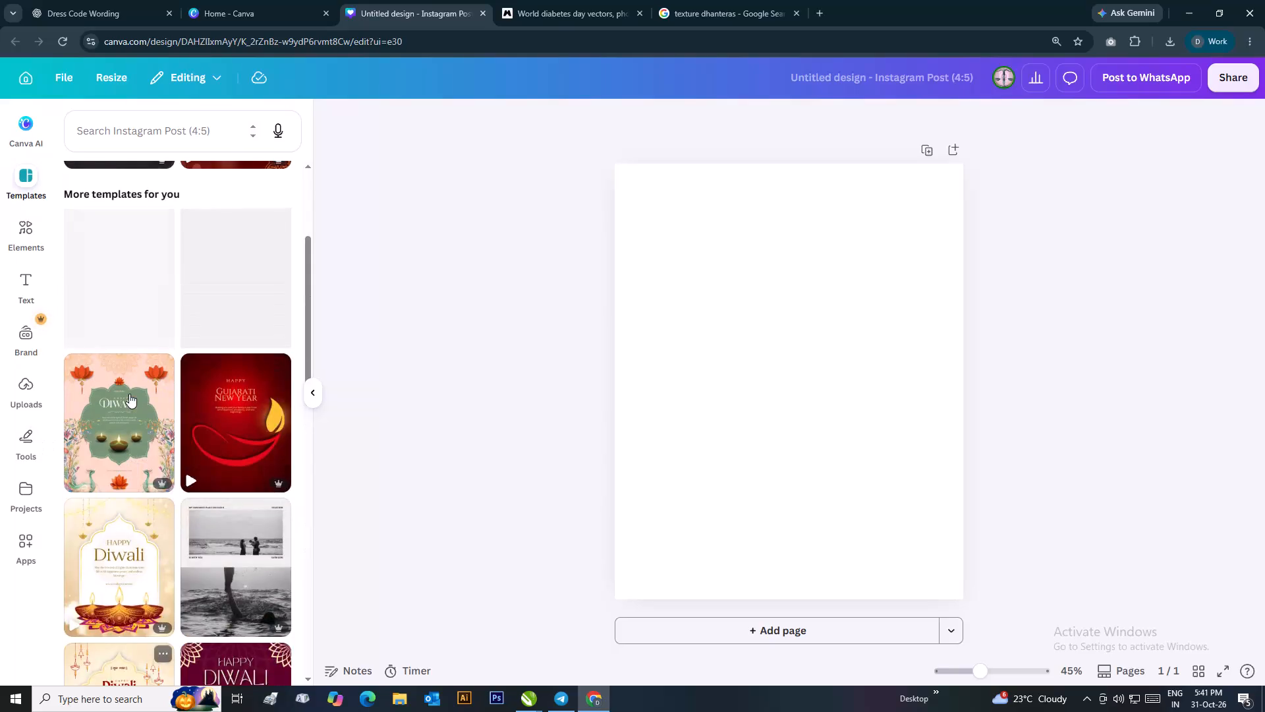
Apply the first page of the Red Trendy Birthday Dinner Invitation envelope template to the blank Instagram post.
scroll(129, 394, up, 2)
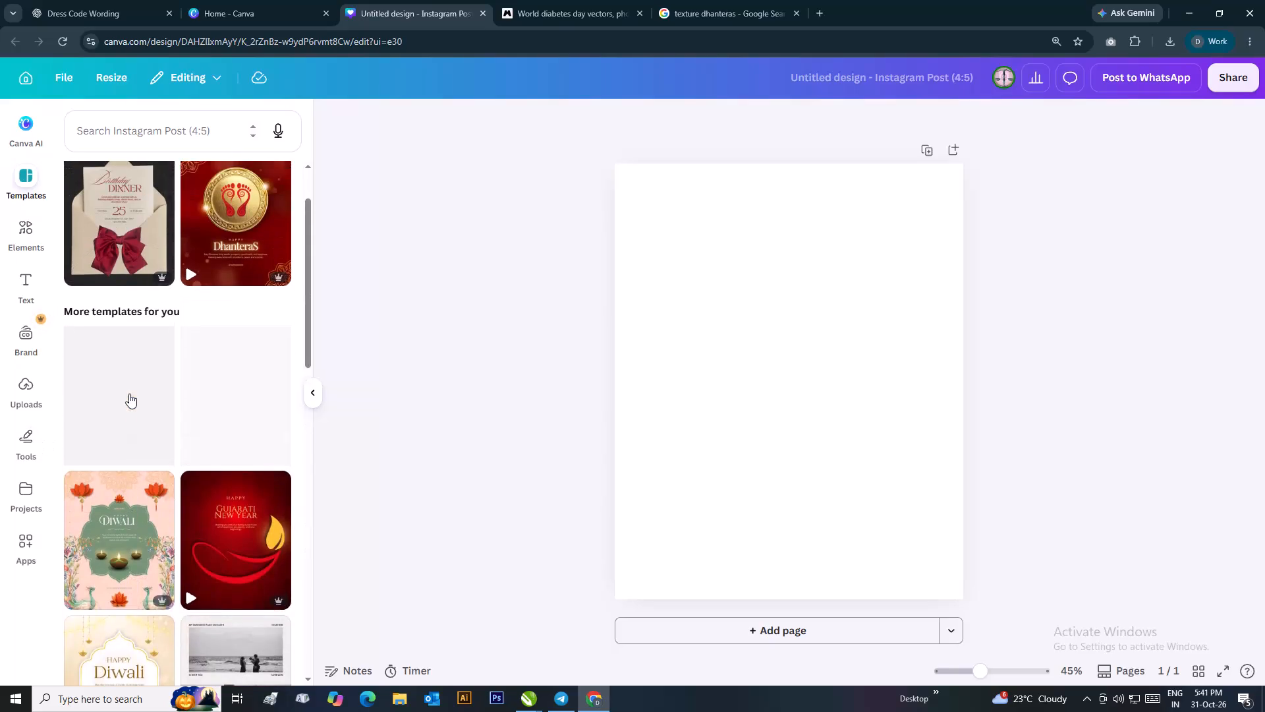
scroll(138, 395, up, 5)
click(126, 293)
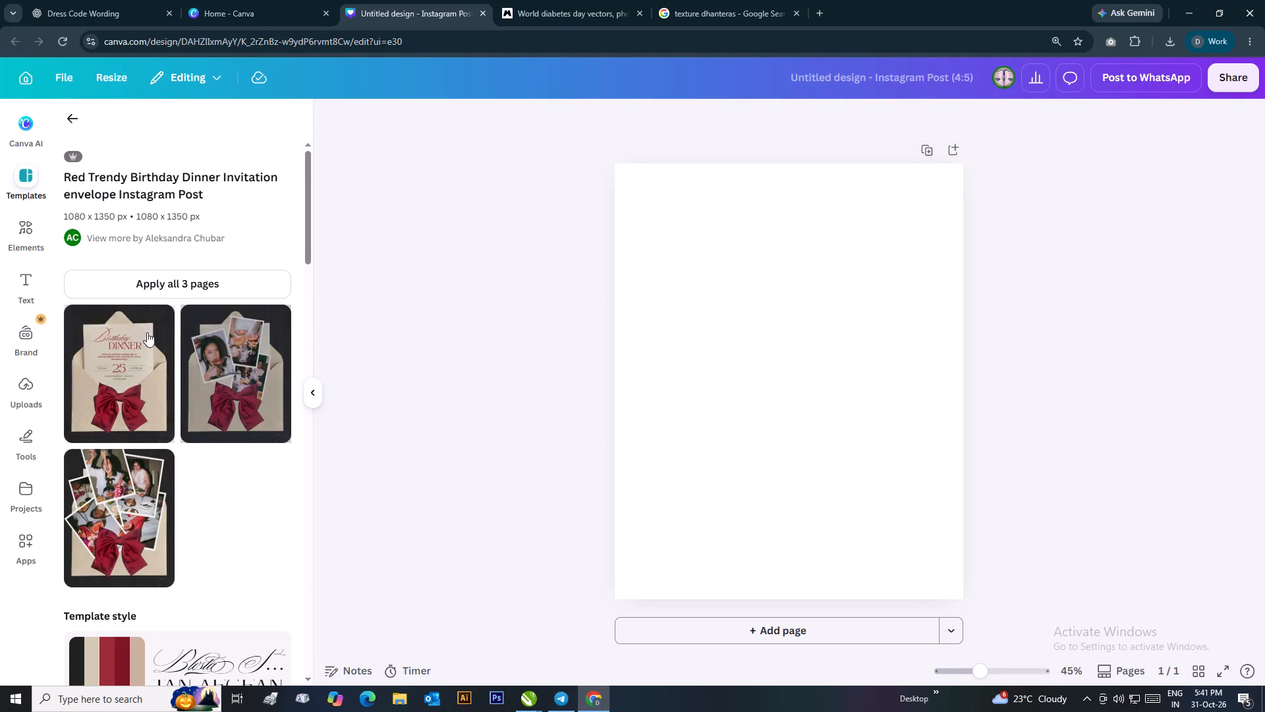
click(140, 349)
Delete the "DINNER" and "Birthday" title texts and the invitation paragraph below them from the card.
click(805, 290)
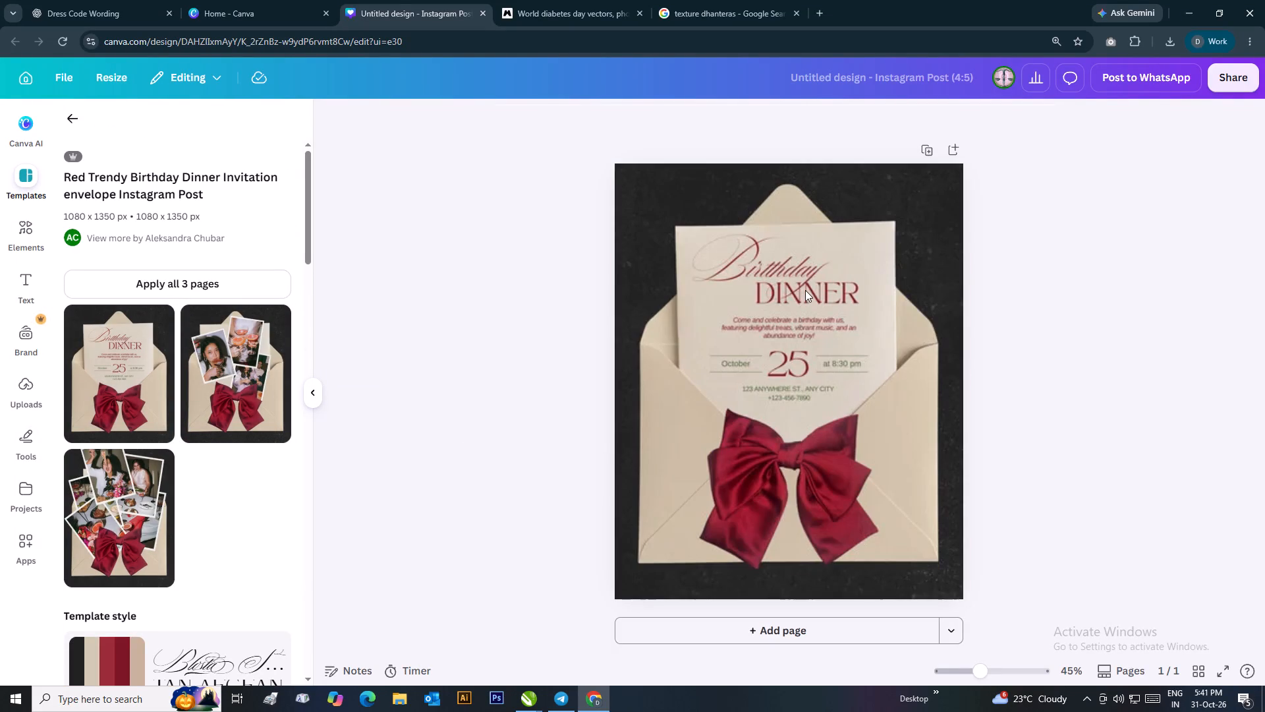
key(Delete)
click(799, 270)
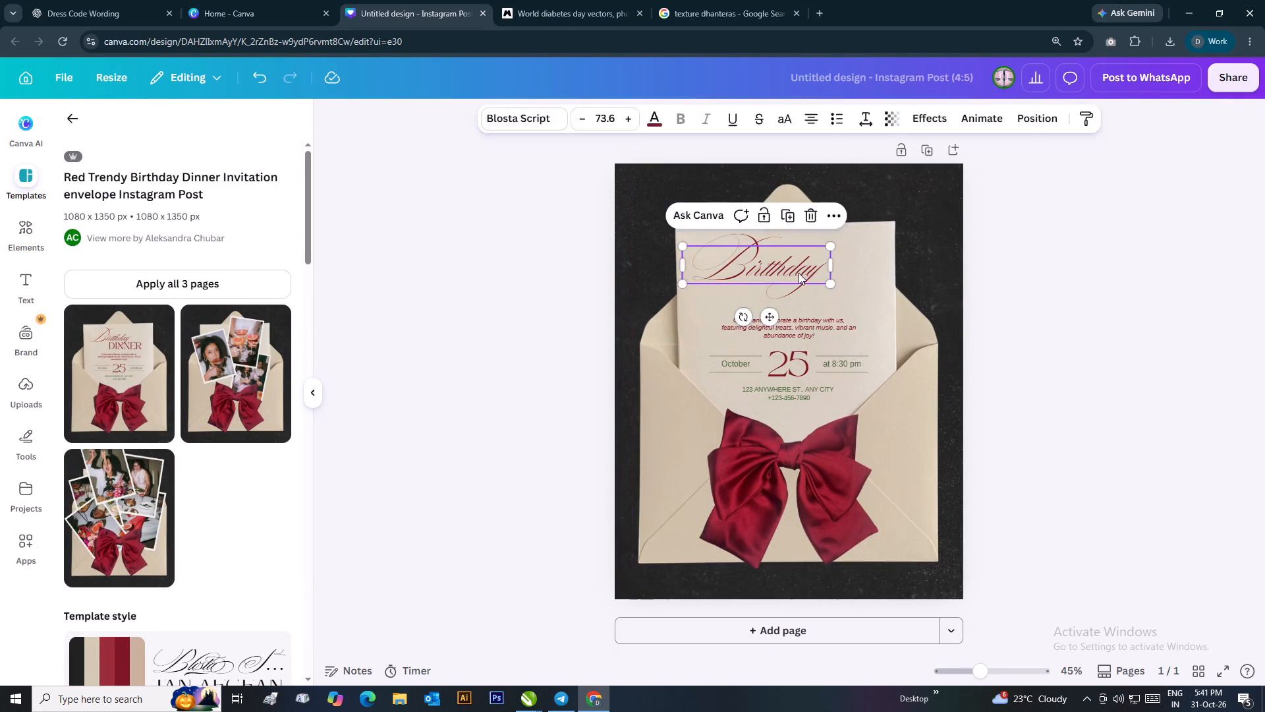
key(Delete)
click(810, 325)
key(Delete)
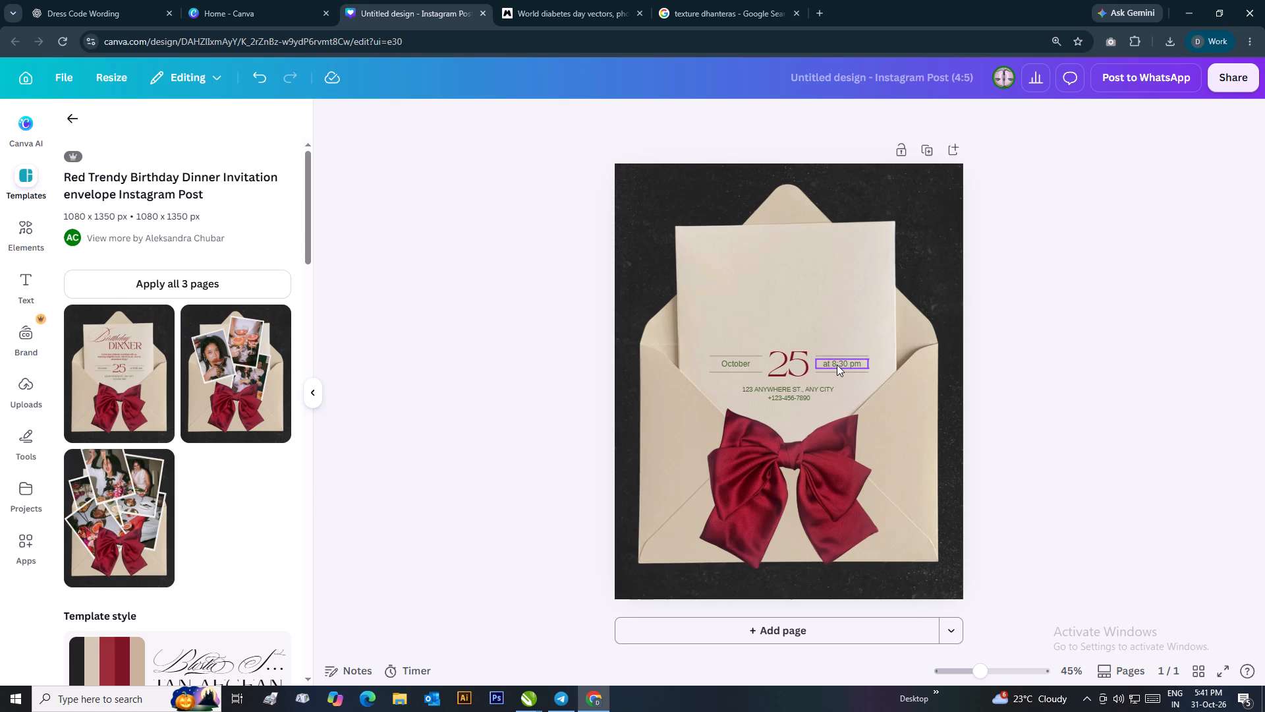
Delete the address line and the phone number line beneath the date row.
click(837, 365)
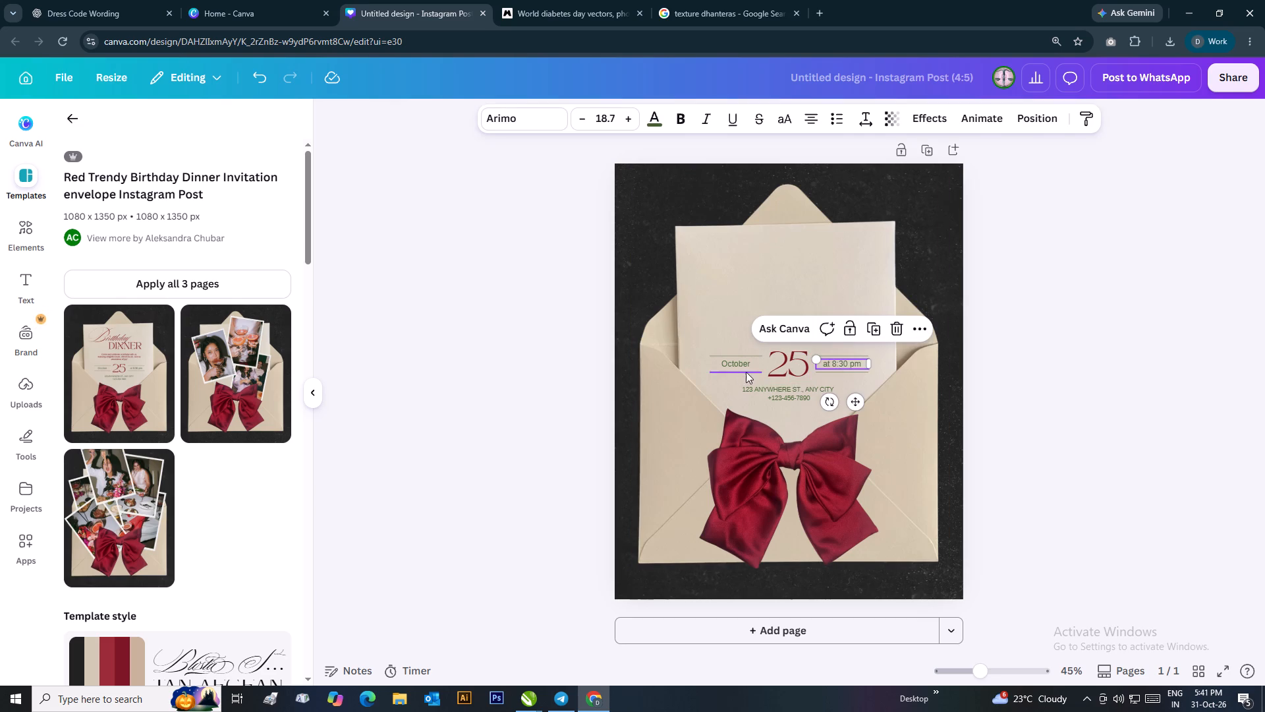
click(791, 390)
key(Delete)
click(791, 399)
key(Delete)
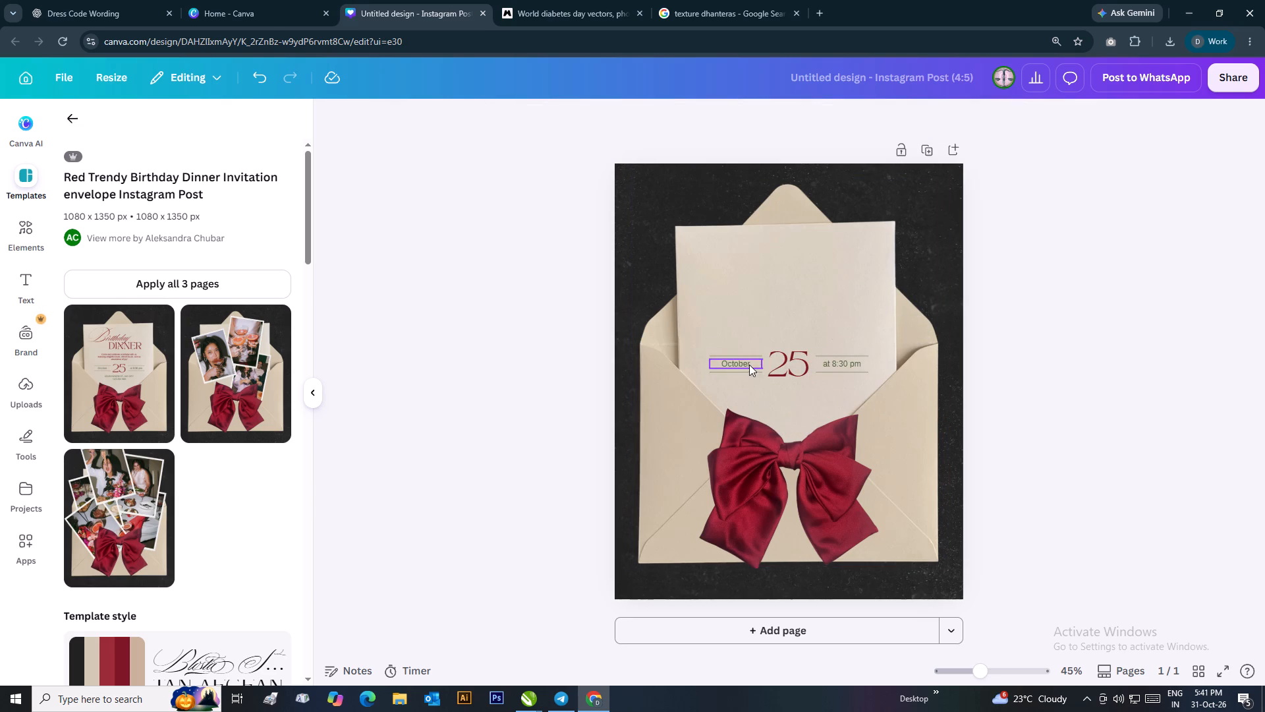
Replace the month text "October" in the date row with "November".
double_click(747, 365)
key(BackSpace)
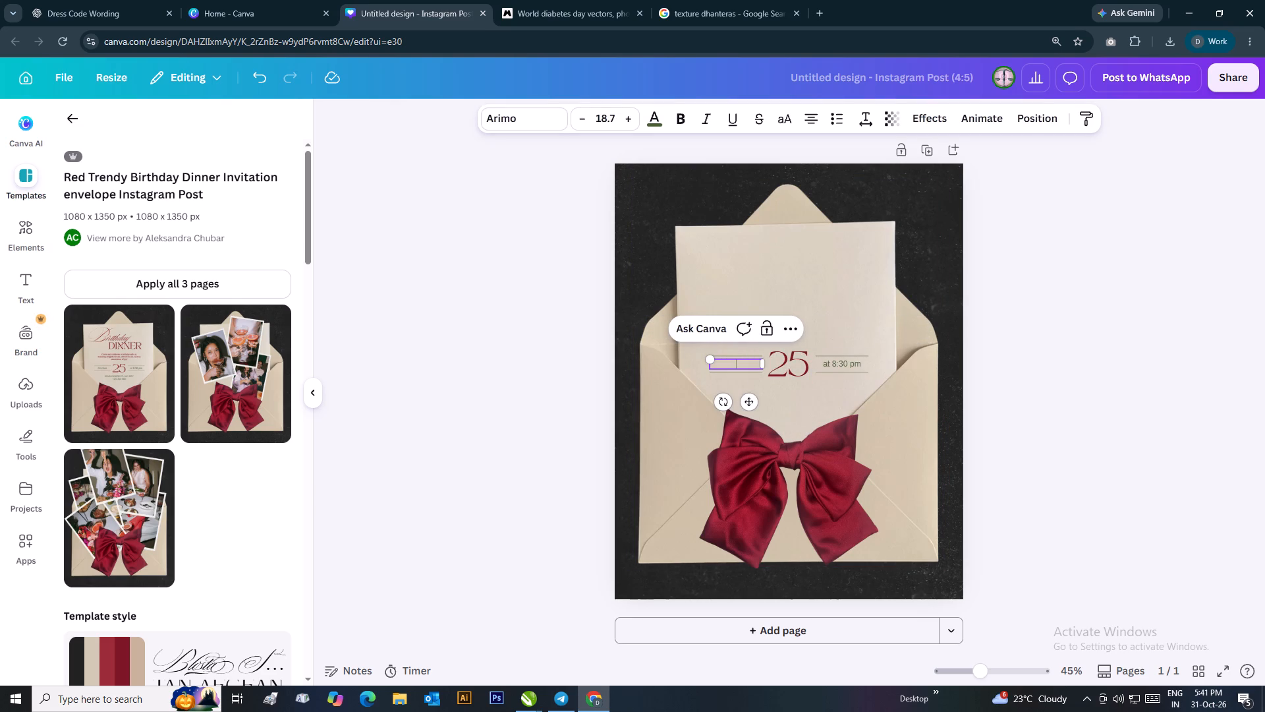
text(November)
click(1027, 377)
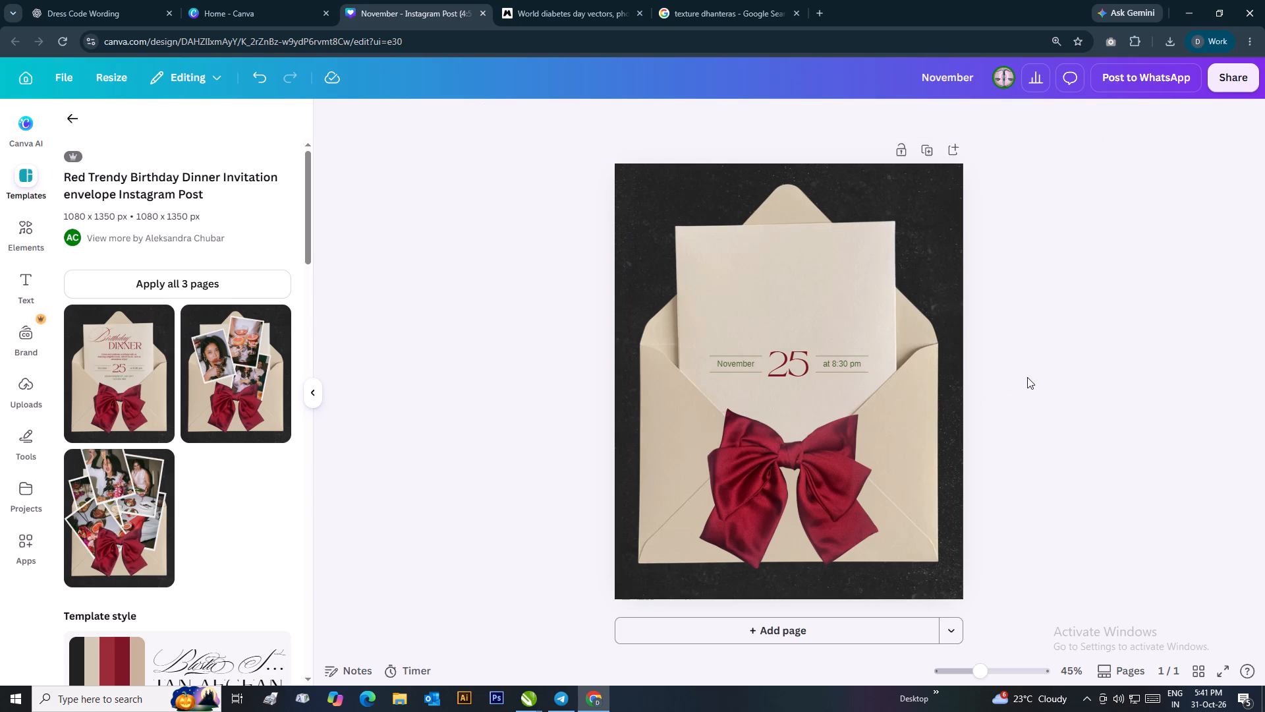
Open the "at 8:30 pm" time text in the date row for editing.
double_click(840, 361)
click(836, 368)
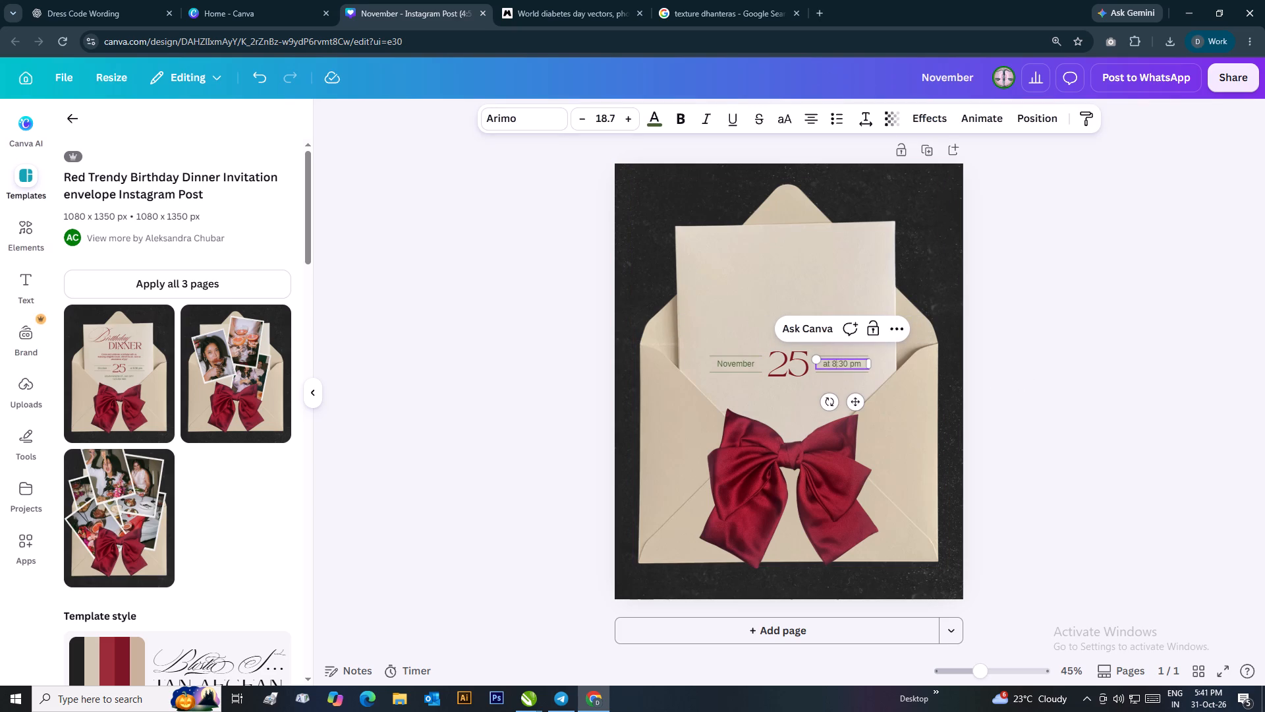
Change the event time text in the date row to "at 7:00 pm".
key(BackSpace)
key(7)
key(Right)
key(Right)
key(Right)
key(BackSpace)
key(BackSpace)
text(00)
click(1038, 334)
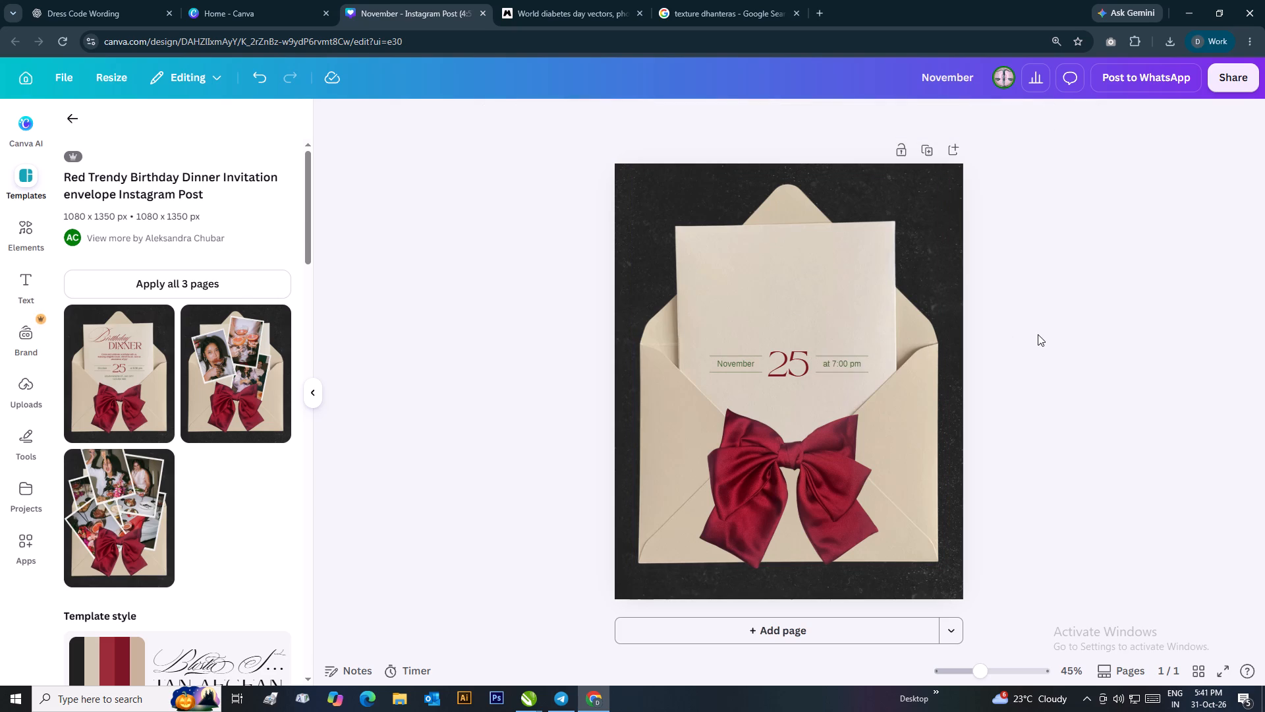
Change the large day number in the date row to 04.
double_click(801, 365)
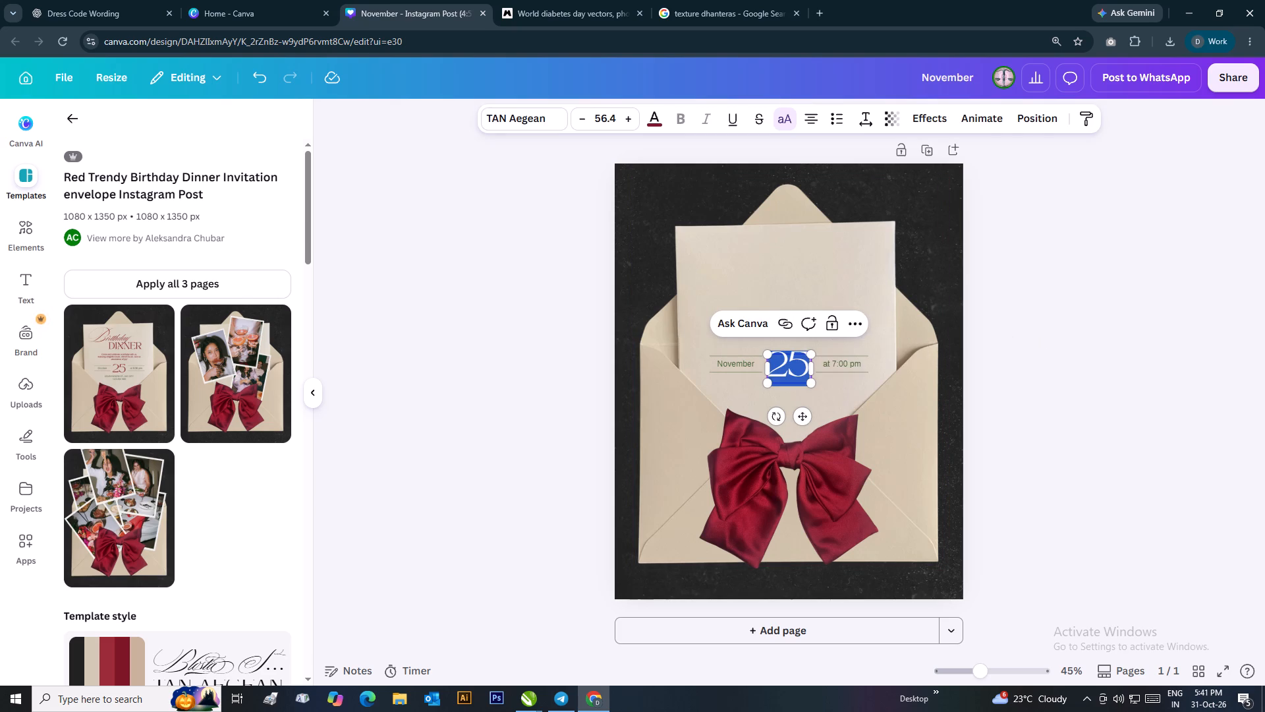
key(BackSpace)
text(04)
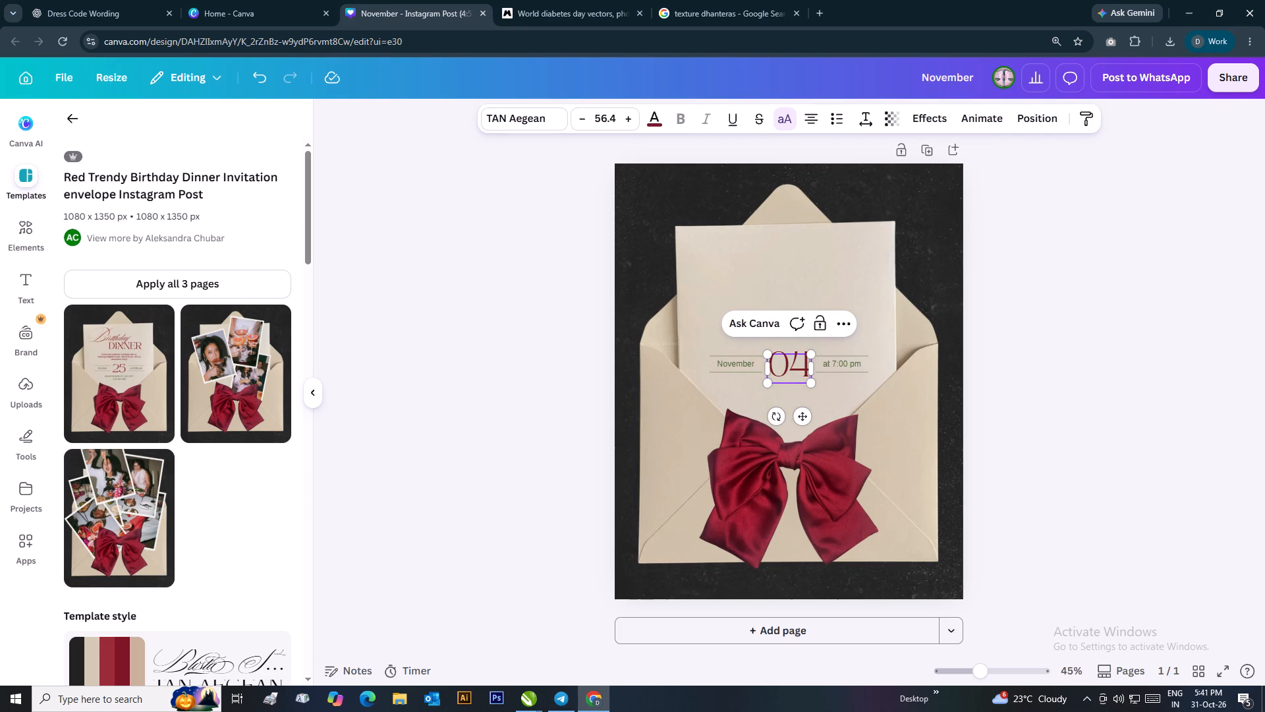
click(1069, 360)
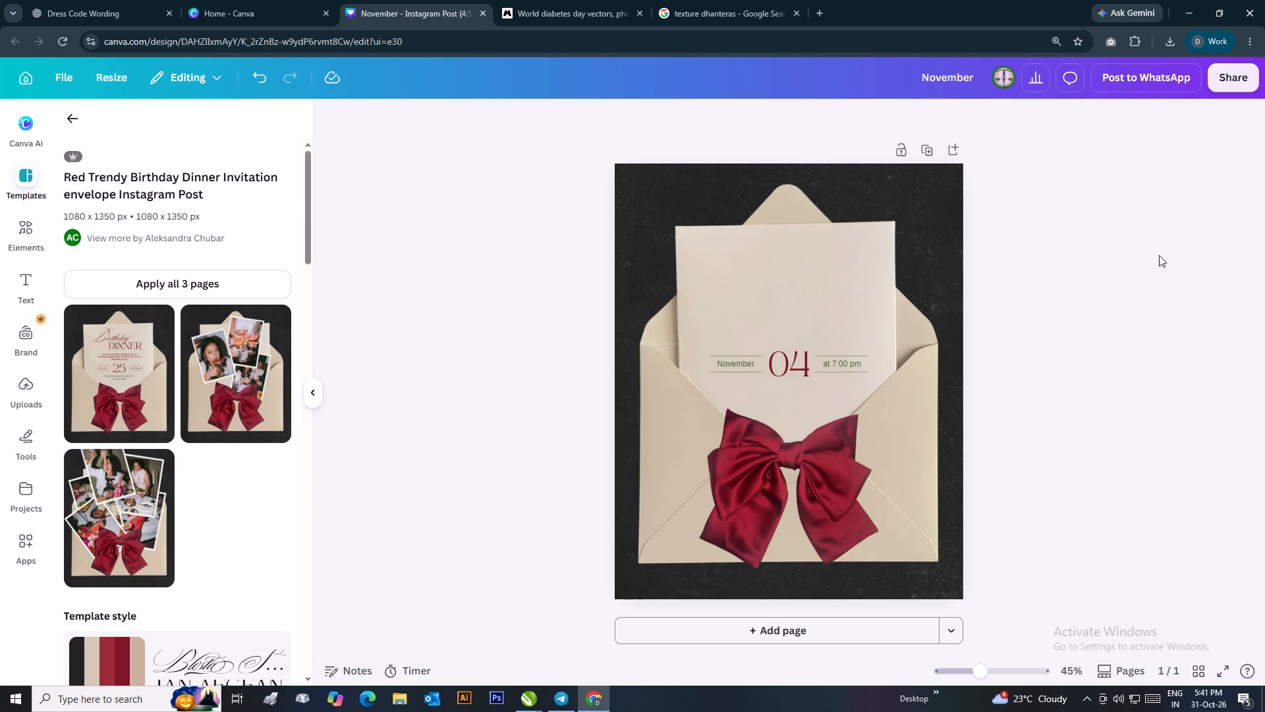
Download the design as a JPG at size 3.125 and High quality, saving it as November.
click(1233, 84)
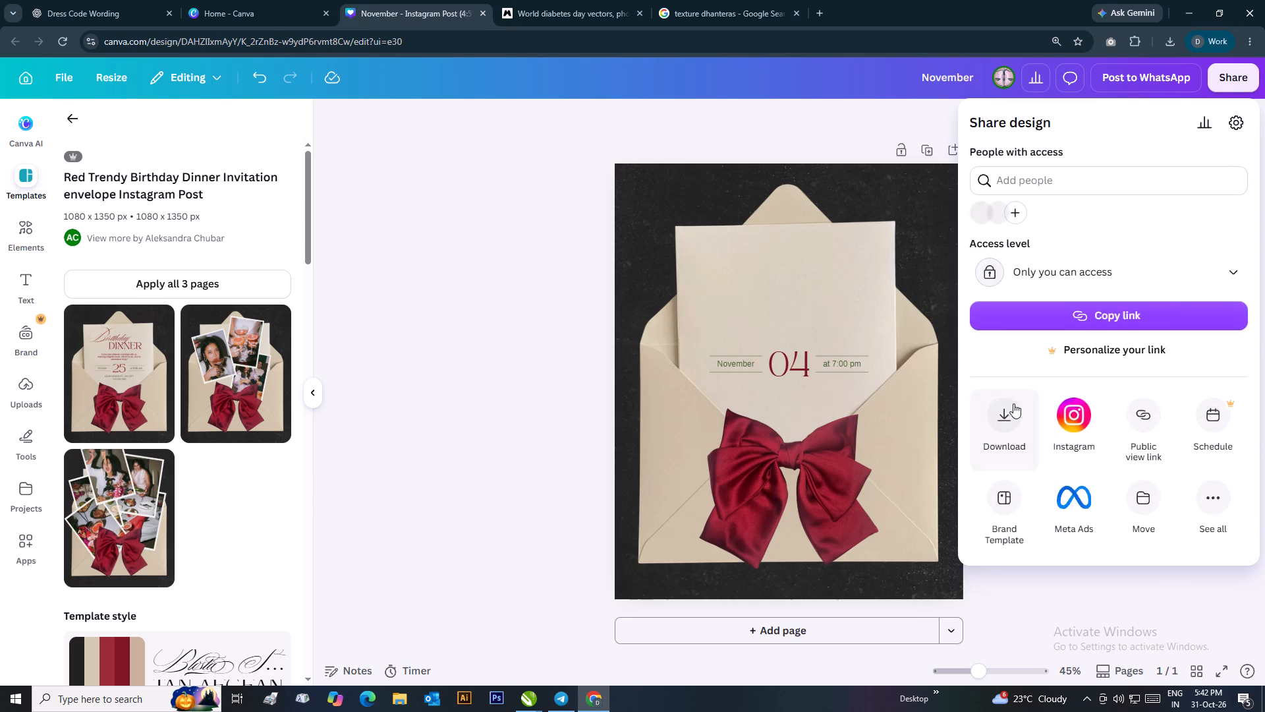
click(1013, 407)
drag(1024, 236, 1212, 248)
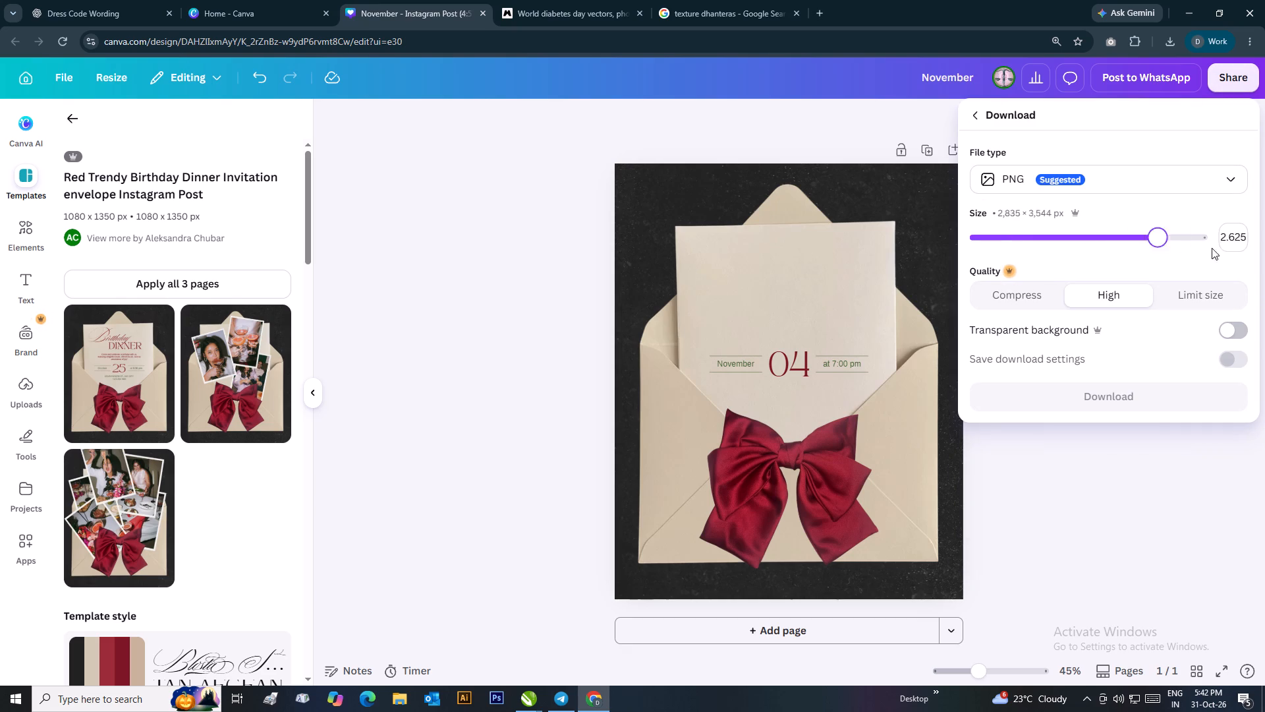
drag(1212, 248, 1222, 250)
click(1160, 187)
click(1054, 229)
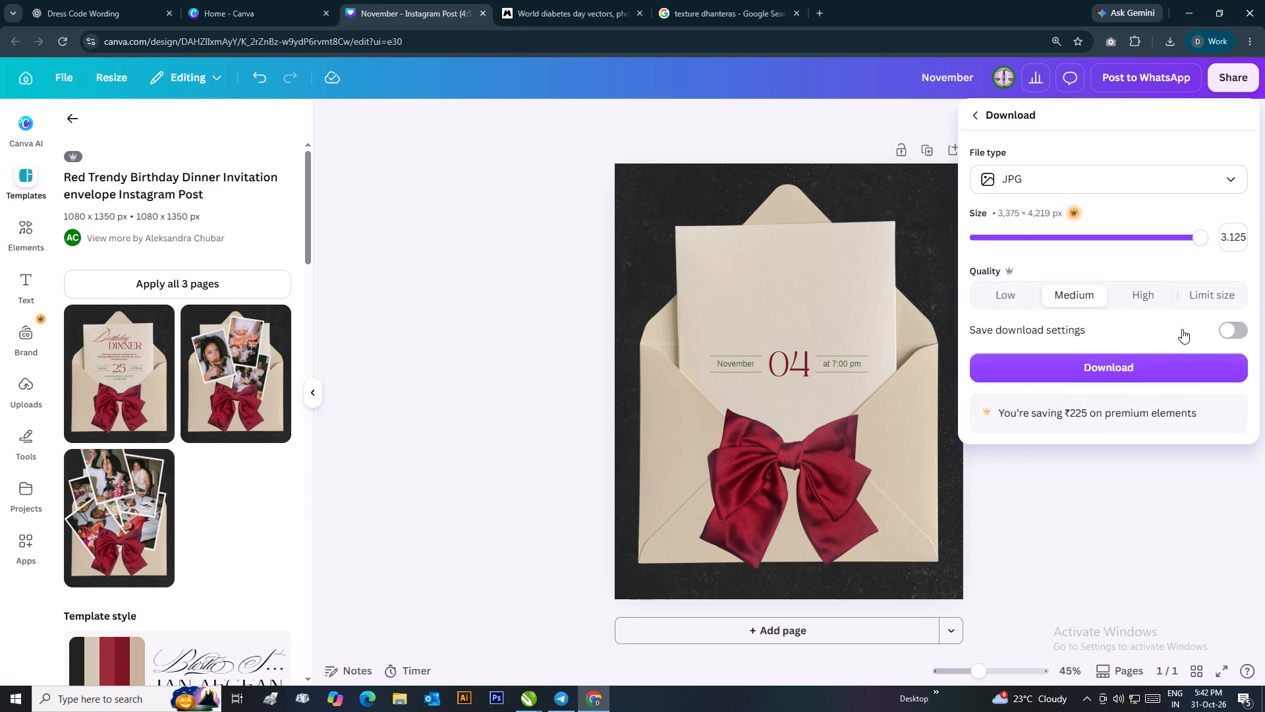
click(1140, 298)
click(1144, 369)
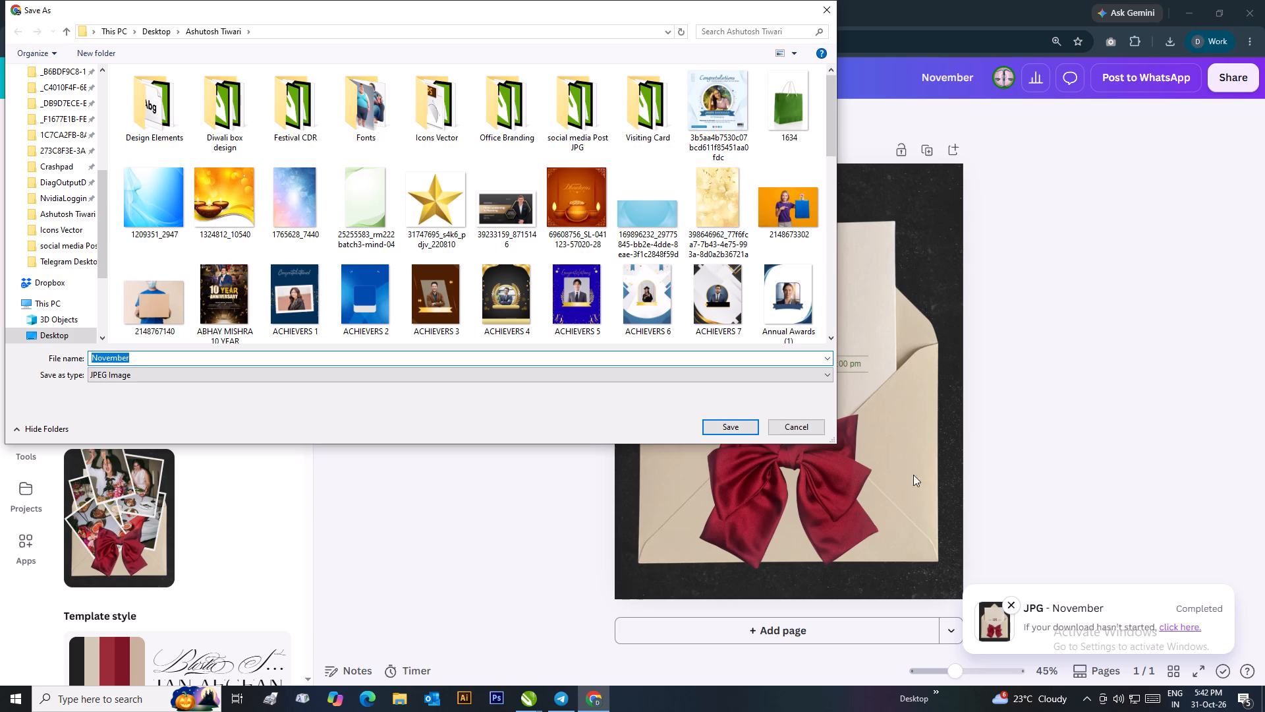
click(749, 427)
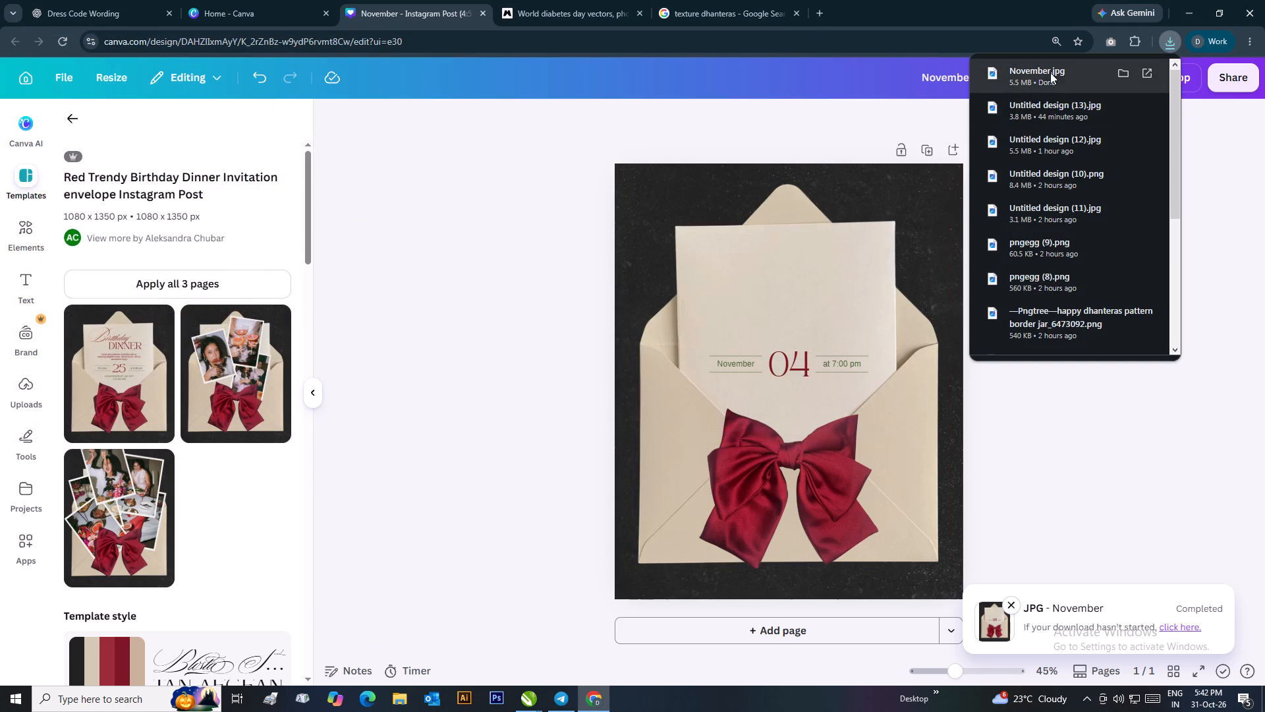
Bring November.jpg into the CorelDRAW invitation document, place it beside the card and scale it down to about 2,371 × 2,964 px.
drag(1050, 73, 353, 256)
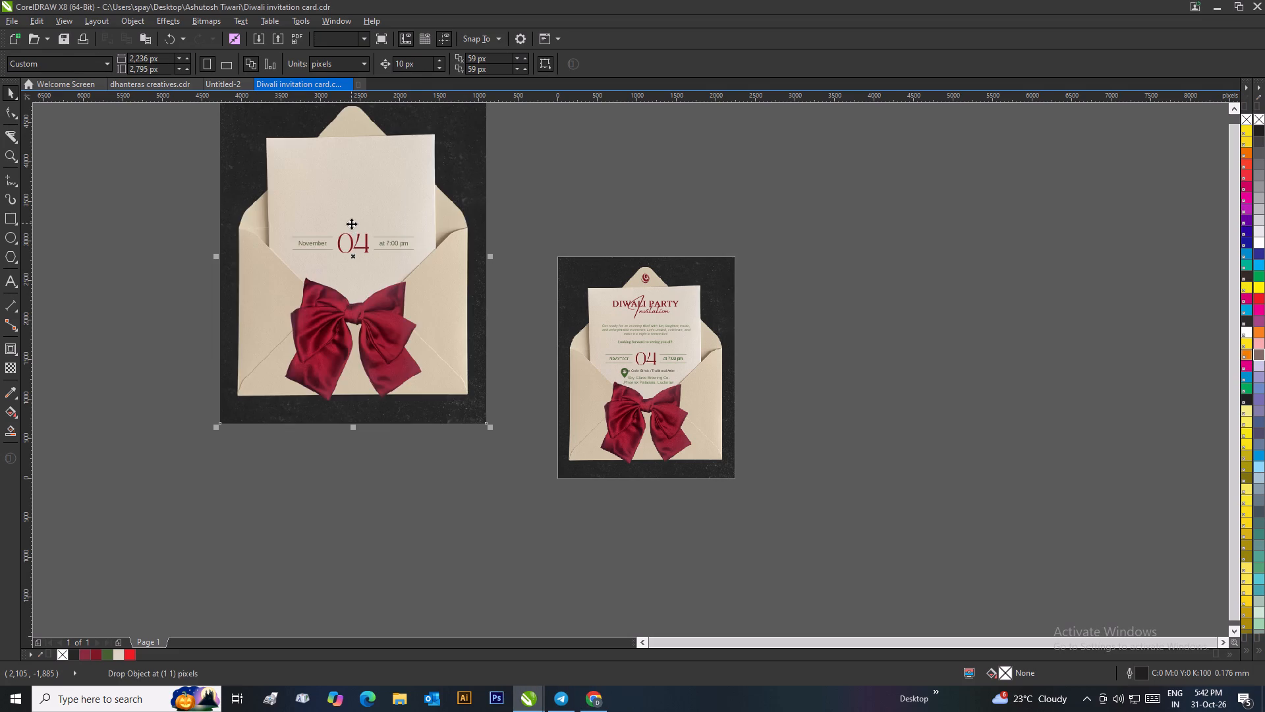
scroll(356, 233, down, 1)
drag(656, 369, 711, 441)
drag(713, 437, 960, 423)
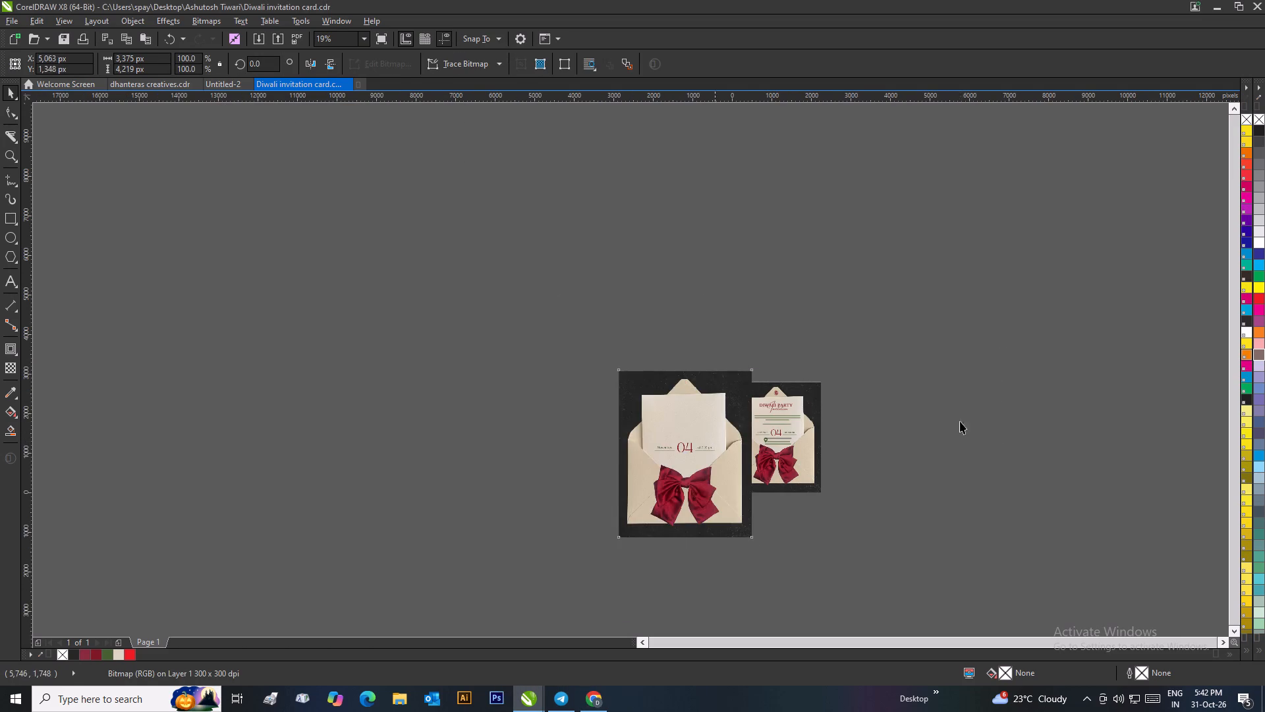
drag(947, 418, 916, 442)
drag(896, 436, 886, 438)
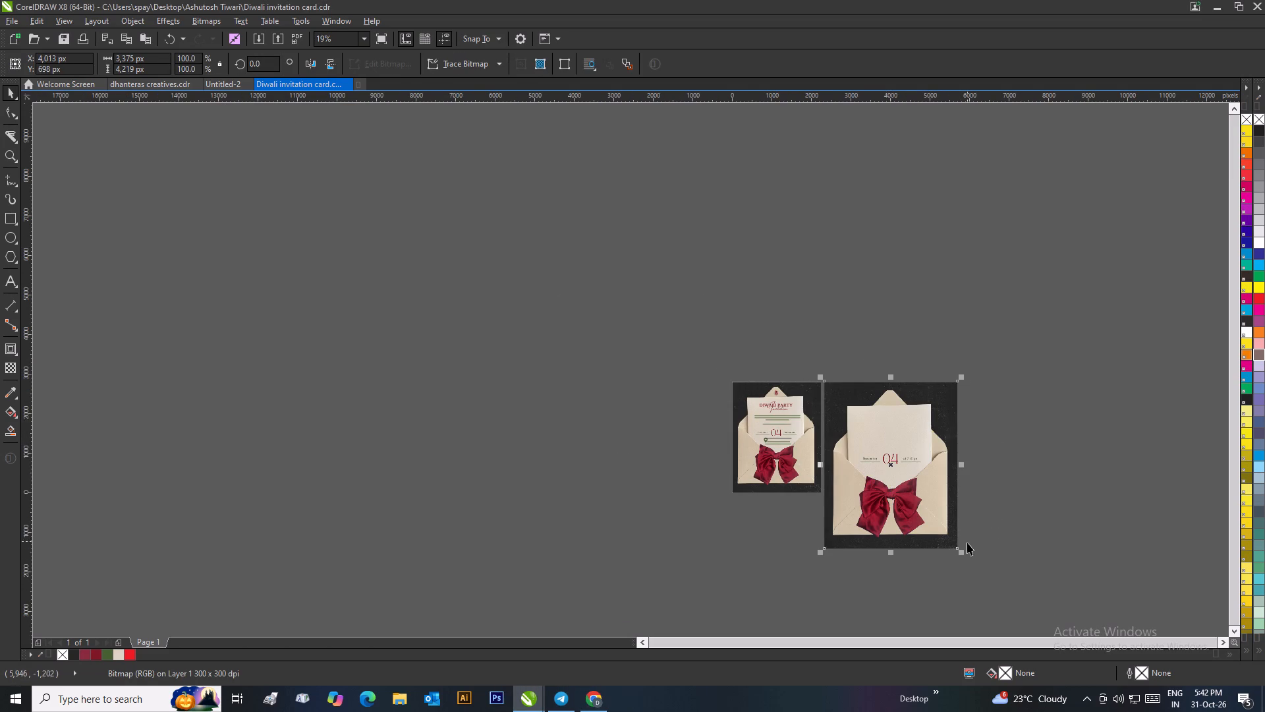
drag(965, 552, 926, 569)
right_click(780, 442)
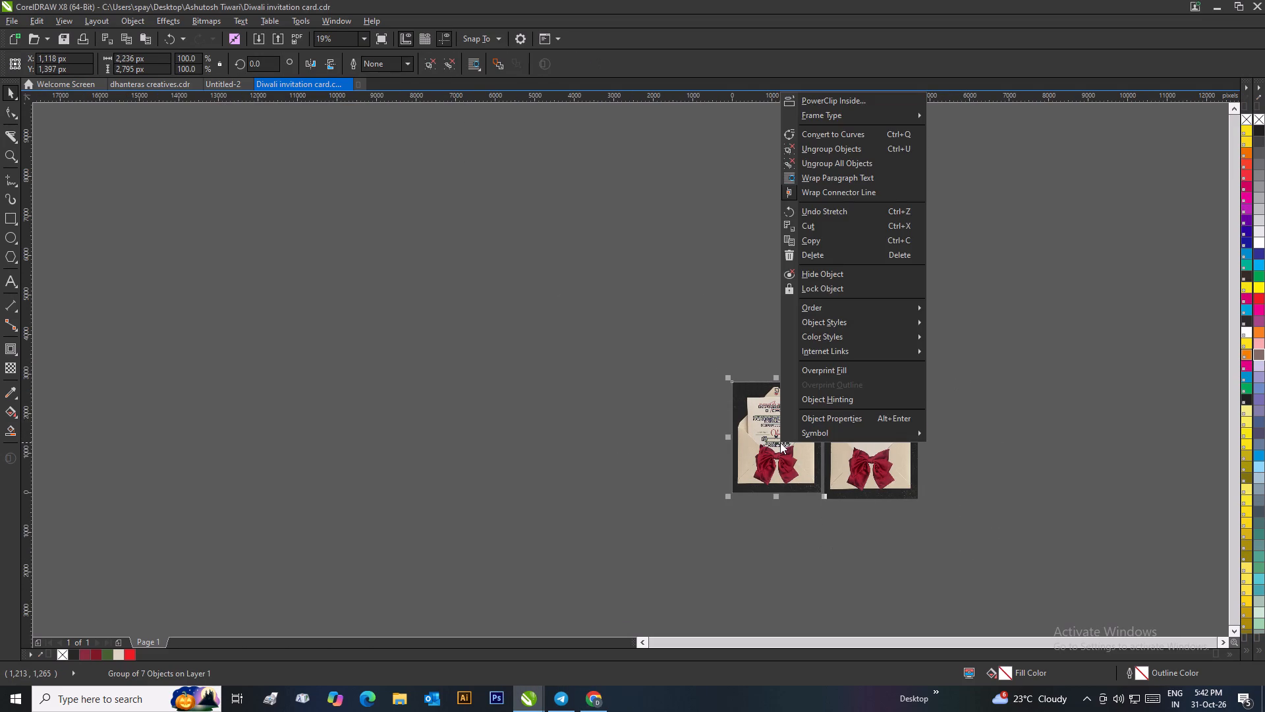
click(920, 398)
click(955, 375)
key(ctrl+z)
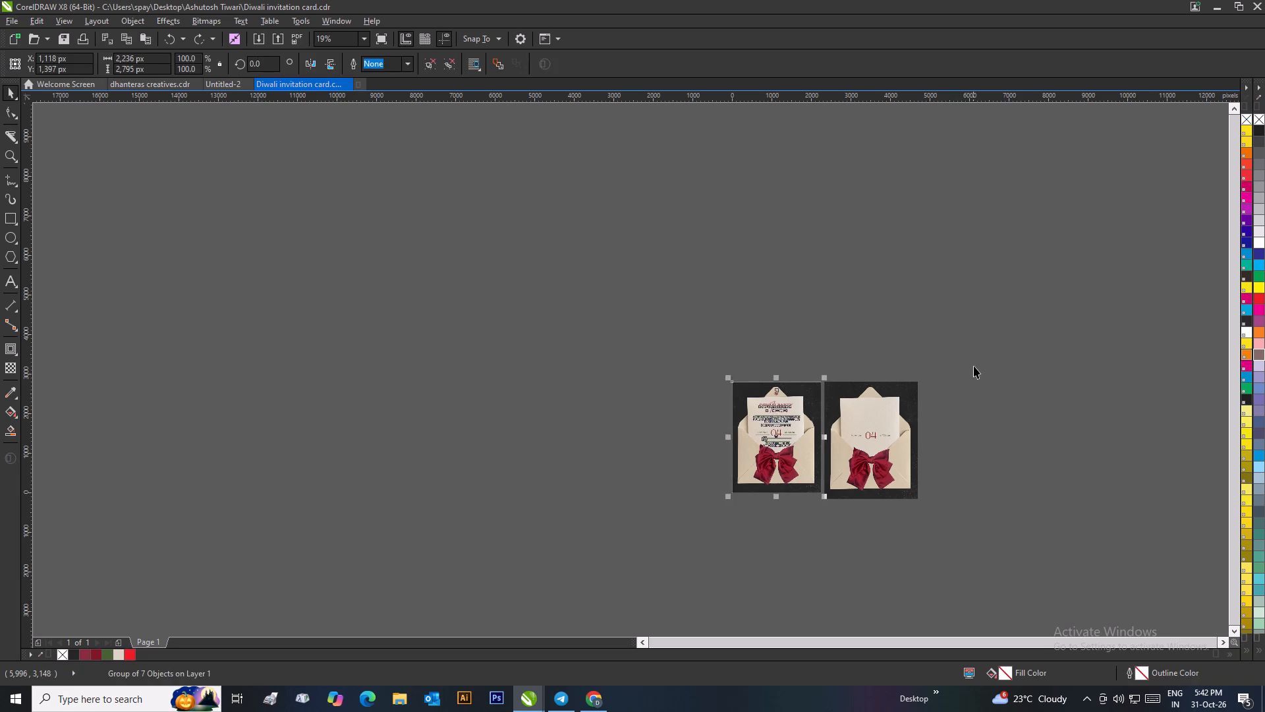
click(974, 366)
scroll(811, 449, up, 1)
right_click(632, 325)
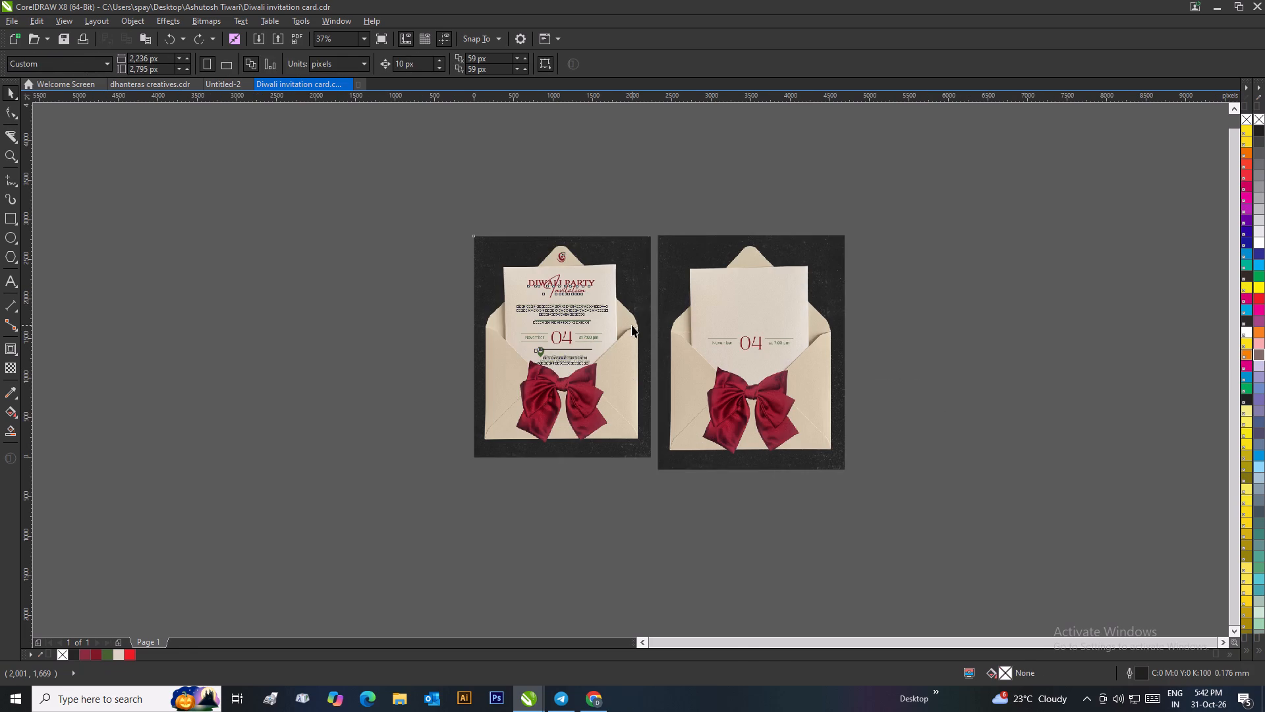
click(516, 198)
Duplicate the finished invitation card onto the empty area beside the original and ungroup the copy.
drag(510, 246, 264, 282)
right_click(264, 282)
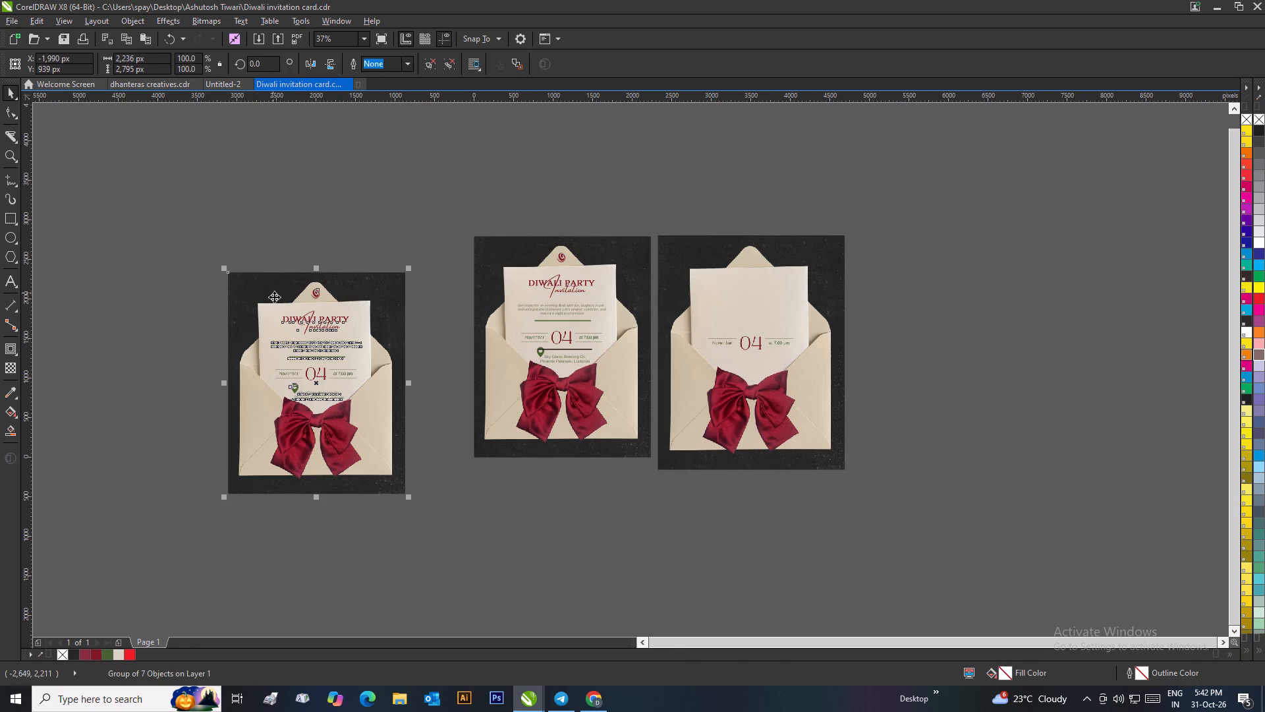
right_click(308, 312)
click(357, 379)
click(415, 318)
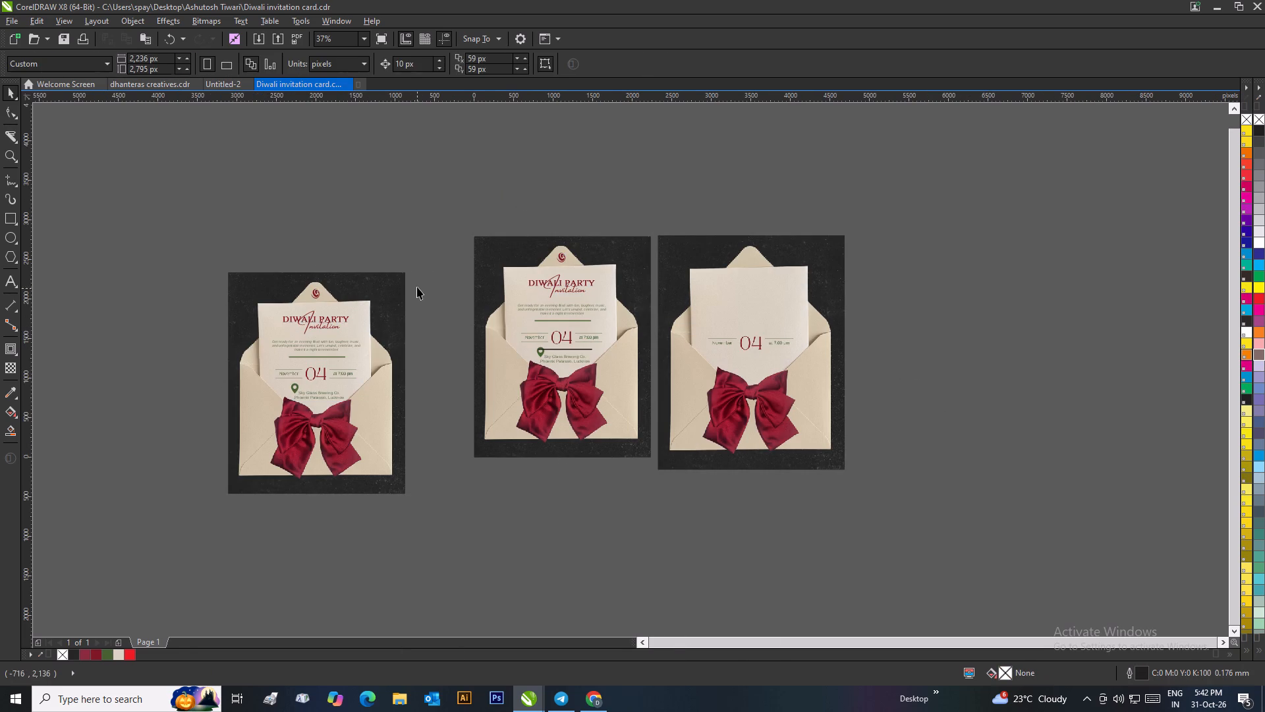
Delete the logo, heading, text and location icon from the copied card, leaving only its background.
drag(423, 281, 214, 483)
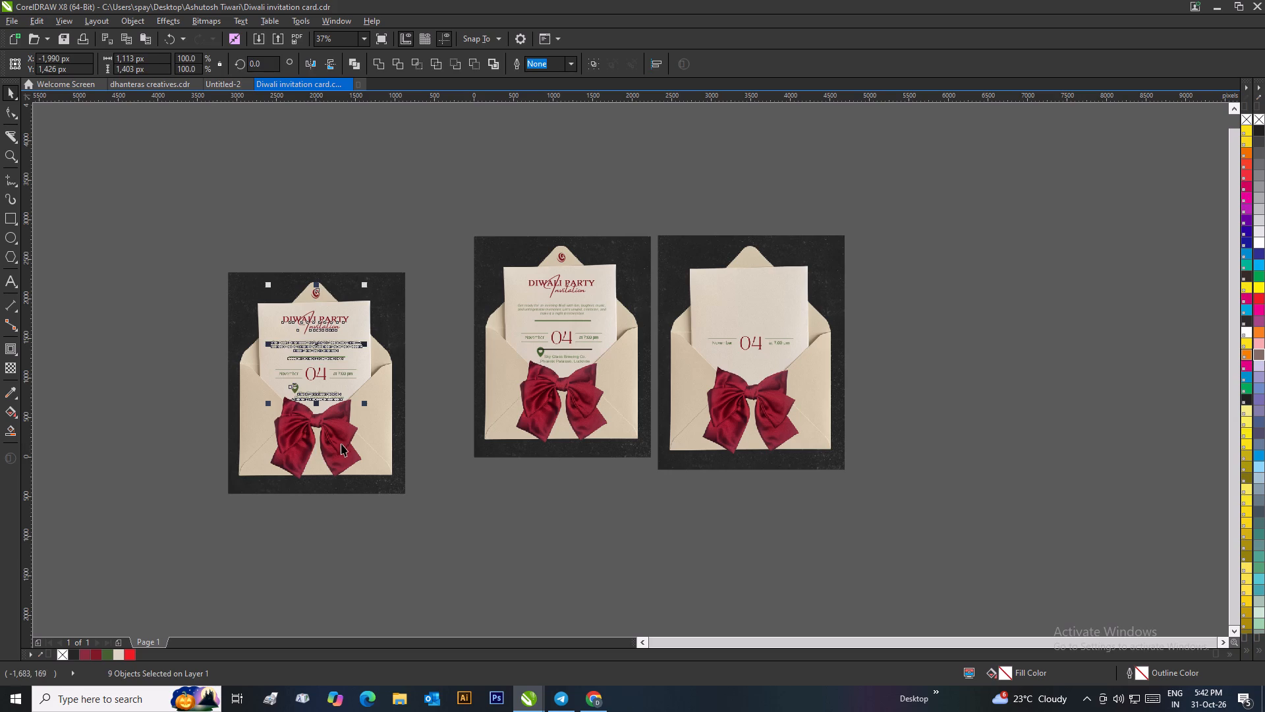
key(Delete)
Edit the copied card's PowerClip, delete the envelope image inside it and finish editing.
right_click(376, 349)
click(412, 323)
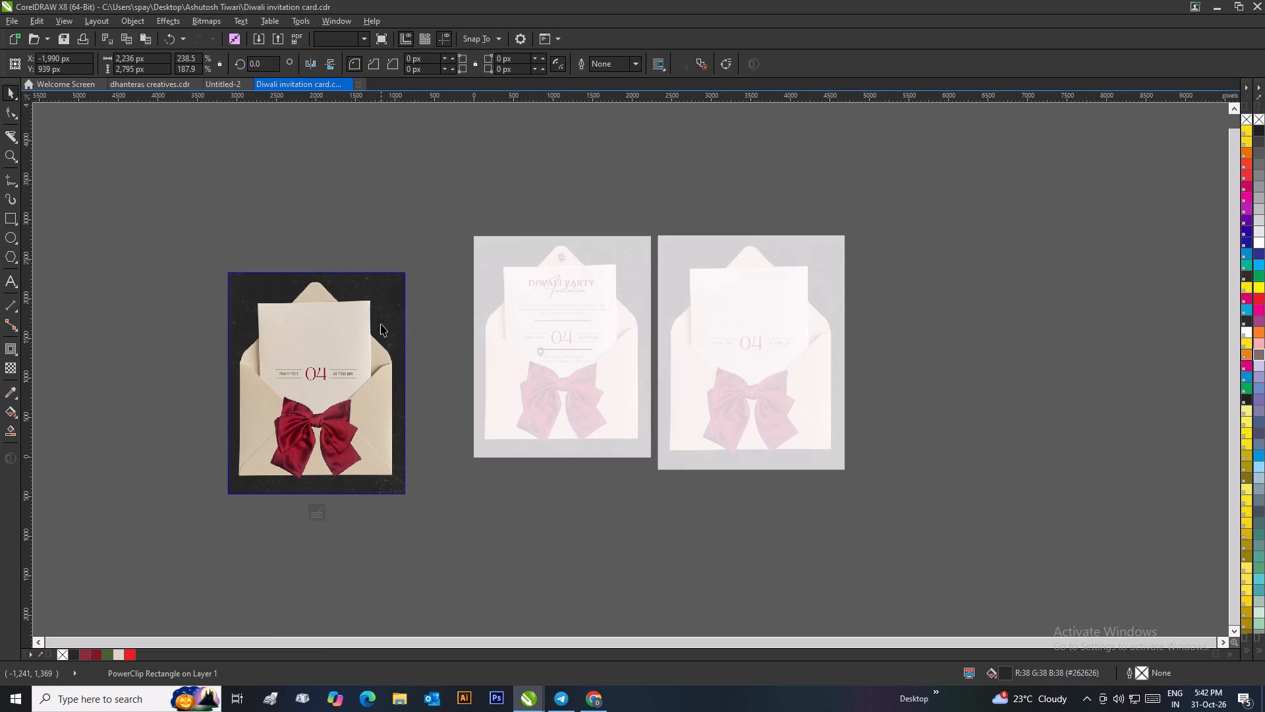
click(381, 324)
key(Delete)
click(311, 506)
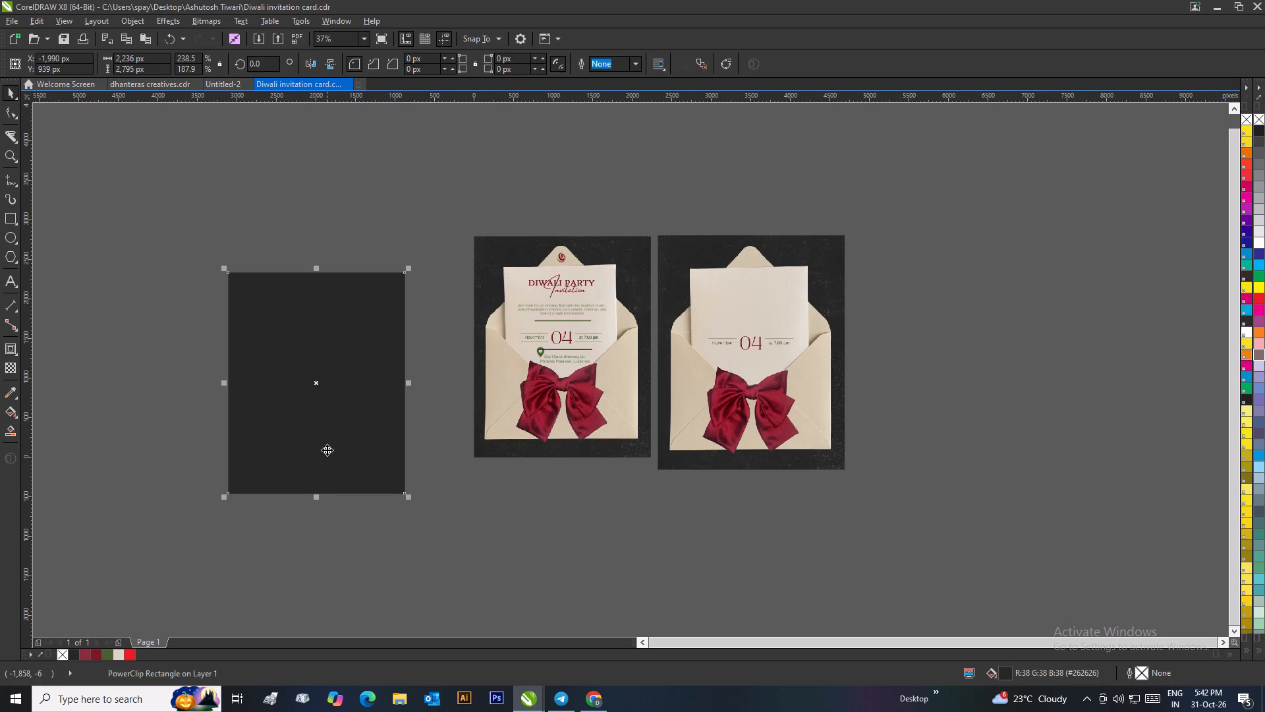
Remove the PowerClip frame assignment from the emptied dark rectangle so it is a plain rectangle.
right_click(320, 390)
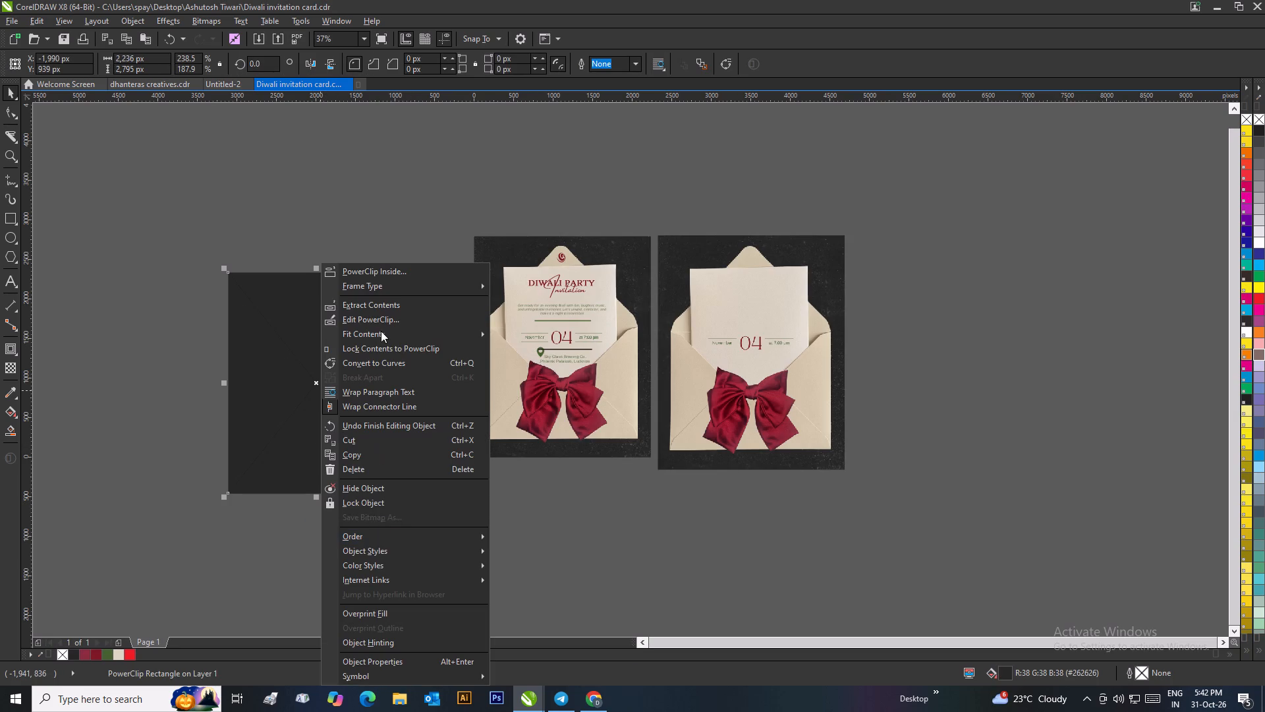
click(517, 312)
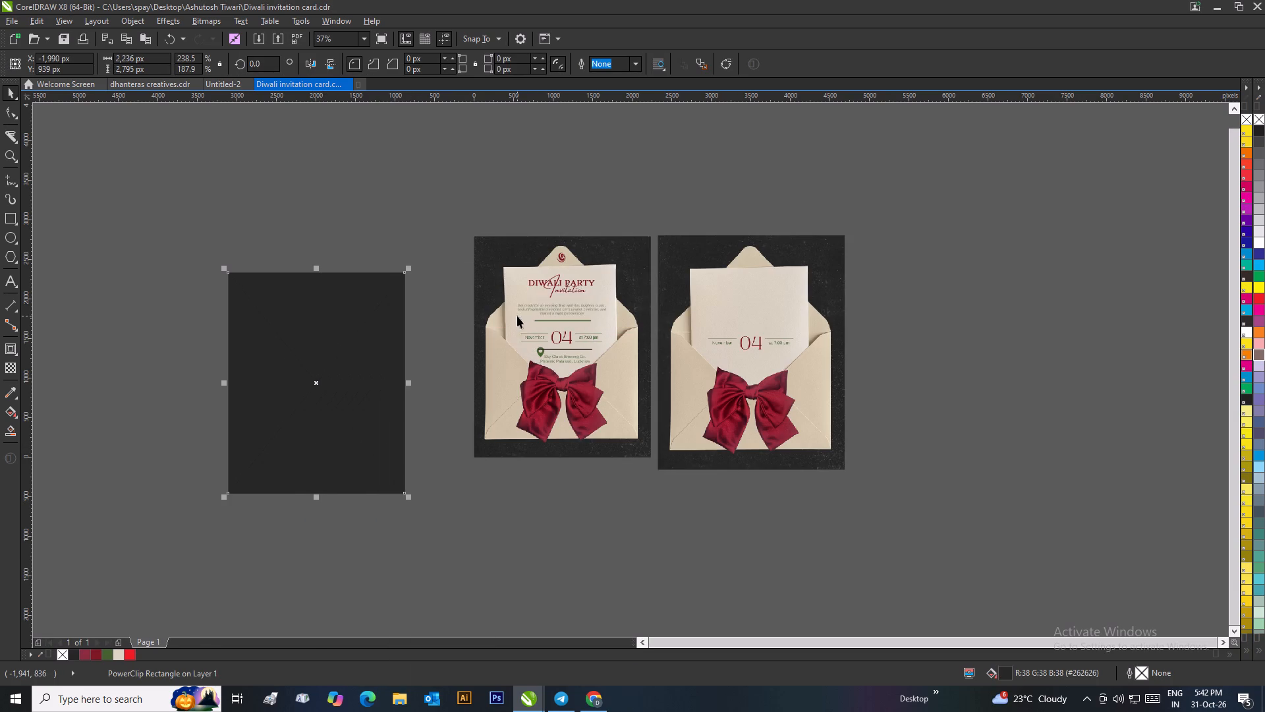
click(517, 316)
click(422, 256)
right_click(355, 311)
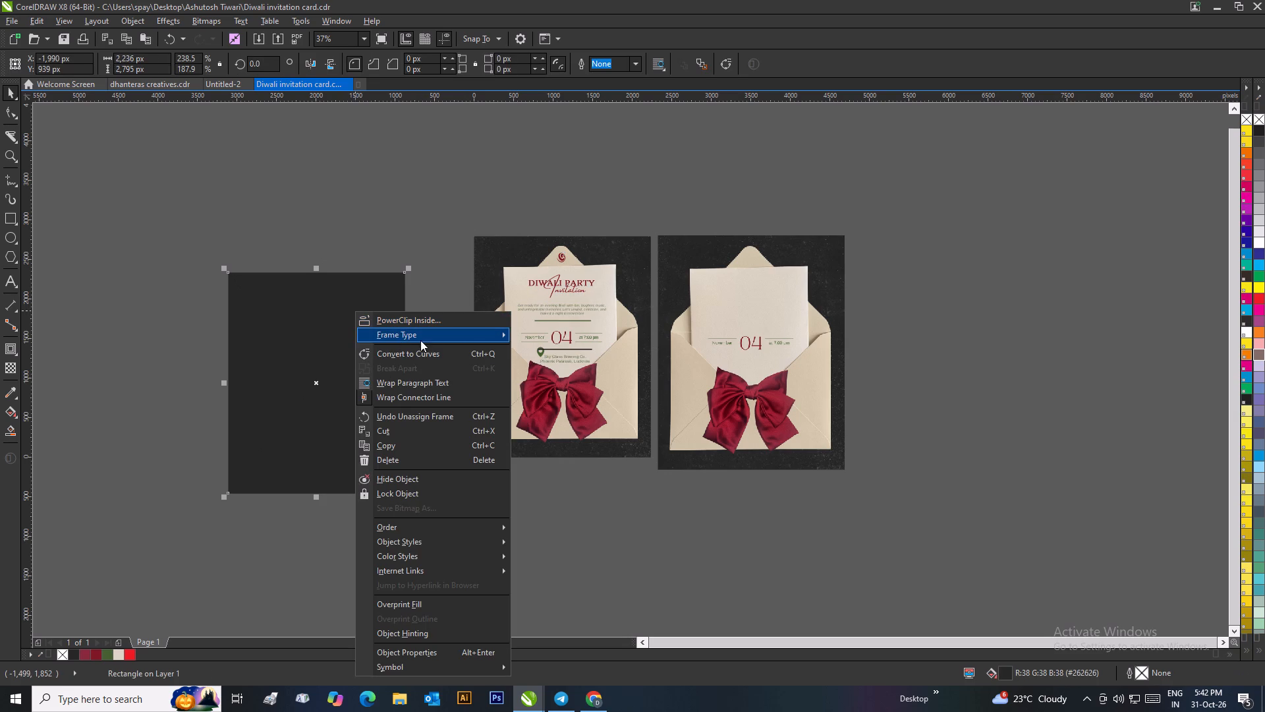
click(444, 232)
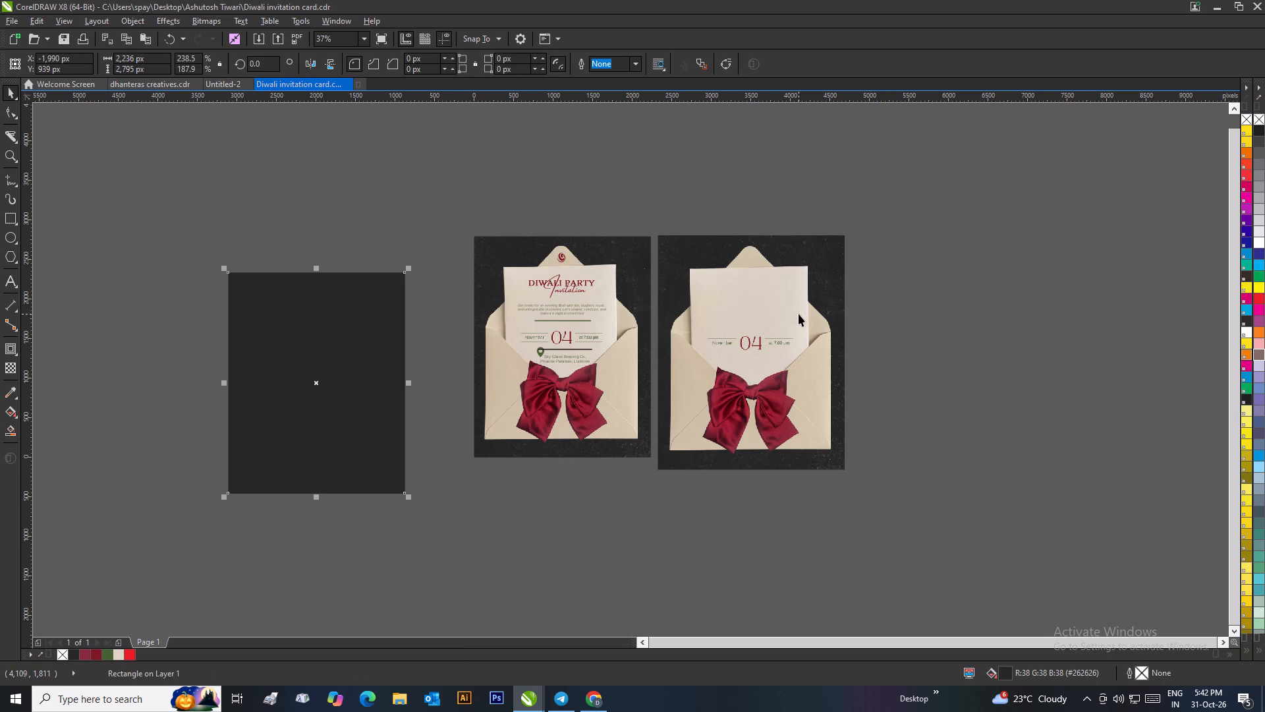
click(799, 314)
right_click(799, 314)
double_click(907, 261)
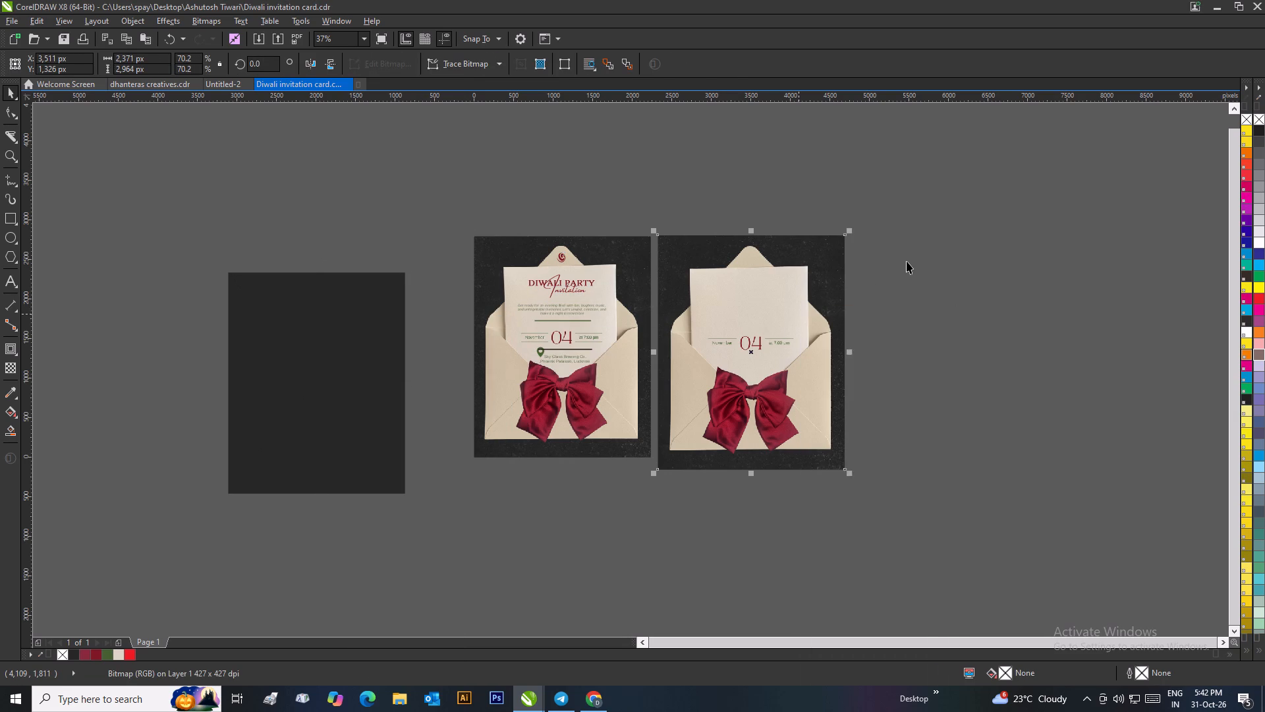
Switch back to the Canva design, select November, 04, at 7:00 pm and their lines together, and nudge the row higher on the letter.
click(588, 696)
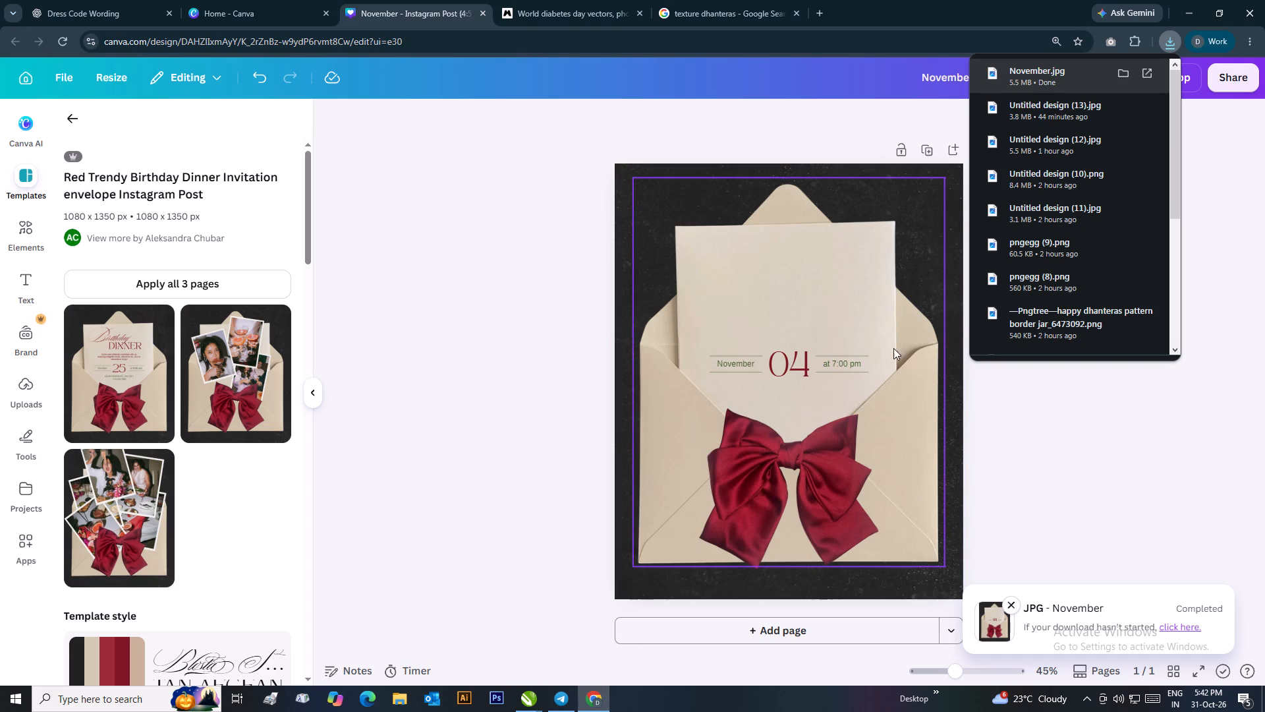
click(842, 354)
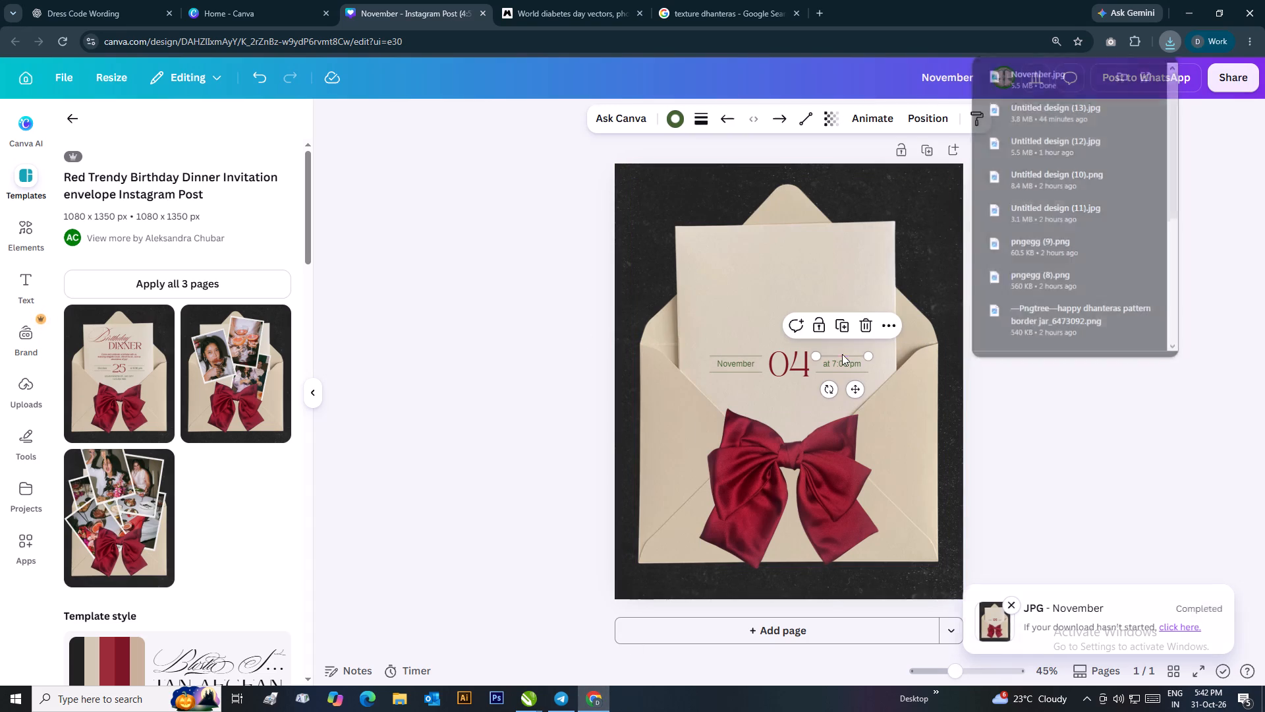
shift+click(839, 363)
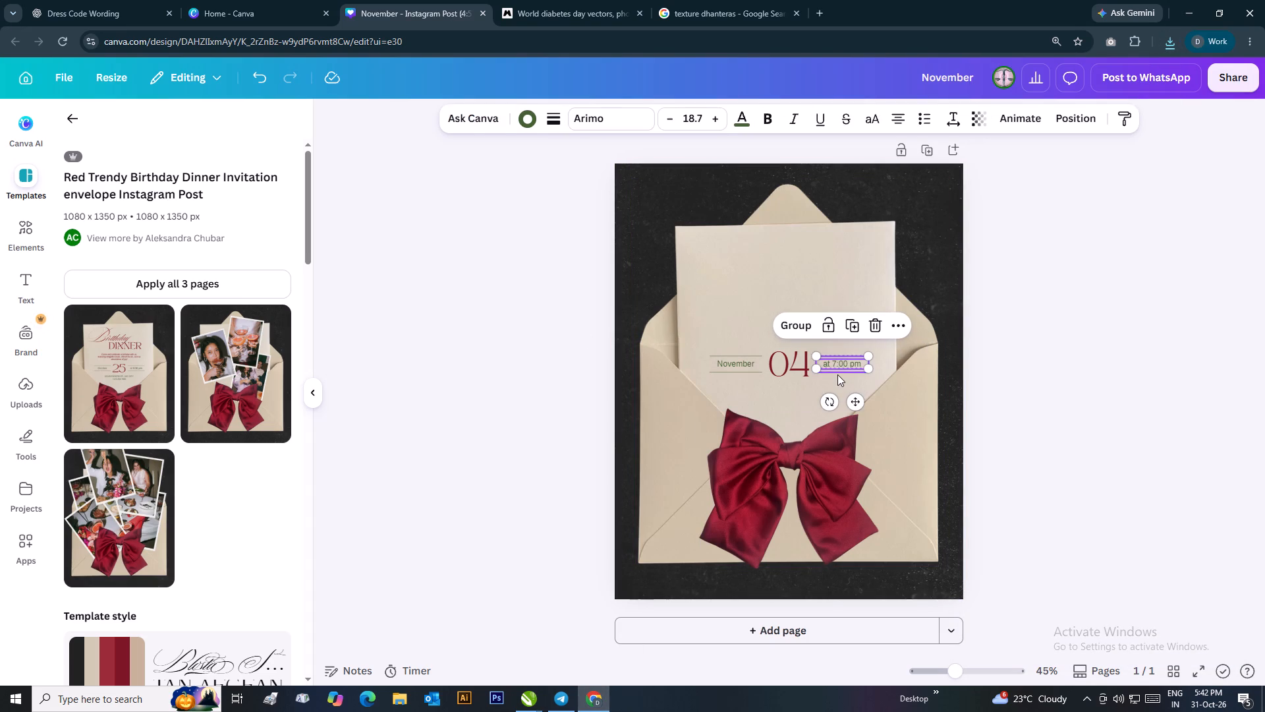
shift+click(837, 373)
shift+click(802, 371)
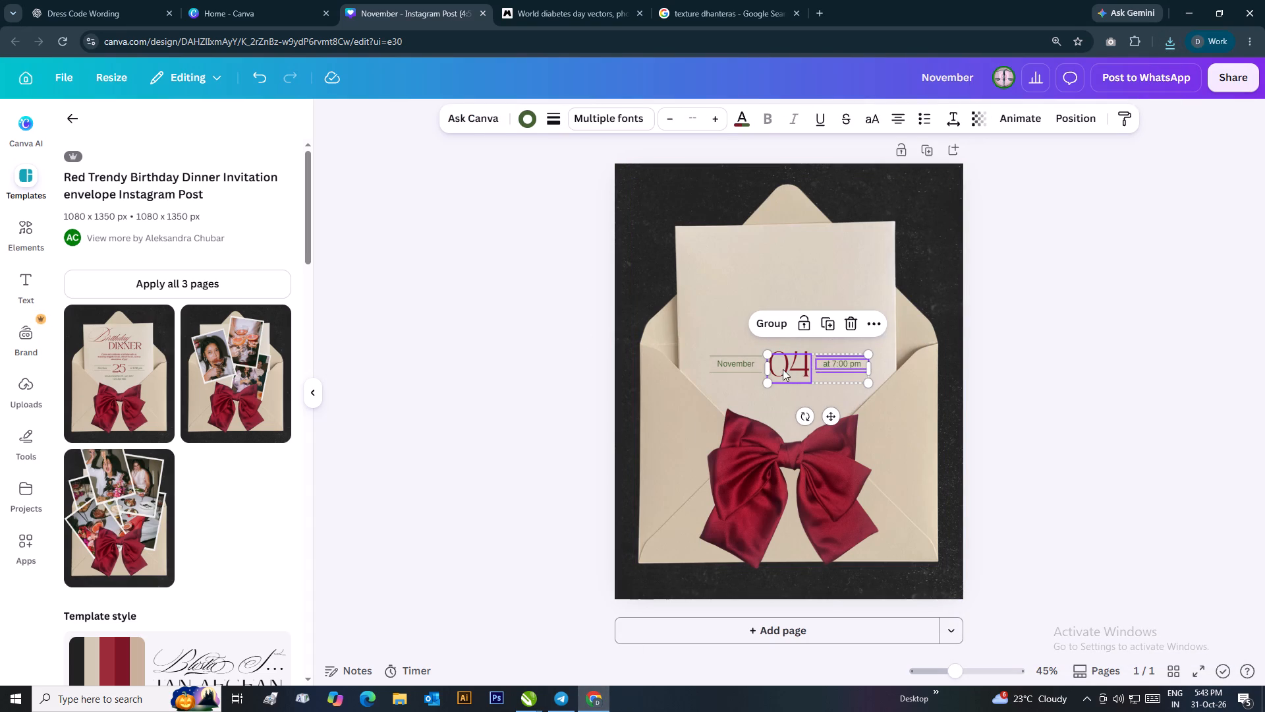
shift+click(785, 374)
shift+click(785, 372)
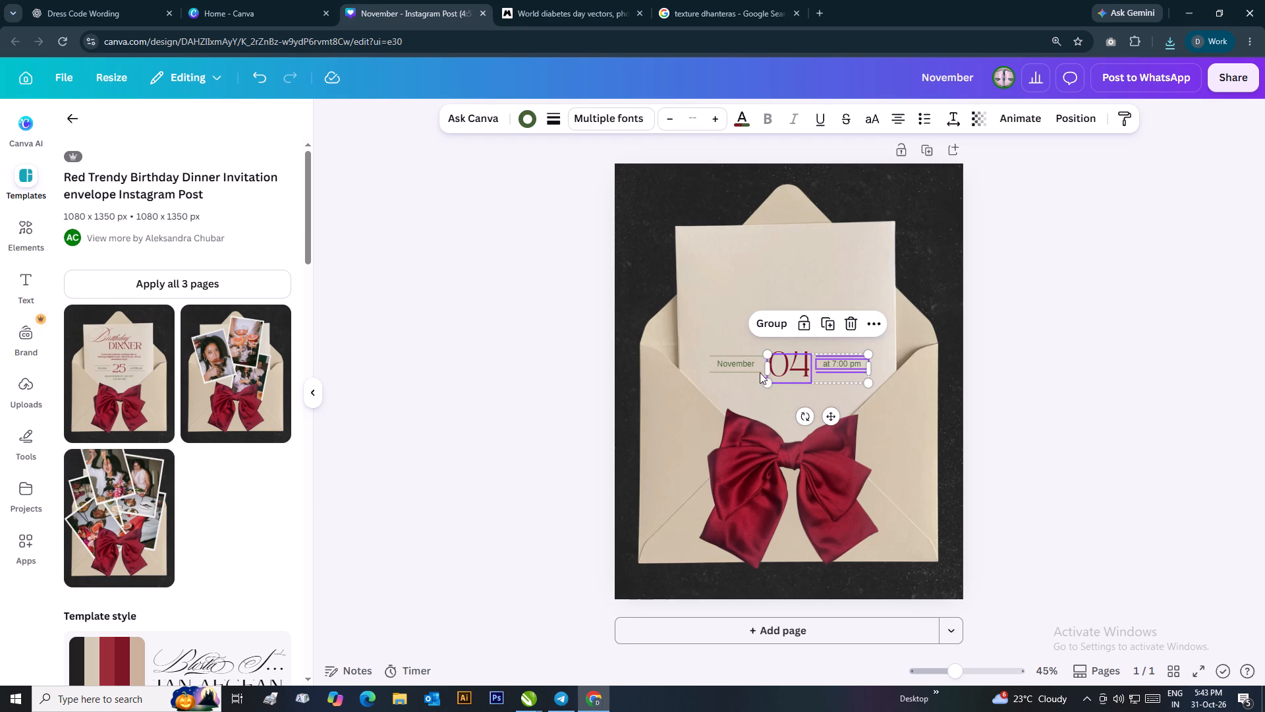
shift+click(746, 366)
shift+click(751, 357)
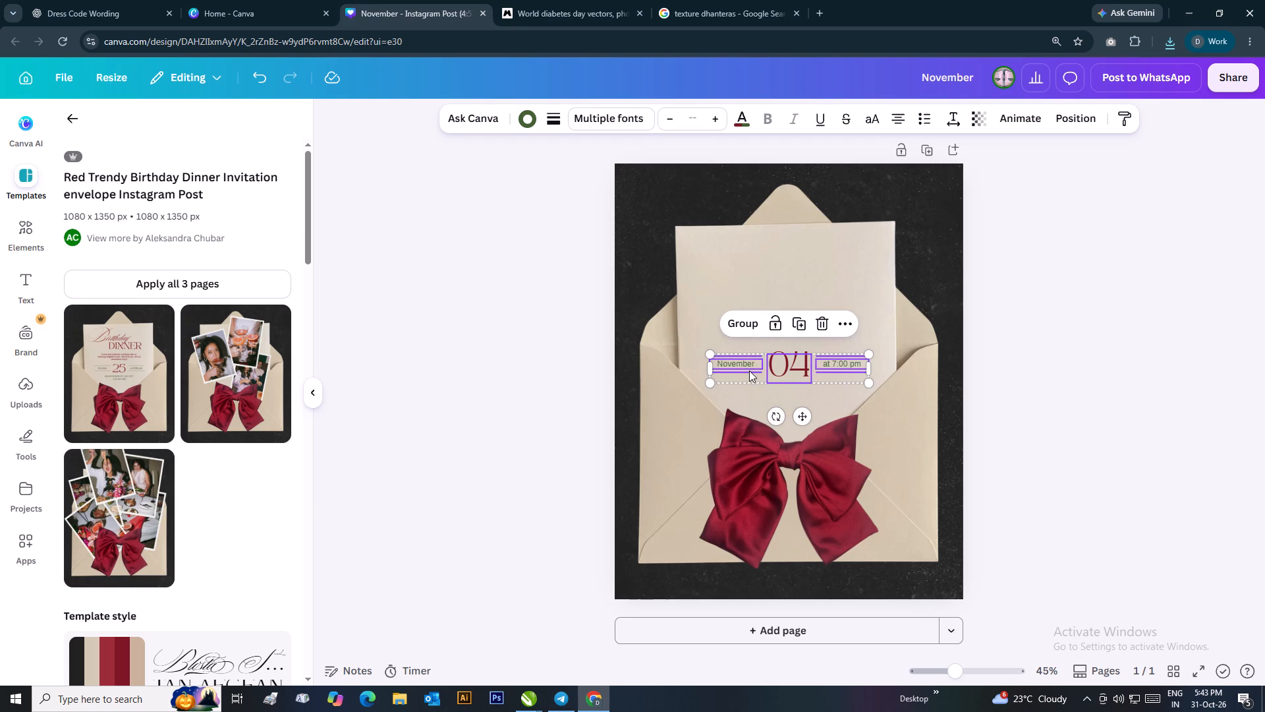
shift+click(748, 371)
key(Up)
key(Up)
key(Up)
key(Up)
key(Up)
key(Up)
key(Up)
key(Up)
key(Up)
key(Up)
key(Up)
key(Up)
key(Up)
key(Up)
key(Up)
key(Up)
key(Up)
key(Up)
key(Up)
key(Up)
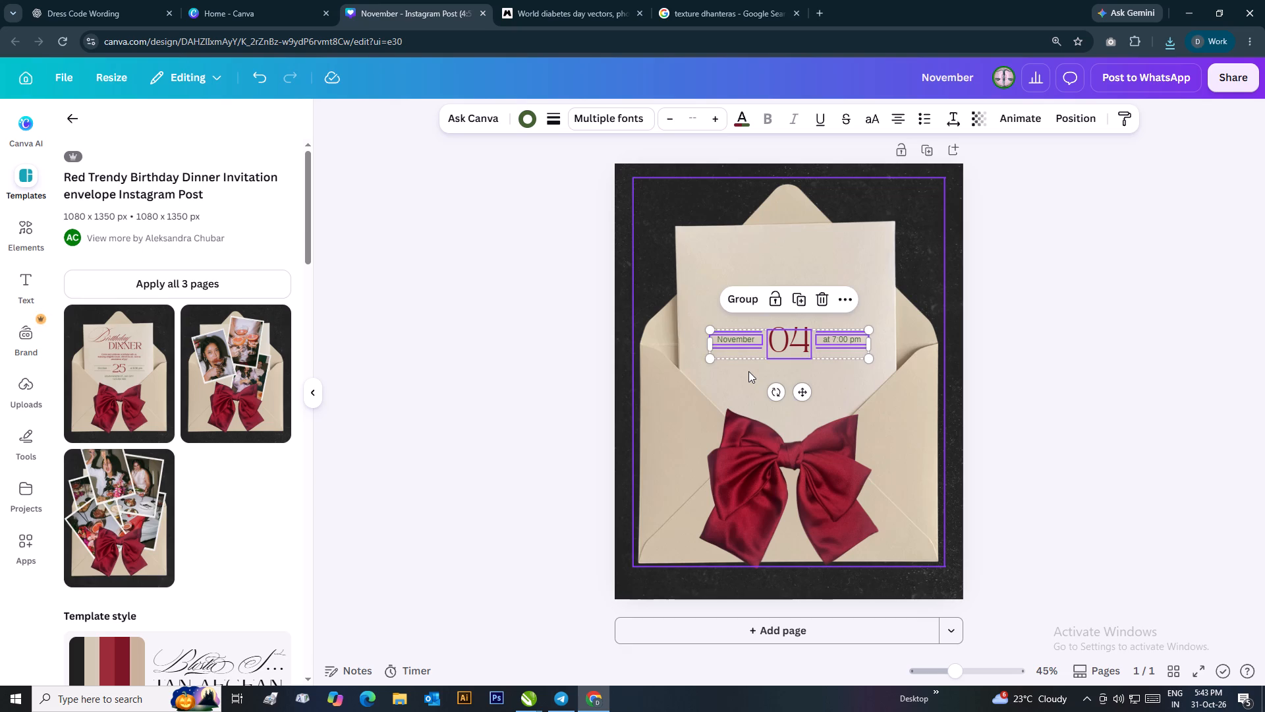
key(Up)
key(Up)
key(Up)
key(Up)
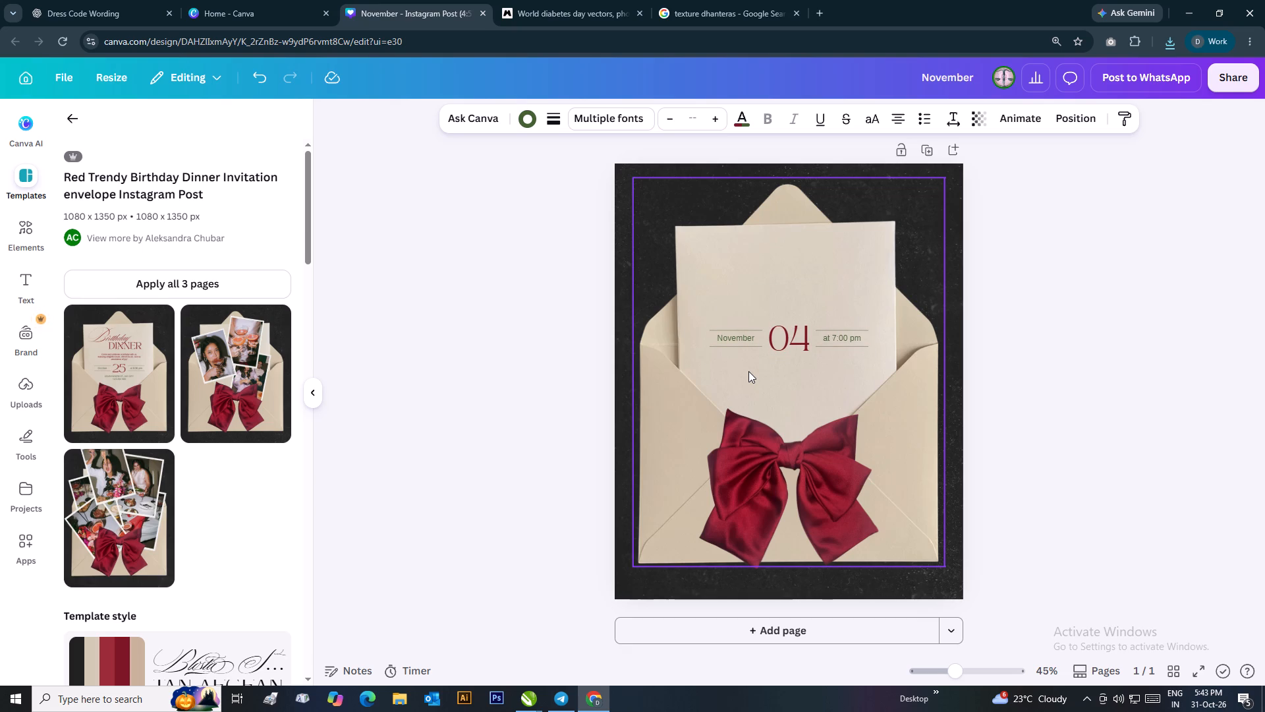
Download the updated November design from Canva as a JPG and save it as November (1).
click(1044, 347)
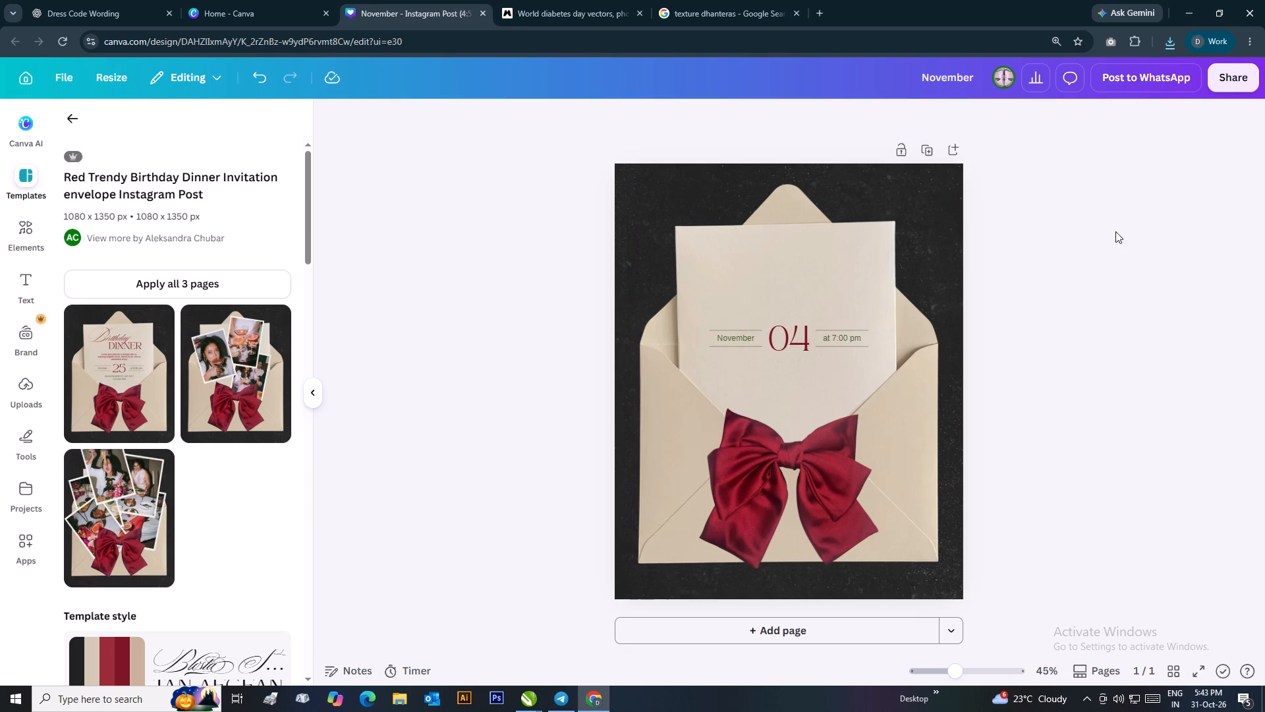
click(1225, 84)
click(994, 416)
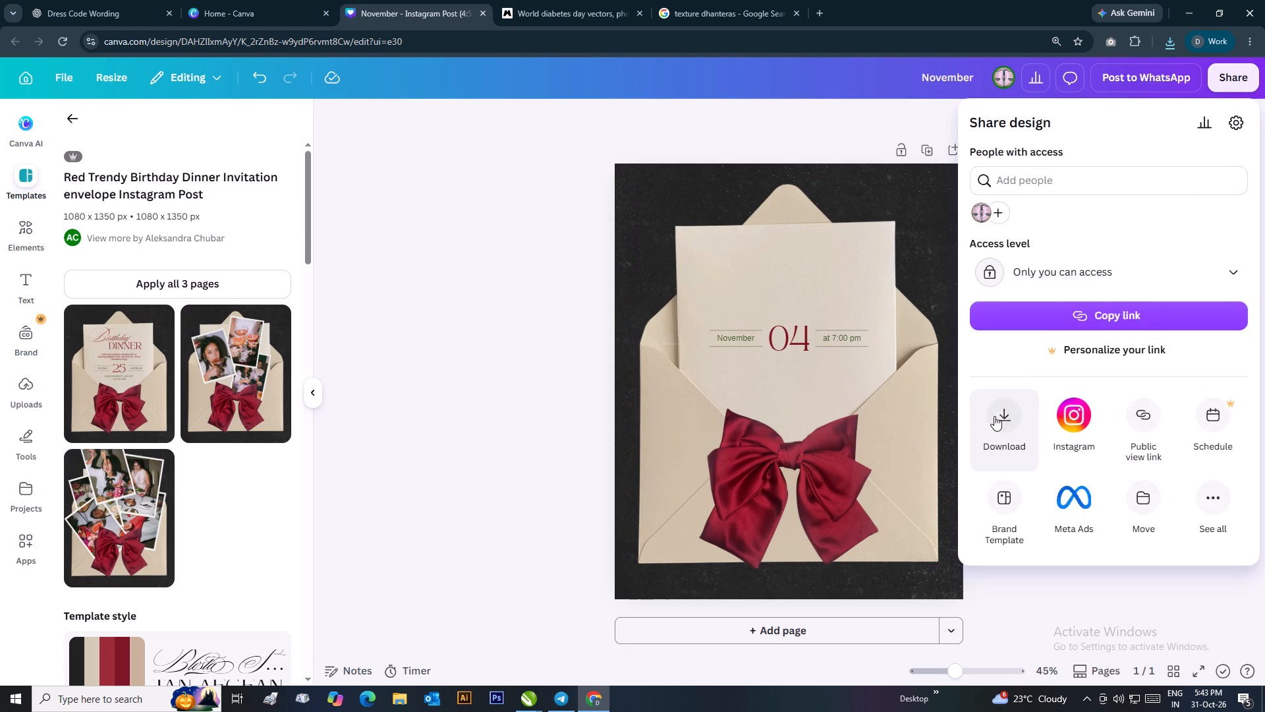
click(1088, 368)
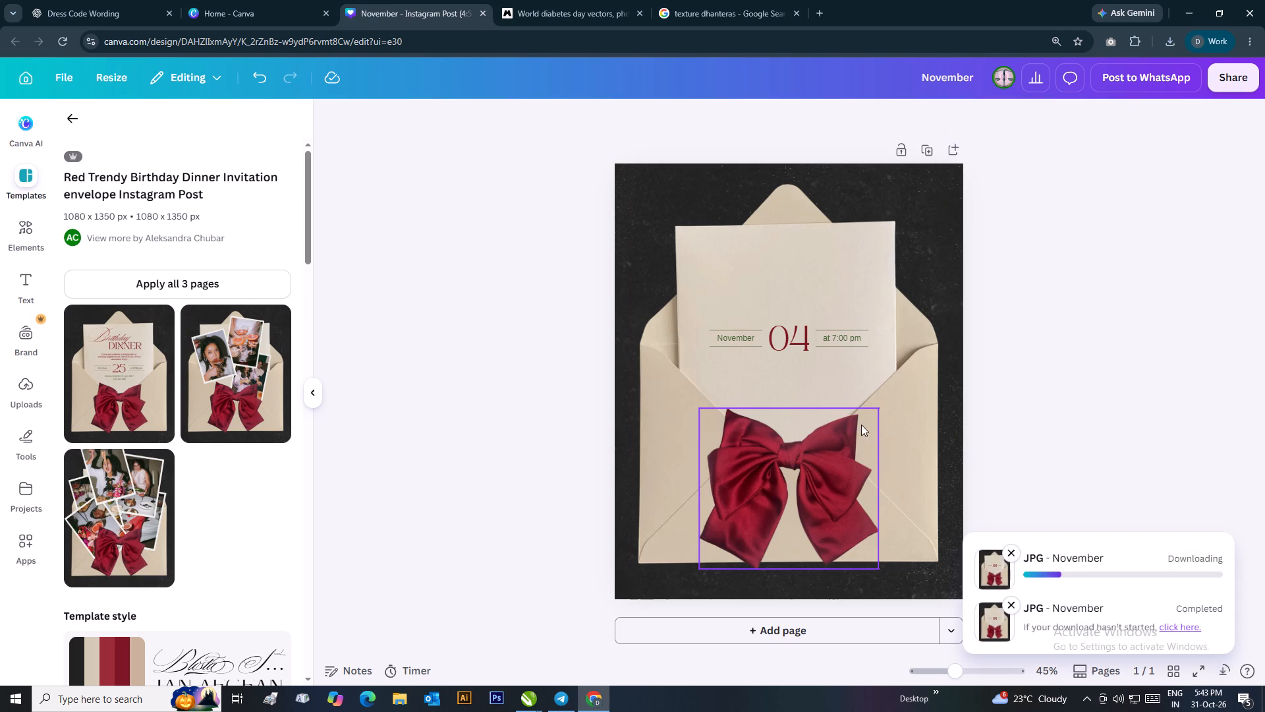
scroll(224, 511, down, 14)
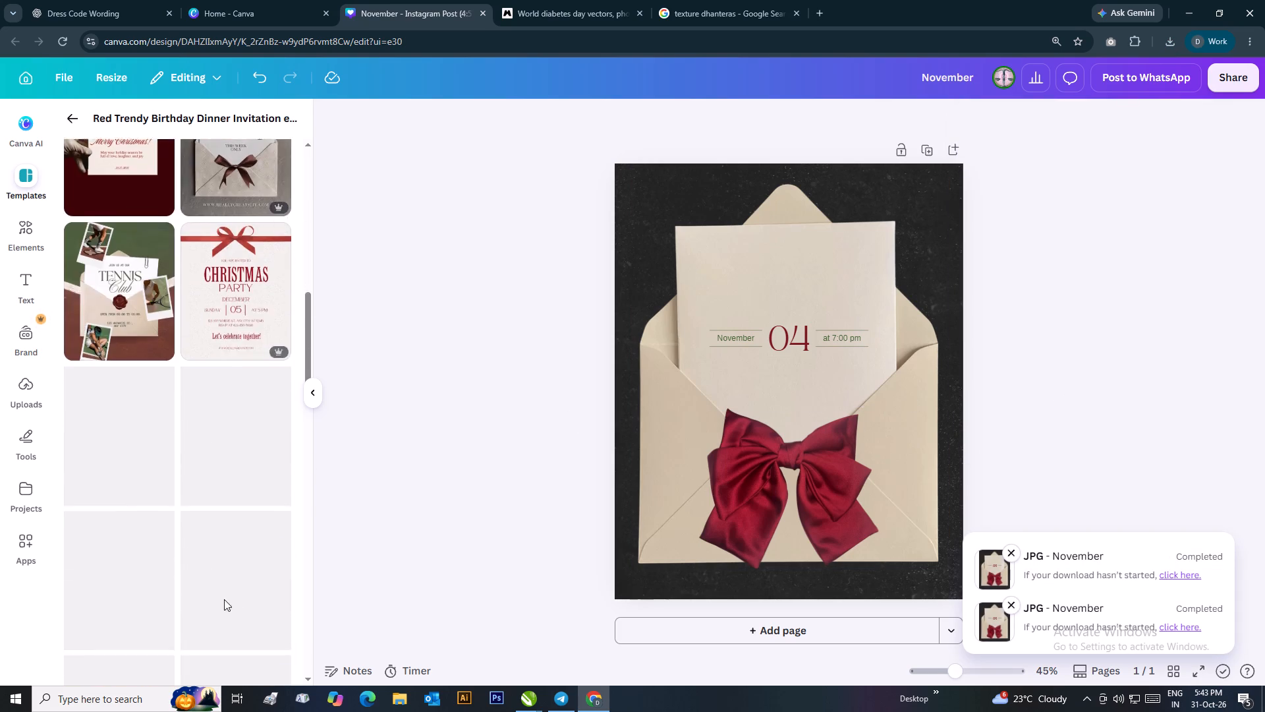
scroll(224, 599, down, 17)
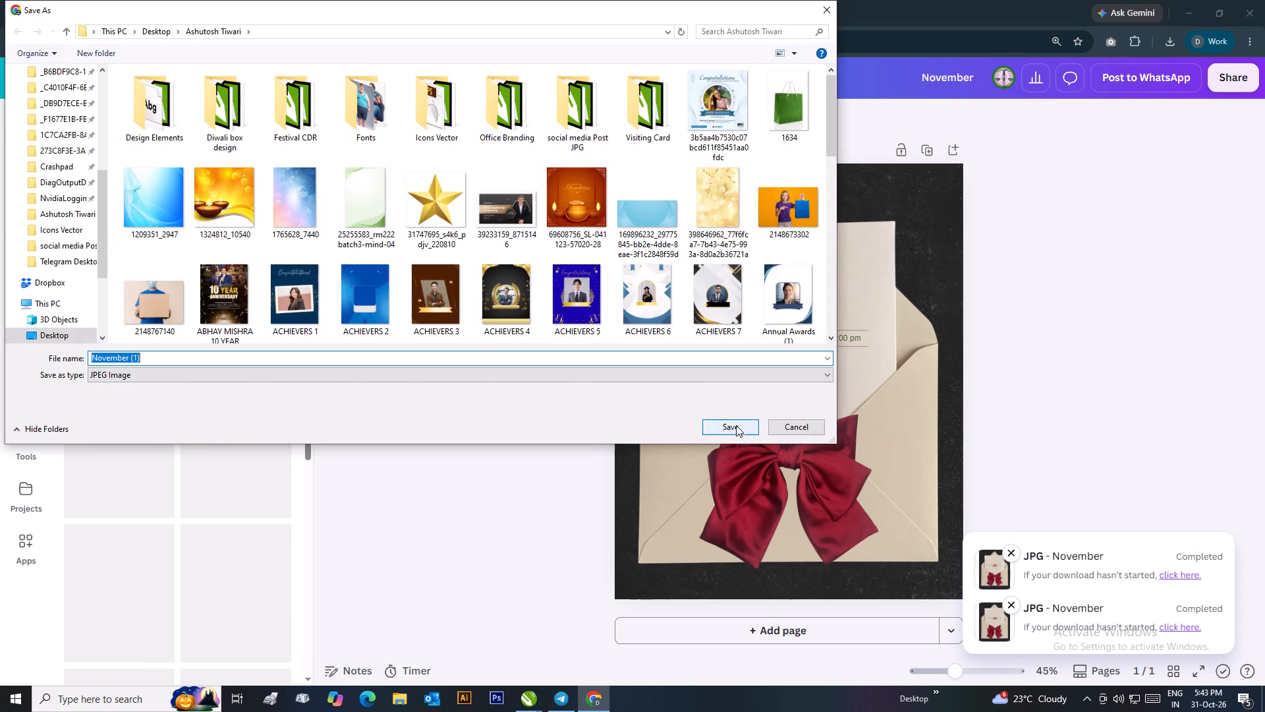
click(736, 425)
Bring the downloaded November (1).jpg into the Diwali invitation card document in CorelDRAW and set it beside the finished card.
drag(1040, 82, 488, 696)
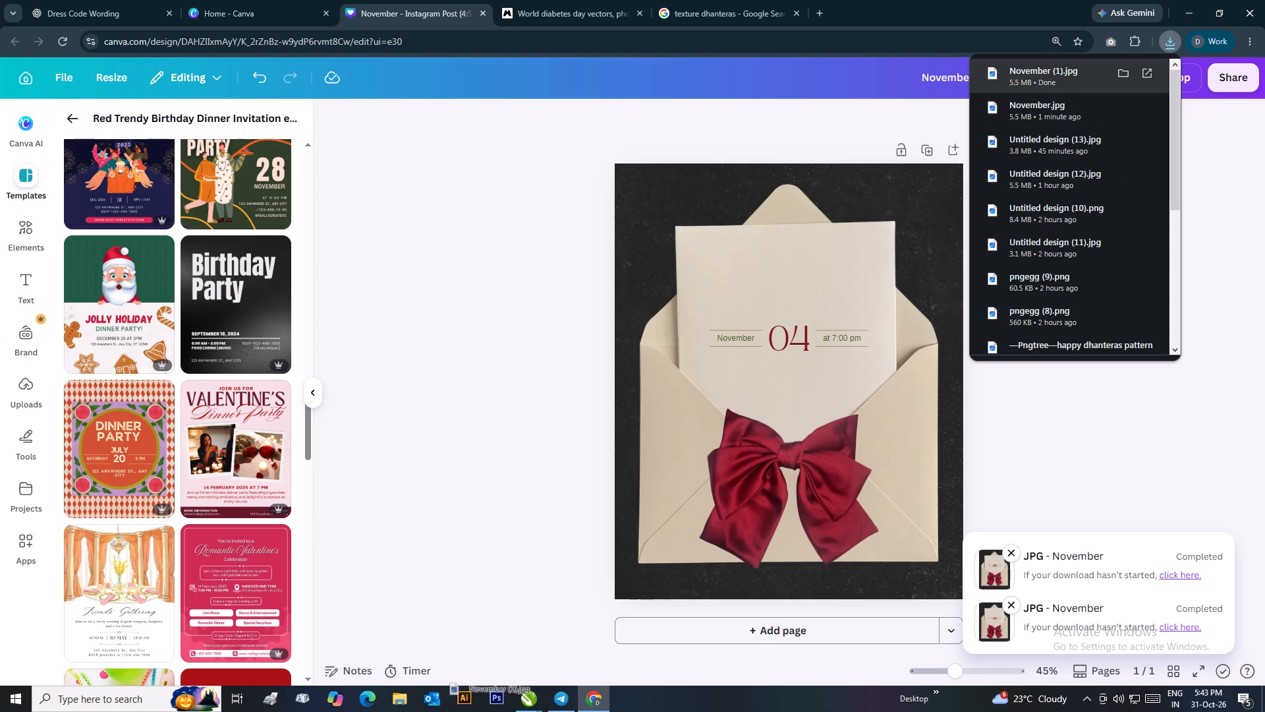
drag(488, 696, 510, 393)
drag(515, 360, 339, 351)
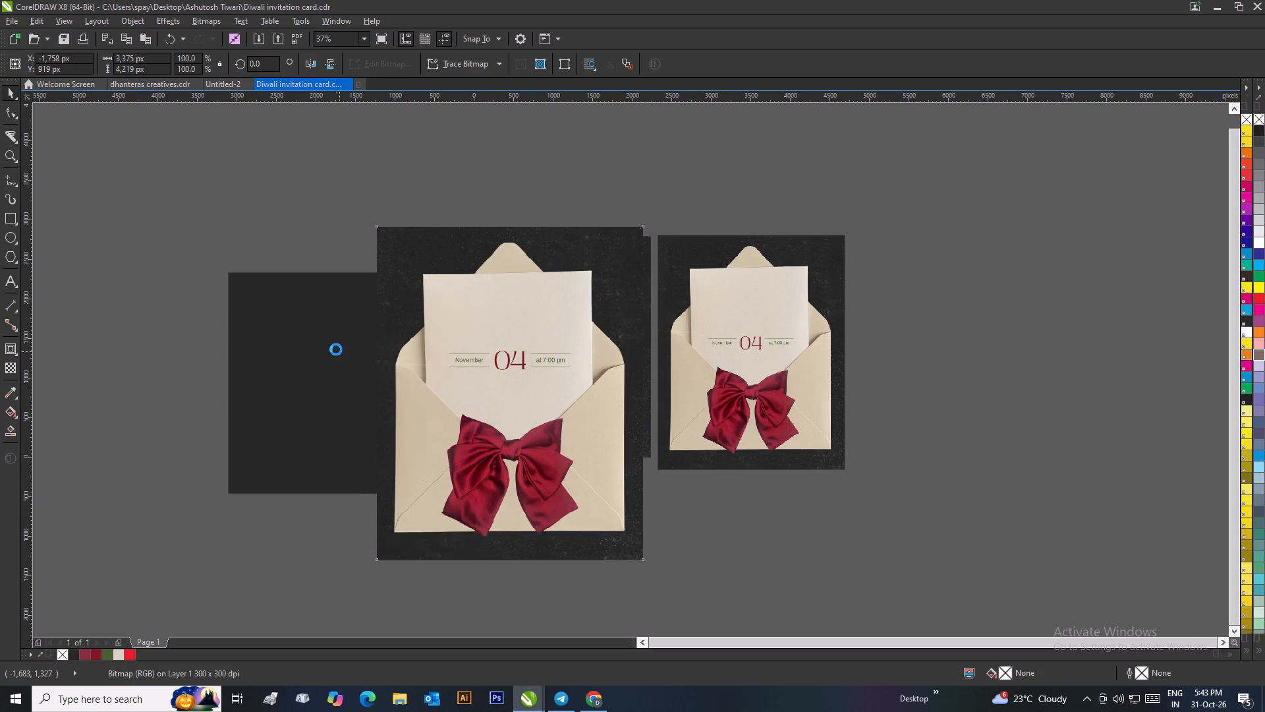
Delete the previous, smaller envelope image that sits beside the finished card.
drag(659, 216, 876, 474)
click(789, 405)
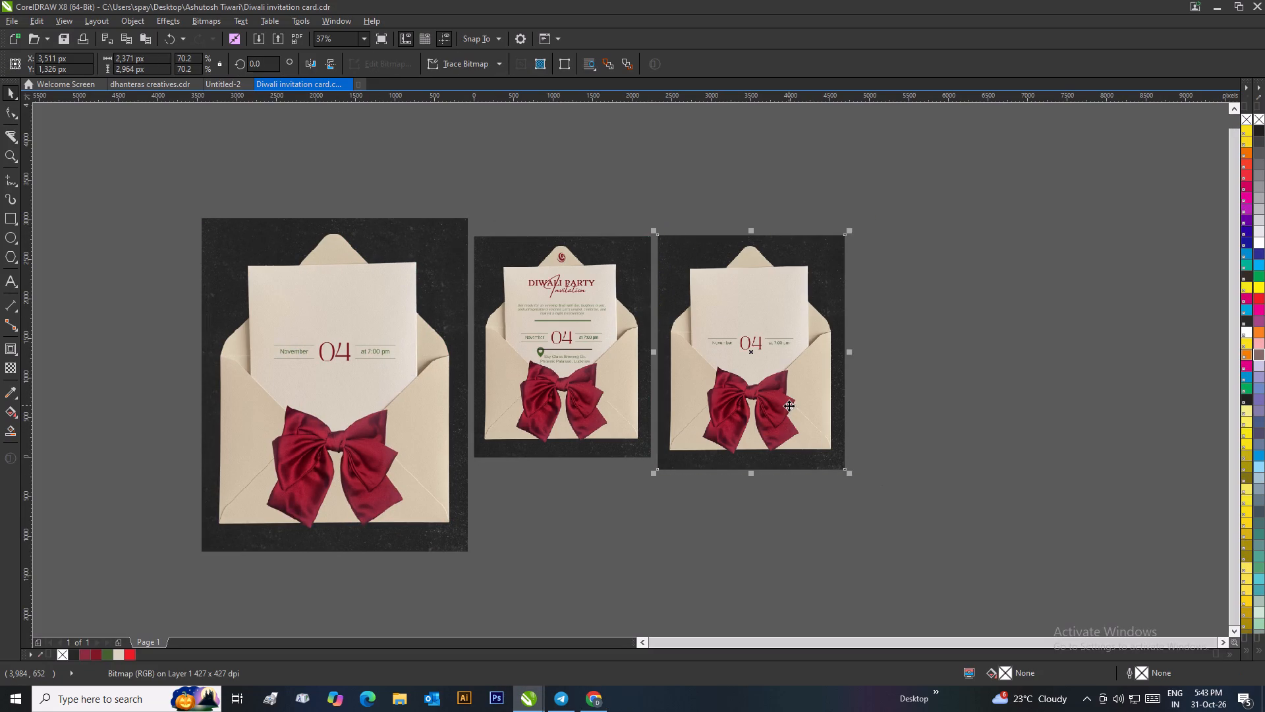
key(Delete)
Move the new envelope image clear of the cards and PowerClip it inside the plain dark rectangle.
drag(397, 338, 1042, 321)
right_click(997, 289)
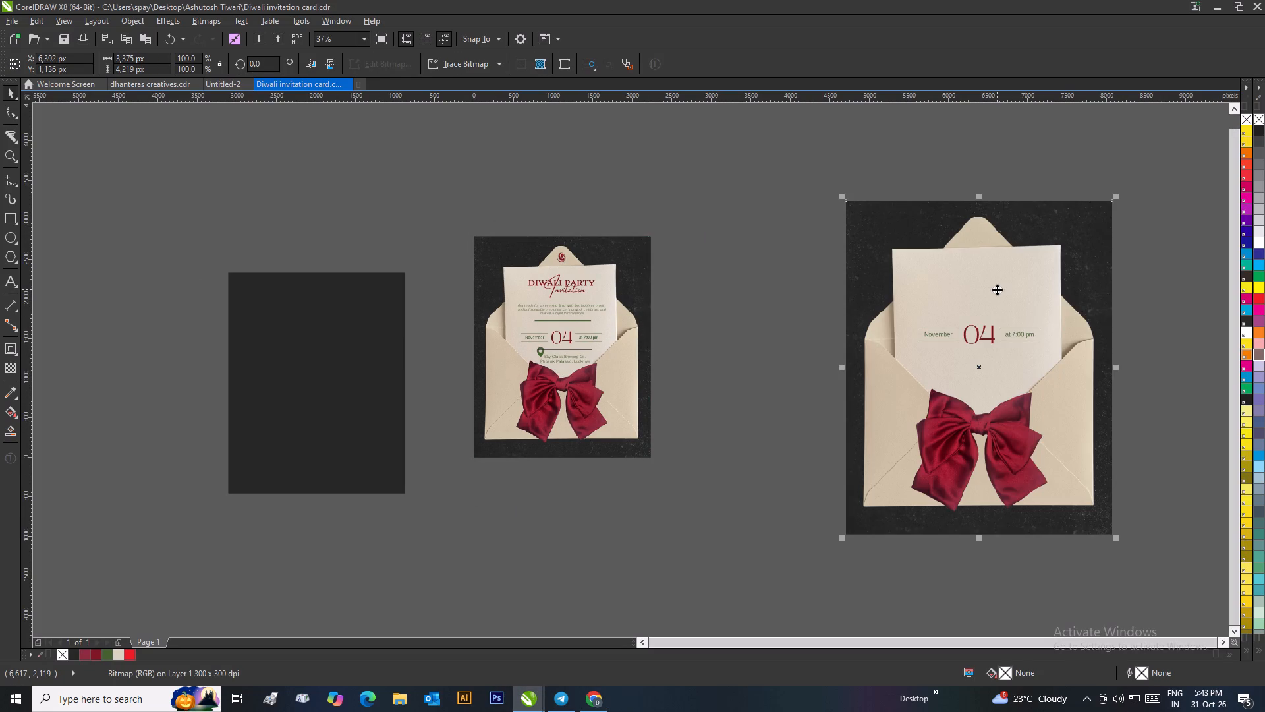
click(1032, 299)
click(348, 328)
Edit the dark rectangle's PowerClip and align the envelope image's top-left corner with the frame's top-left corner.
right_click(347, 329)
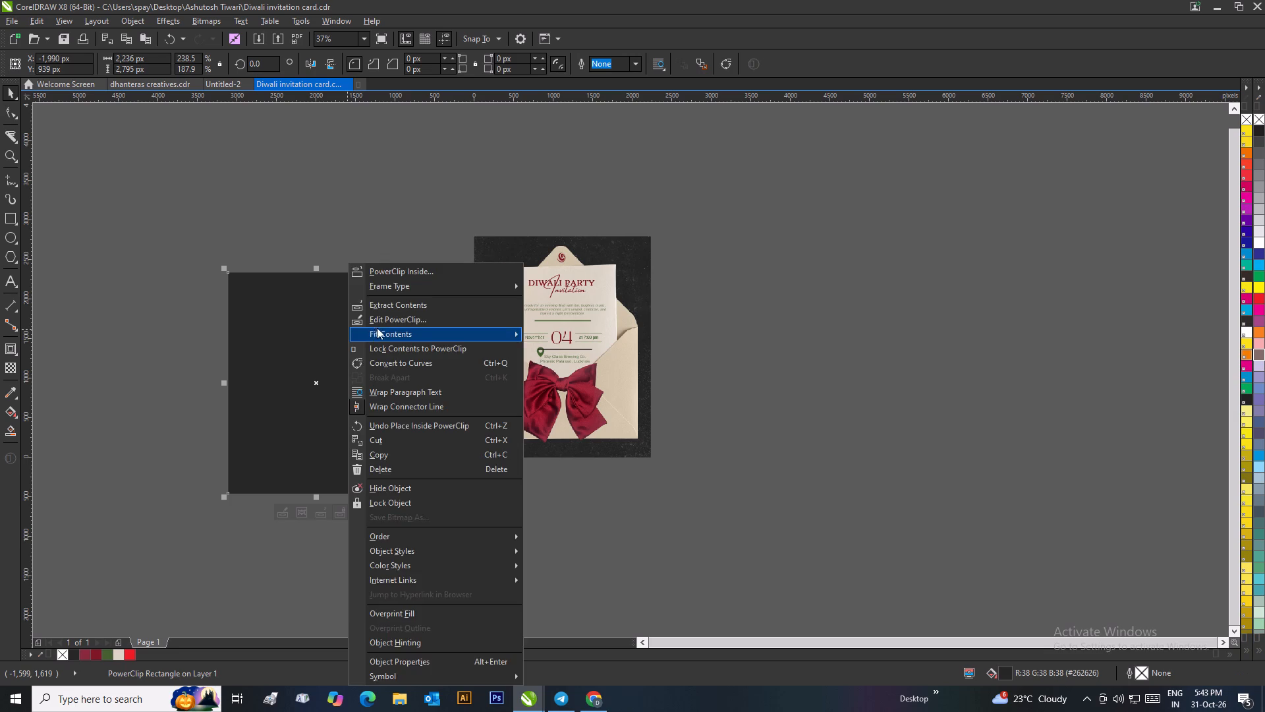
click(383, 320)
drag(893, 319, 322, 411)
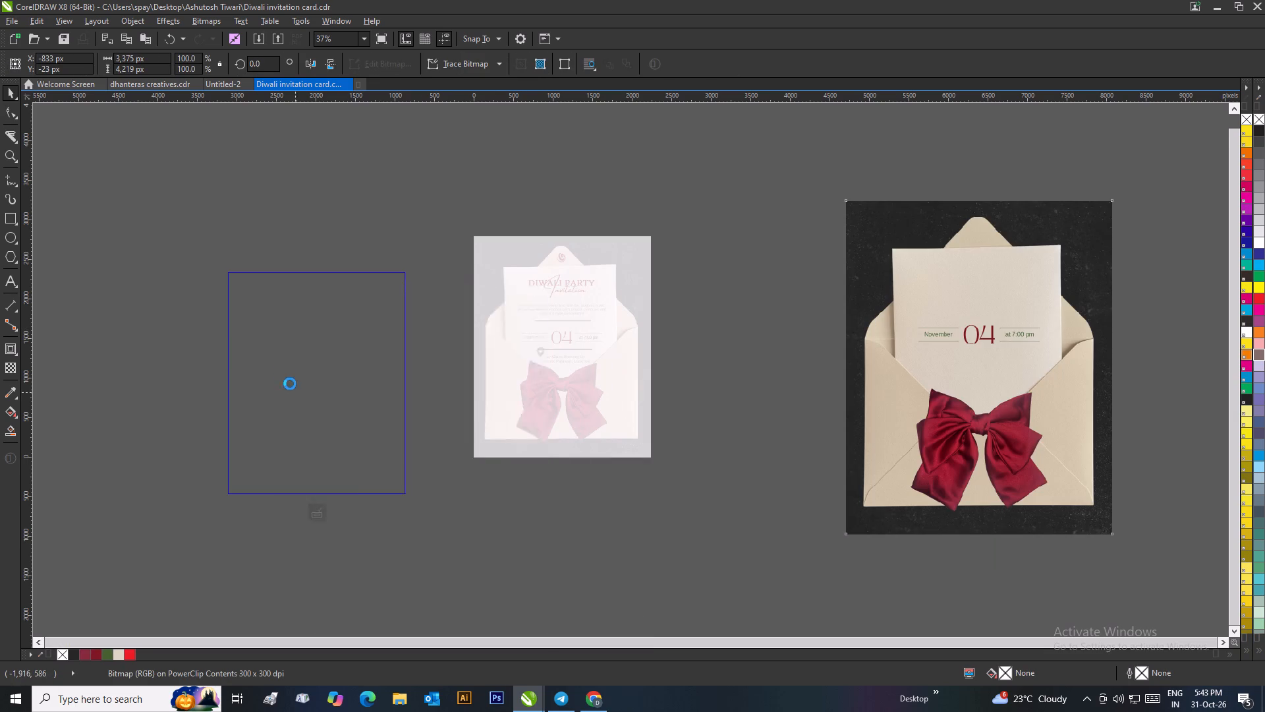
scroll(184, 276, up, 1)
drag(827, 430, 756, 401)
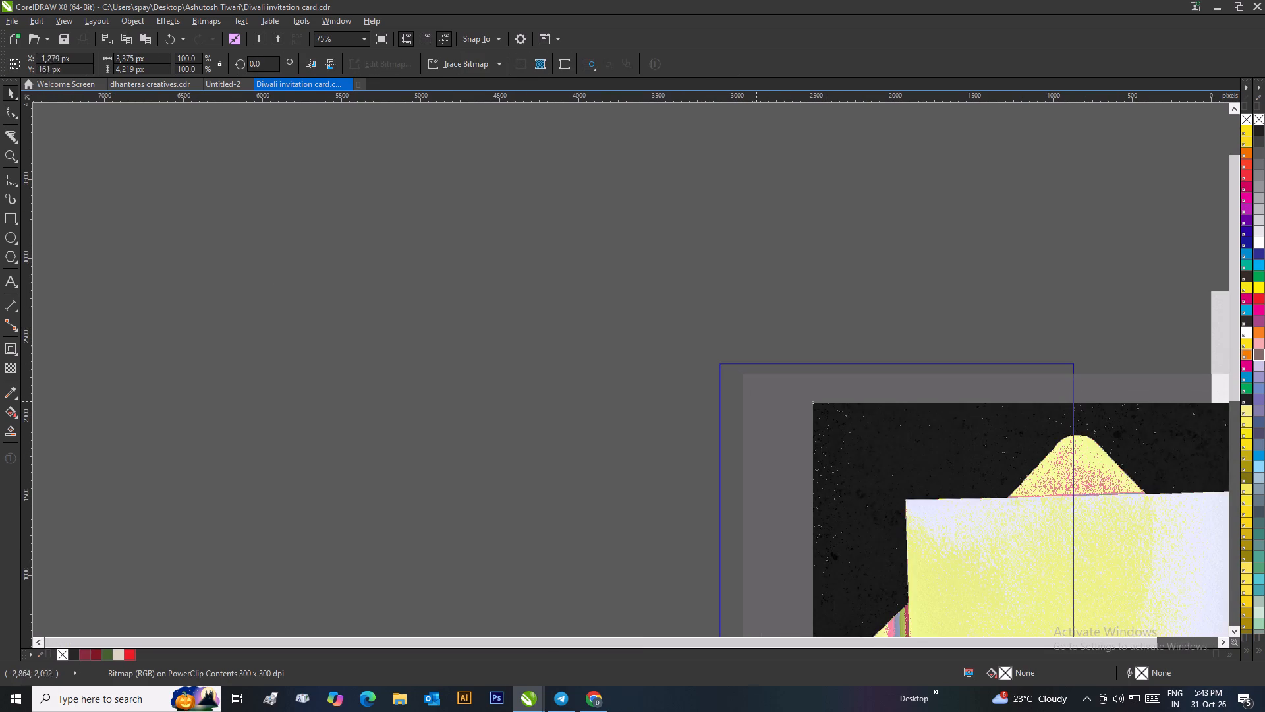
drag(756, 401, 746, 390)
scroll(731, 382, up, 3)
drag(679, 358, 627, 358)
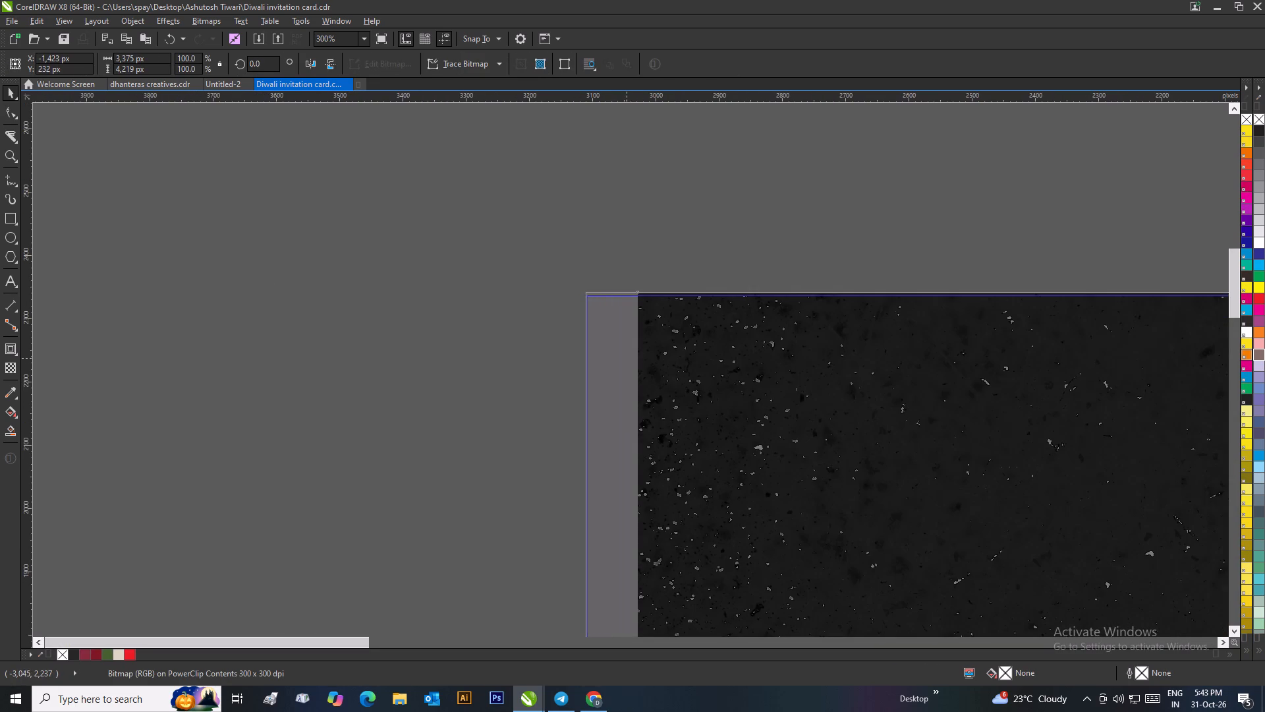
drag(627, 358, 624, 357)
Scale the envelope image down to about 2,258 by 2,822 px to fit the frame and finish editing the PowerClip.
scroll(640, 376, down, 6)
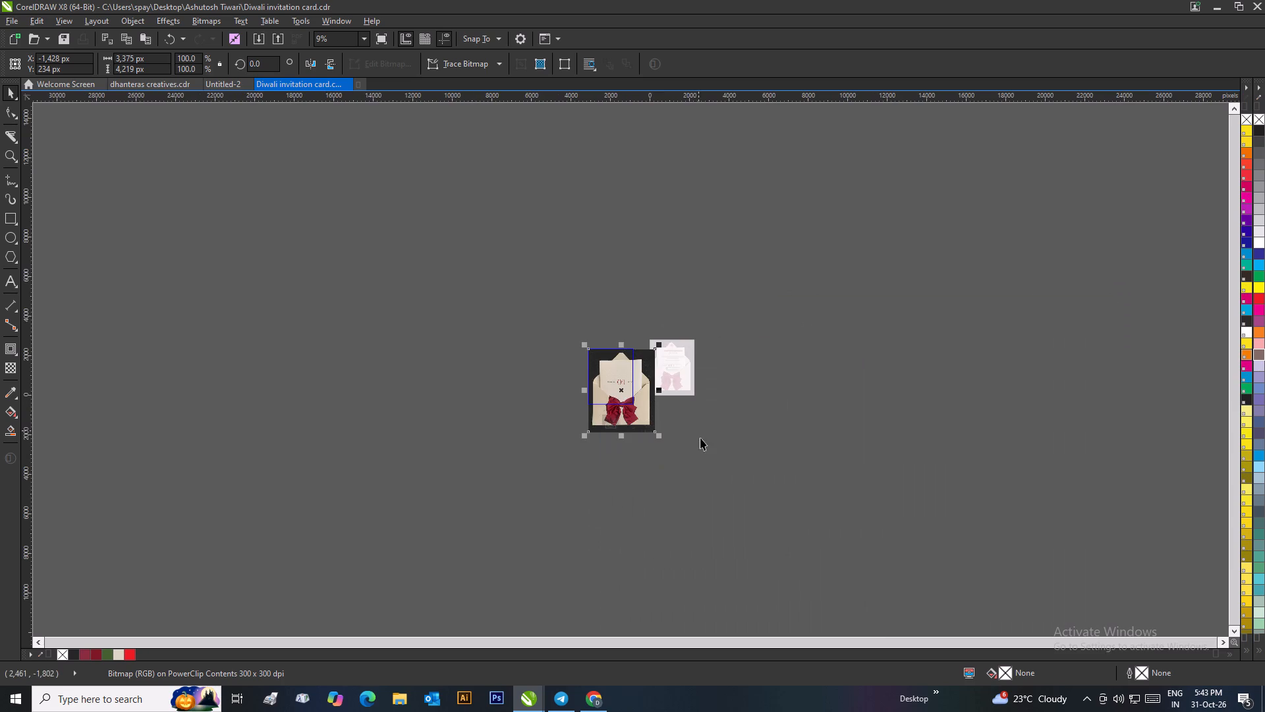
drag(661, 435, 644, 434)
scroll(625, 405, up, 3)
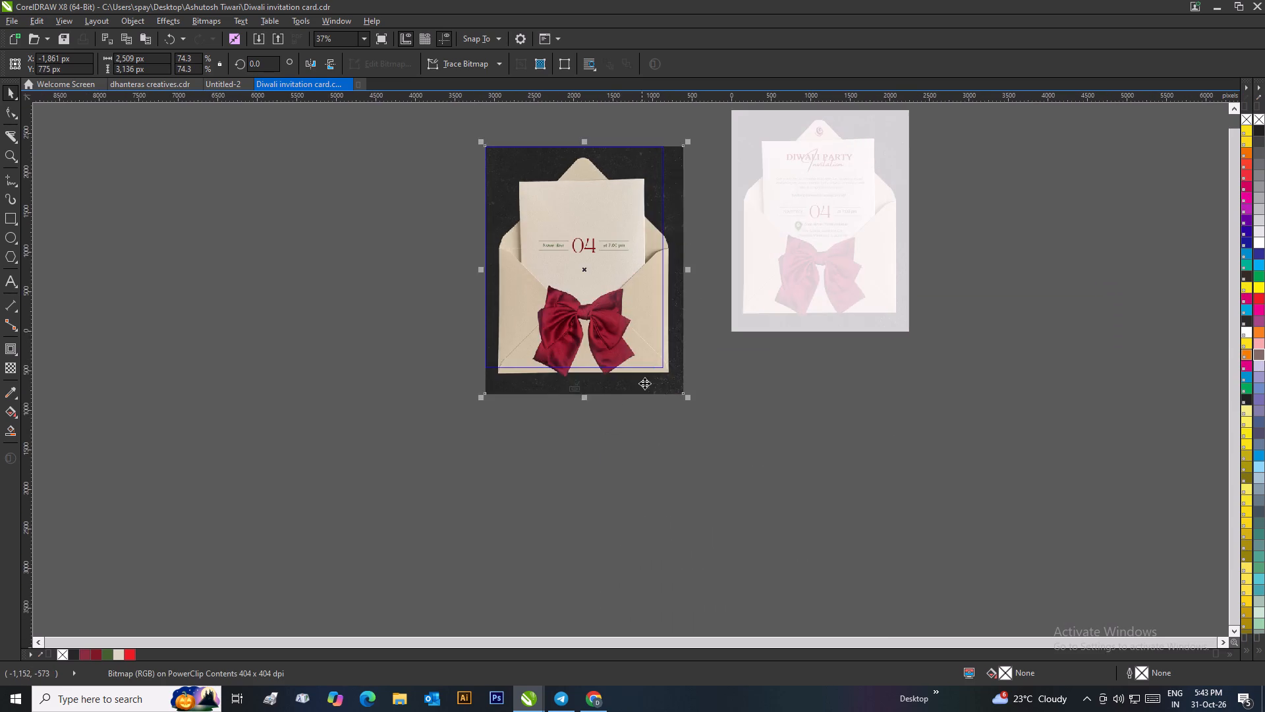
scroll(645, 386, up, 2)
drag(785, 392, 758, 359)
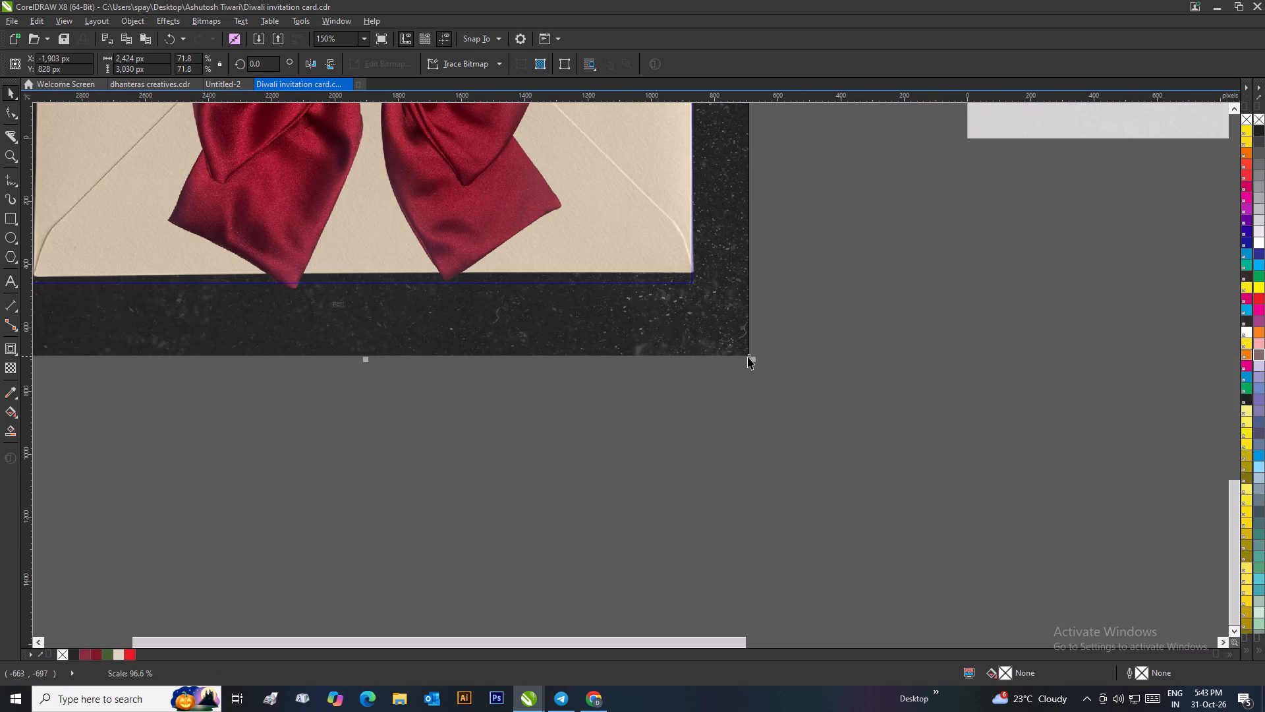
drag(755, 357, 706, 306)
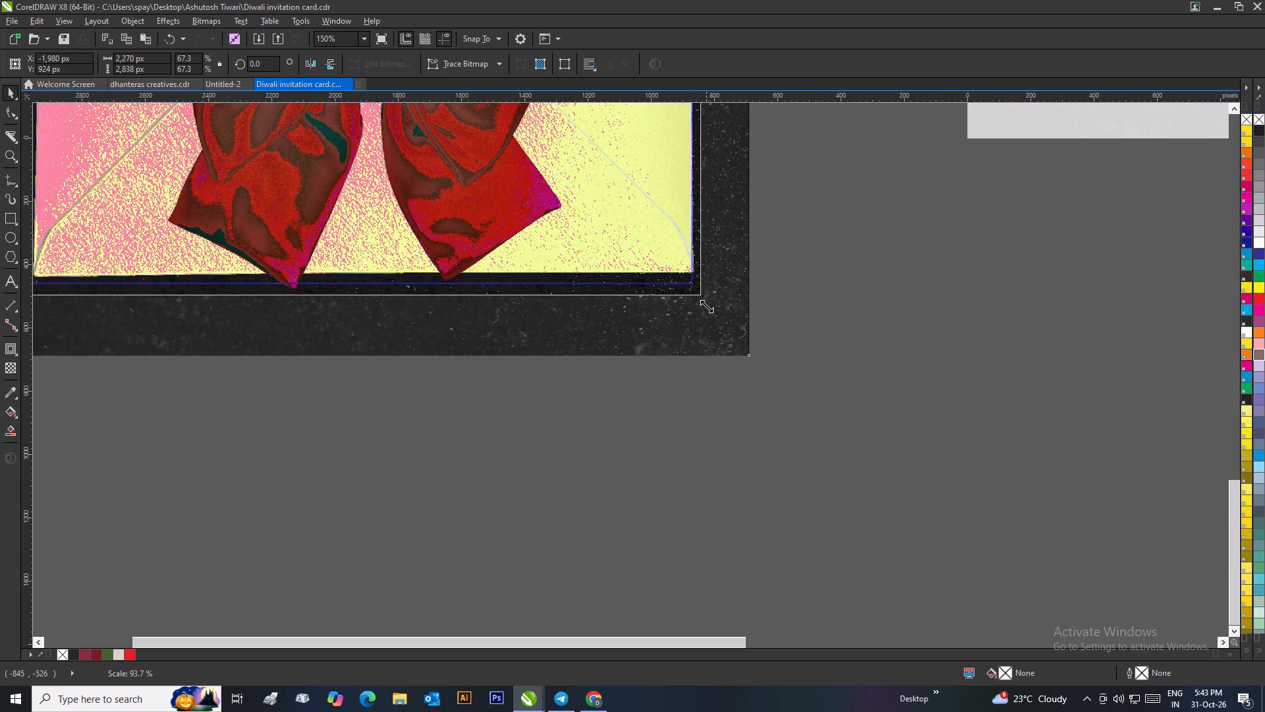
drag(706, 306, 702, 296)
scroll(702, 315, down, 3)
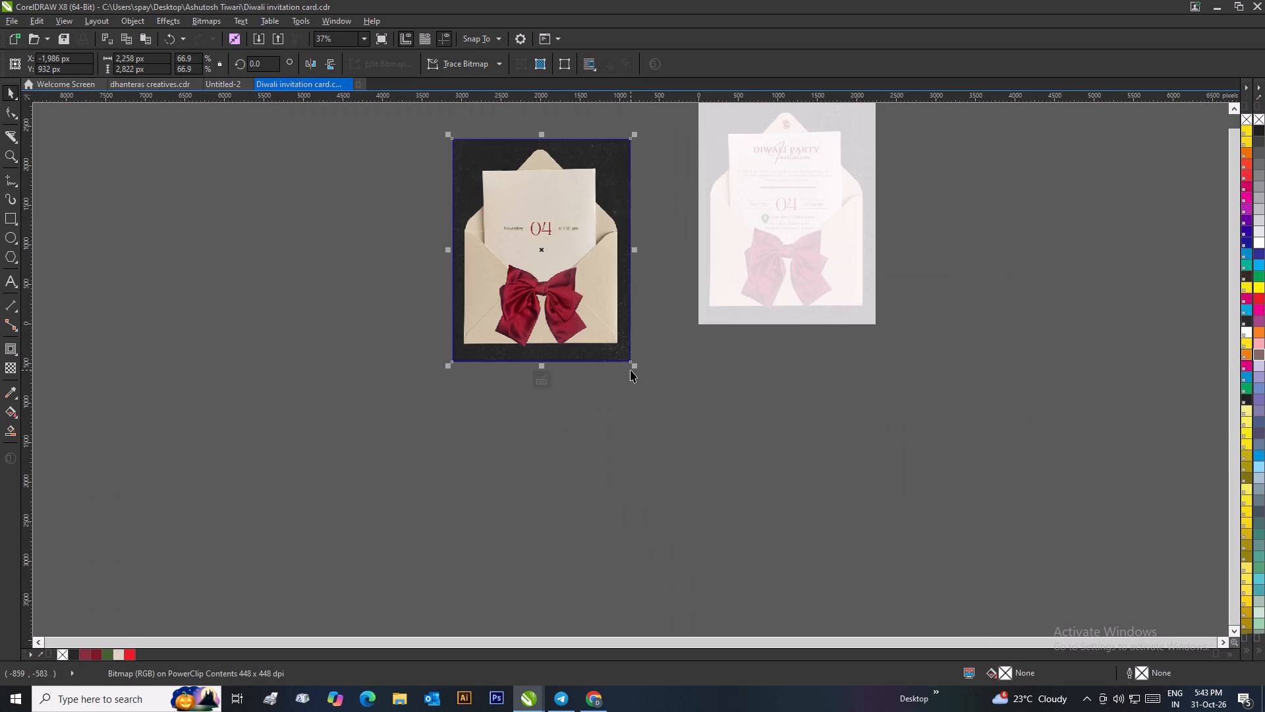
click(542, 375)
click(660, 371)
Ungroup the original finished Diwali party card into its separate objects.
scroll(556, 216, up, 1)
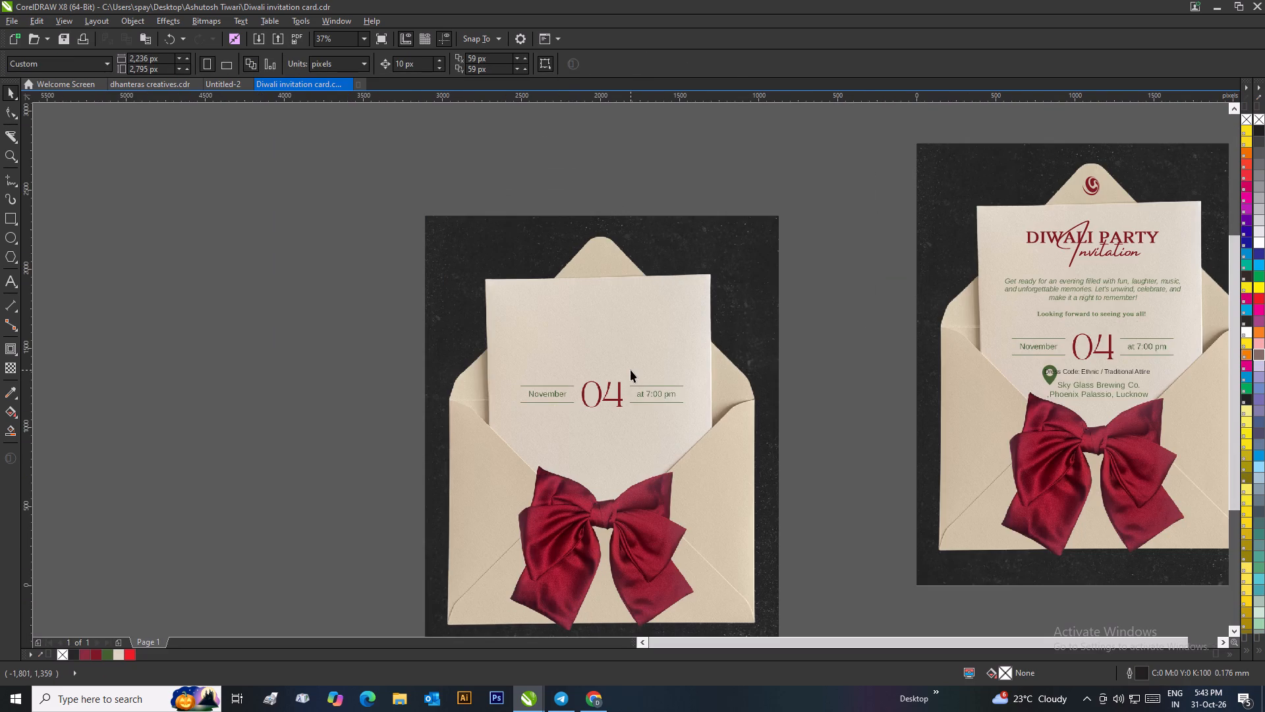
scroll(655, 375, down, 1)
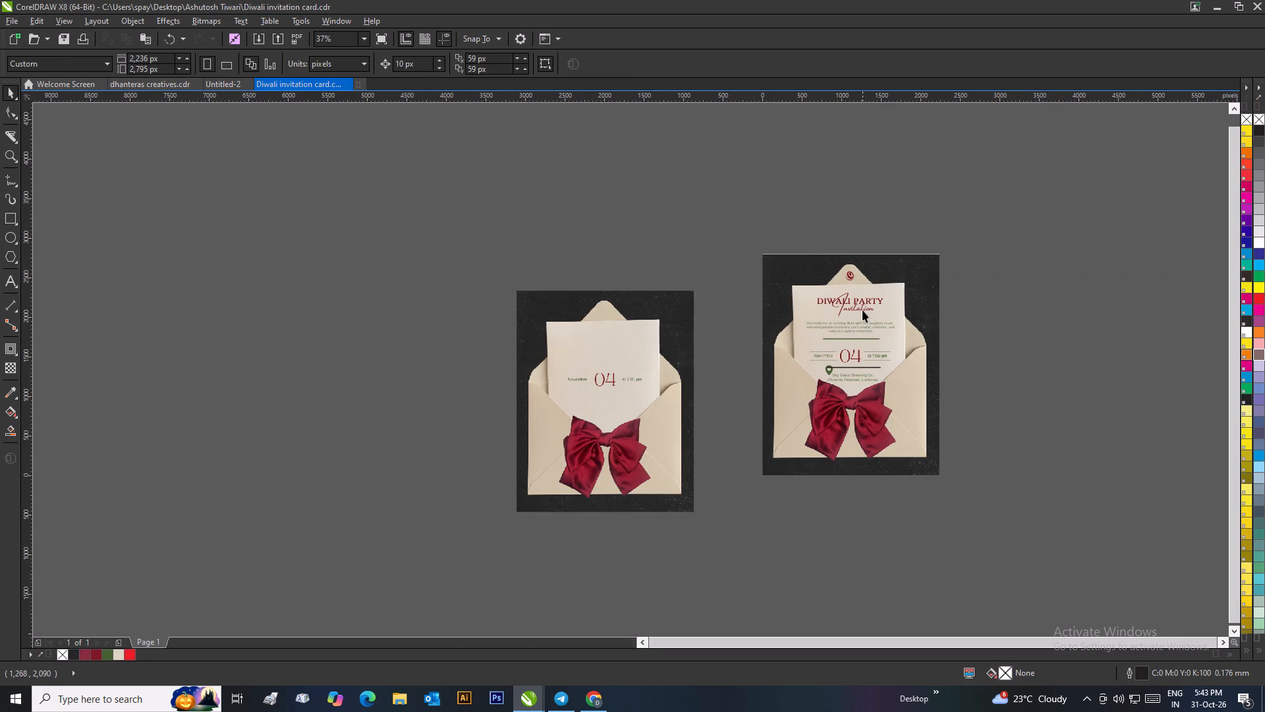
click(862, 310)
right_click(862, 308)
click(913, 378)
click(993, 330)
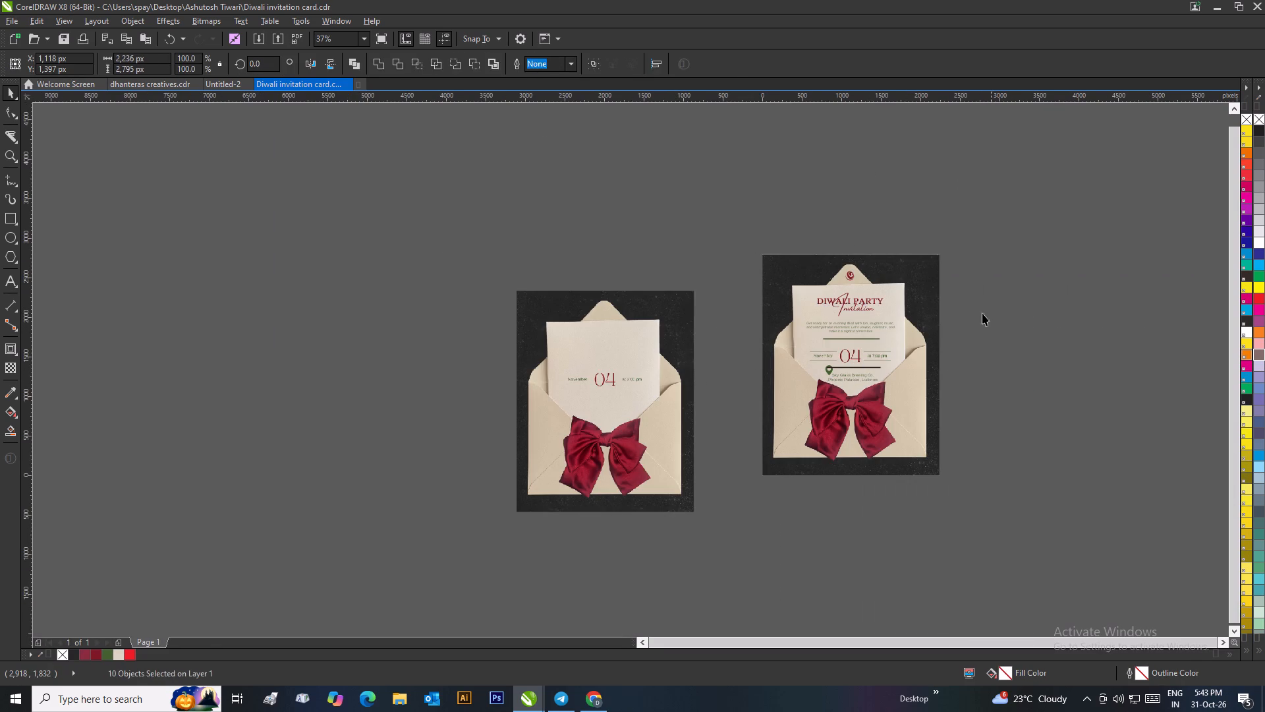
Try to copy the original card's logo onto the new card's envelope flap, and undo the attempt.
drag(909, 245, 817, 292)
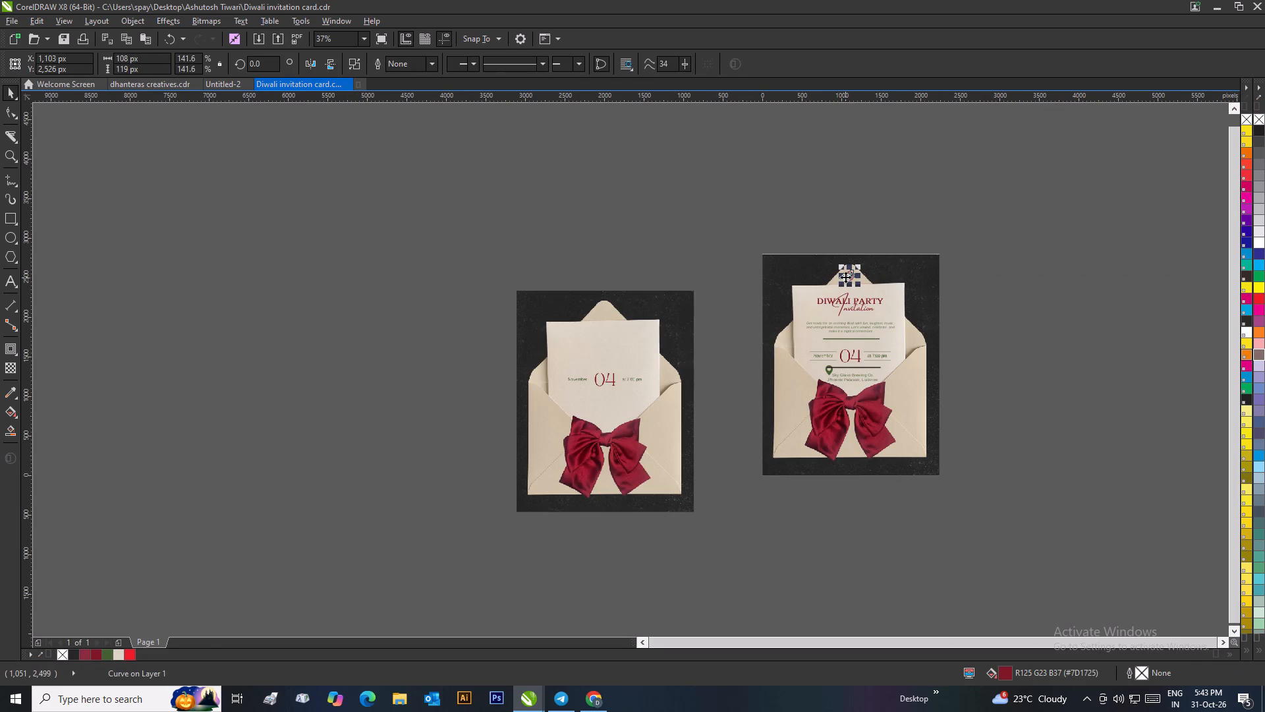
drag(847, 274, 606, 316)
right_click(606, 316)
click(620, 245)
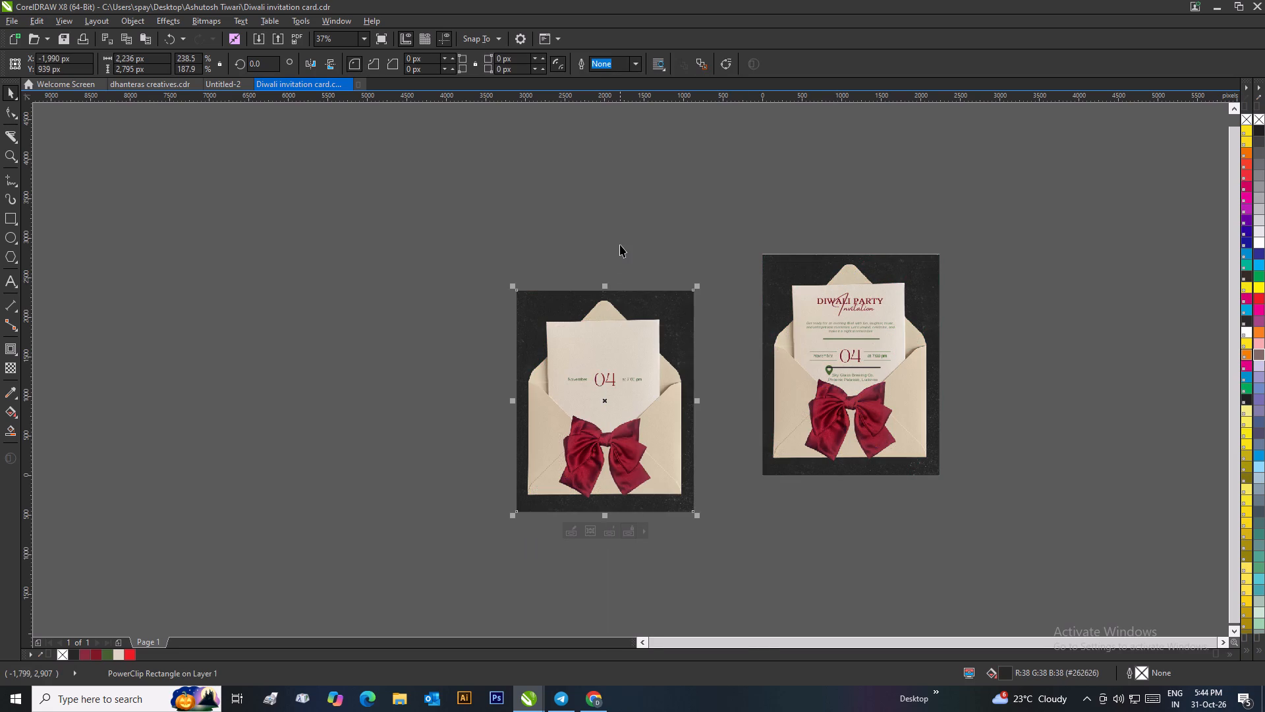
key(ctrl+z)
Copy the logo from the original card and position the copy in the middle of the new card's envelope flap.
click(877, 220)
drag(886, 228, 822, 295)
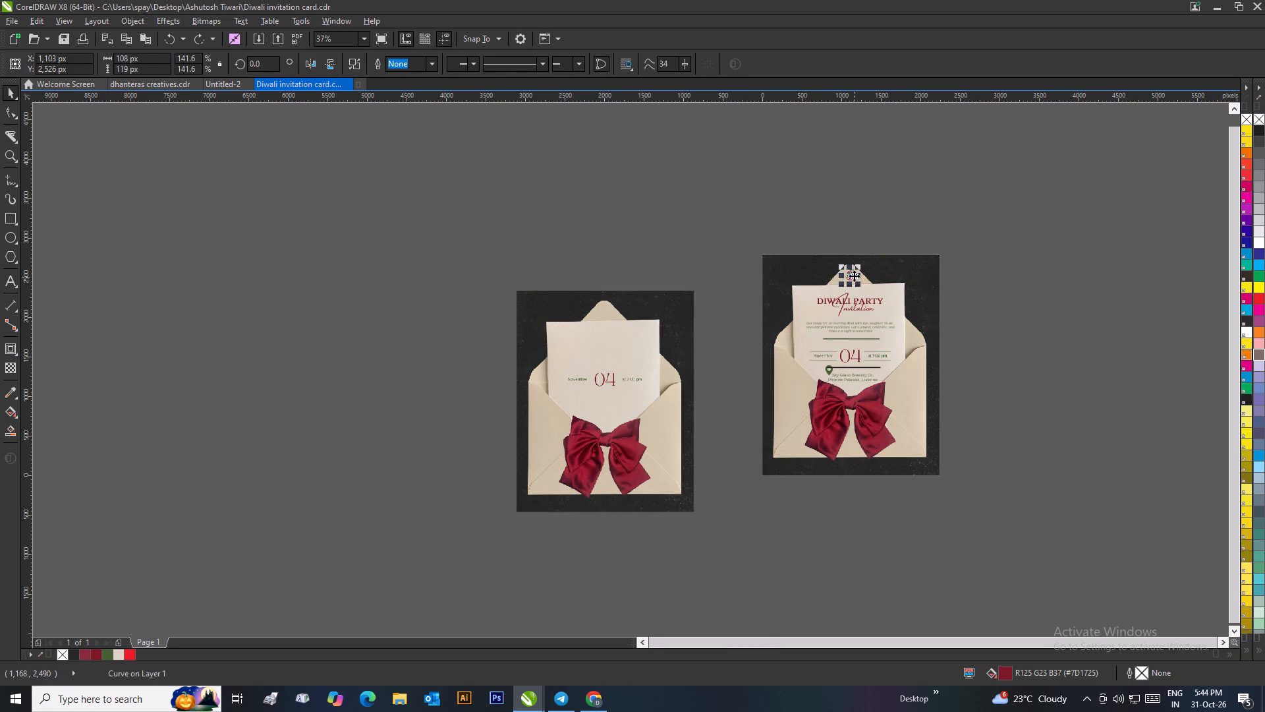
drag(853, 273, 626, 306)
right_click(626, 306)
scroll(606, 320, up, 4)
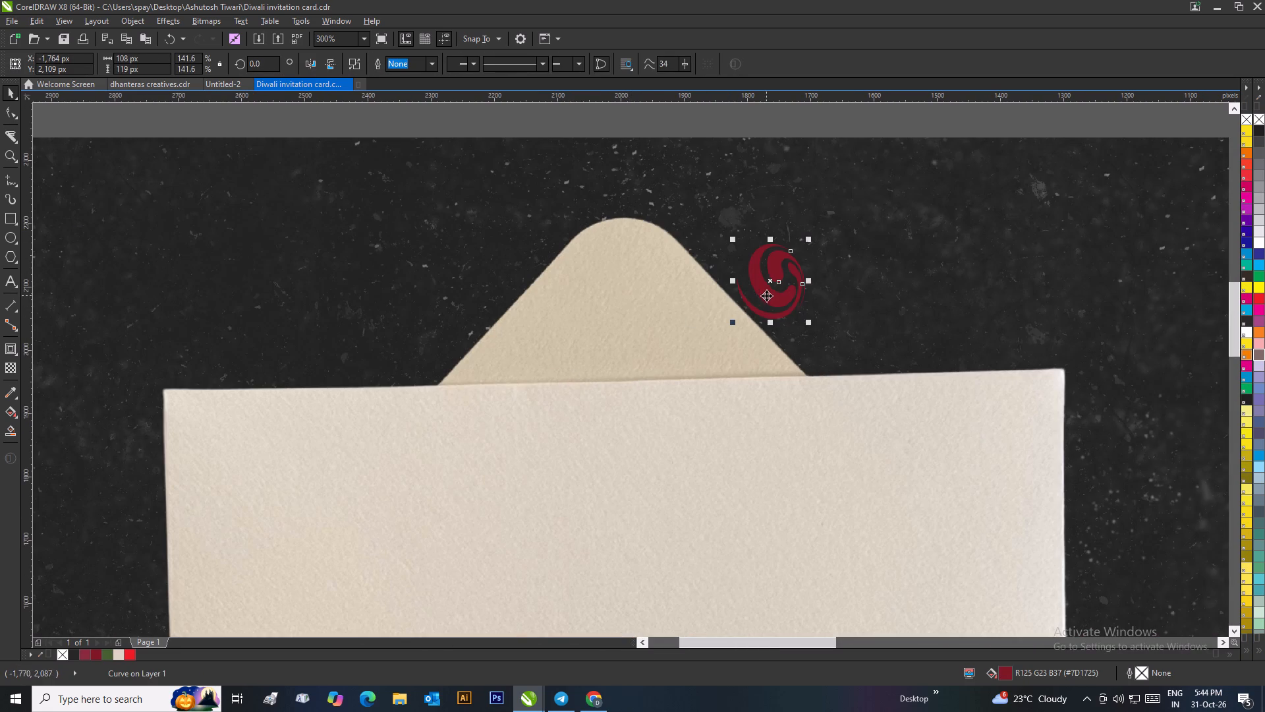
drag(766, 295, 618, 320)
scroll(617, 320, down, 3)
click(649, 318)
scroll(640, 369, up, 4)
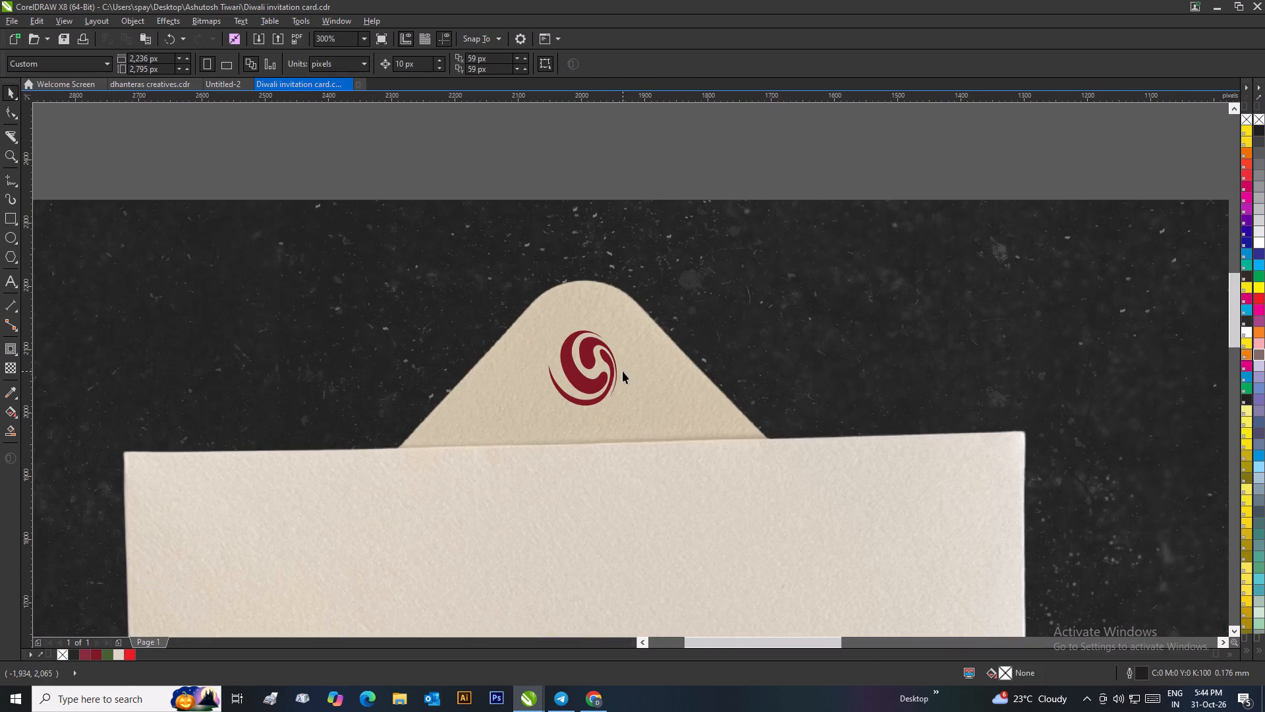
drag(591, 384, 591, 374)
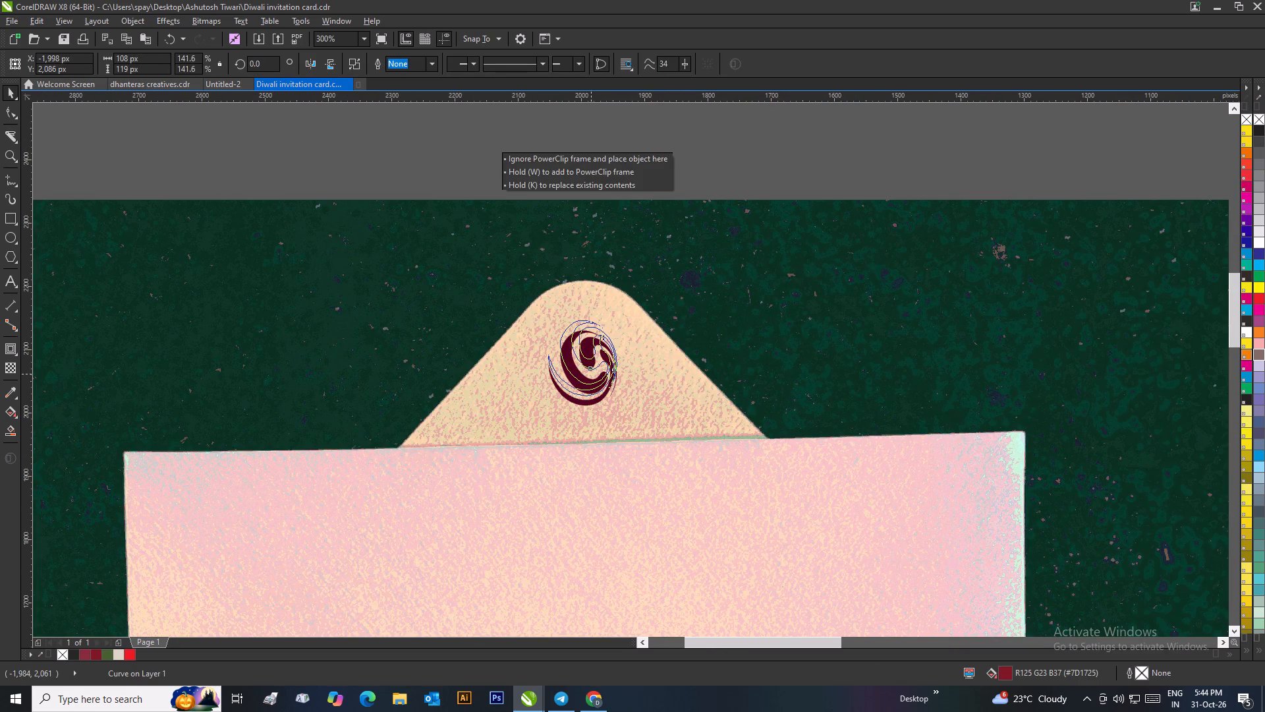
drag(591, 374, 590, 374)
scroll(604, 384, down, 3)
click(658, 300)
Copy the Diwali Party Invitation heading onto the new card's letter, group it and centre it horizontally on the card.
click(853, 357)
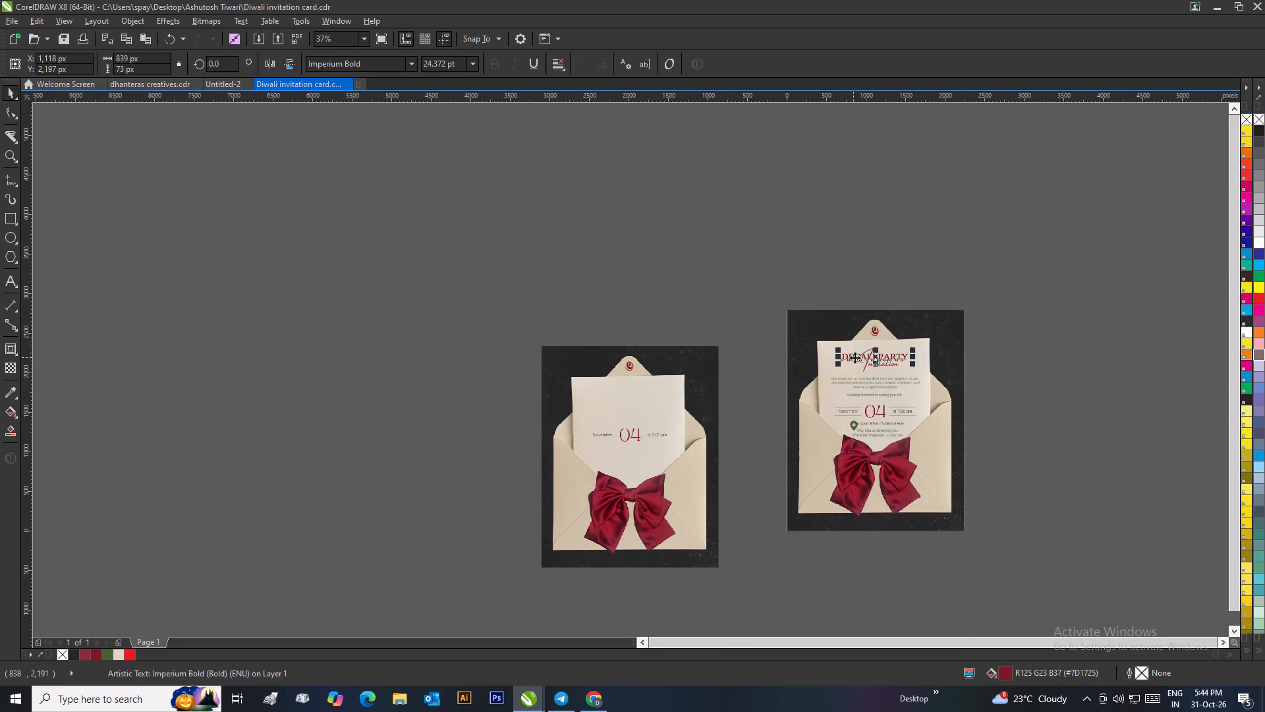
drag(982, 342, 806, 376)
drag(885, 363, 858, 372)
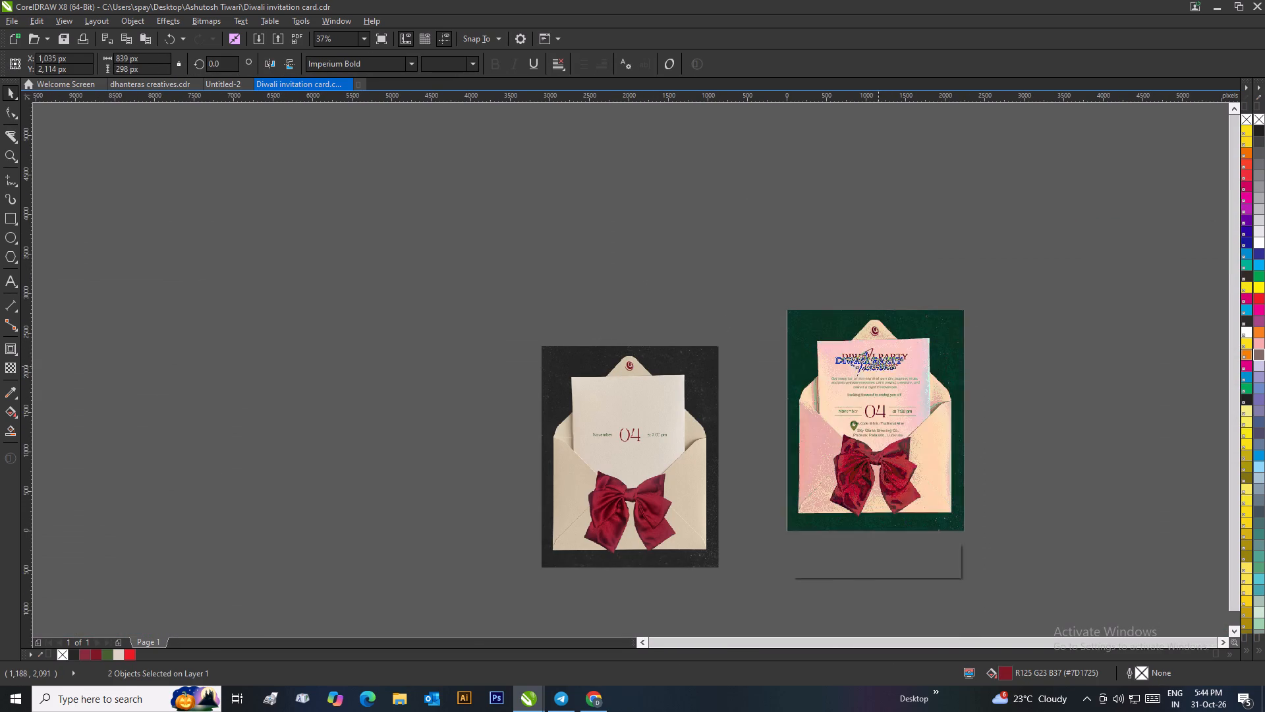
drag(858, 372, 646, 398)
right_click(646, 398)
key(ctrl+g)
scroll(674, 400, up, 2)
drag(533, 344, 509, 340)
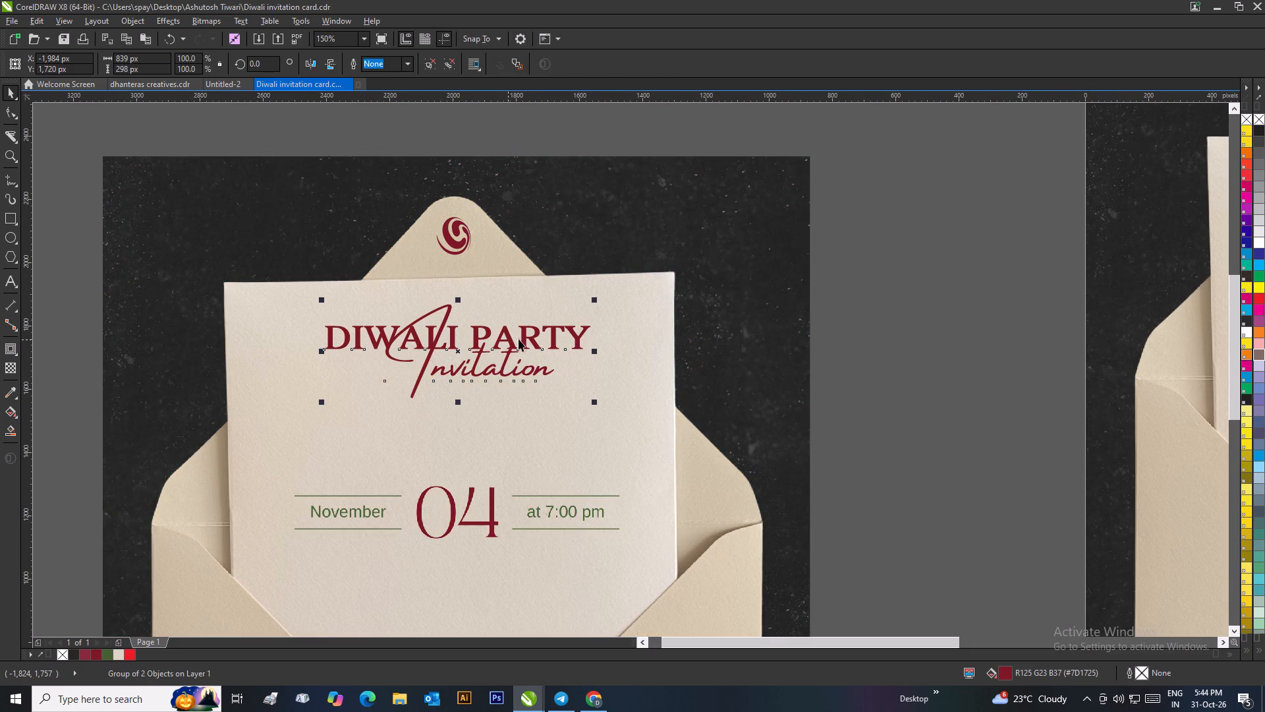
shift+click(634, 330)
key(c)
scroll(627, 332, down, 2)
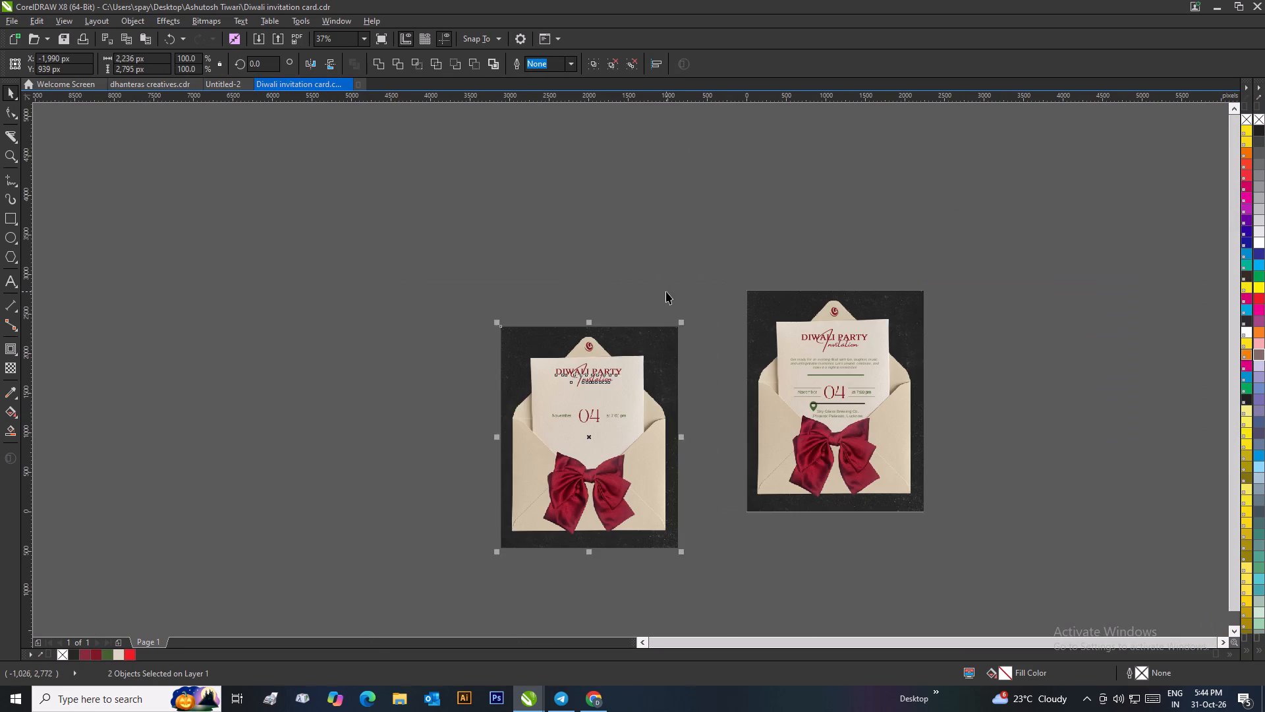
click(666, 291)
Group the original card's invitation paragraph and Looking forward line, and copy them between the new card's heading and date row.
scroll(815, 369, up, 1)
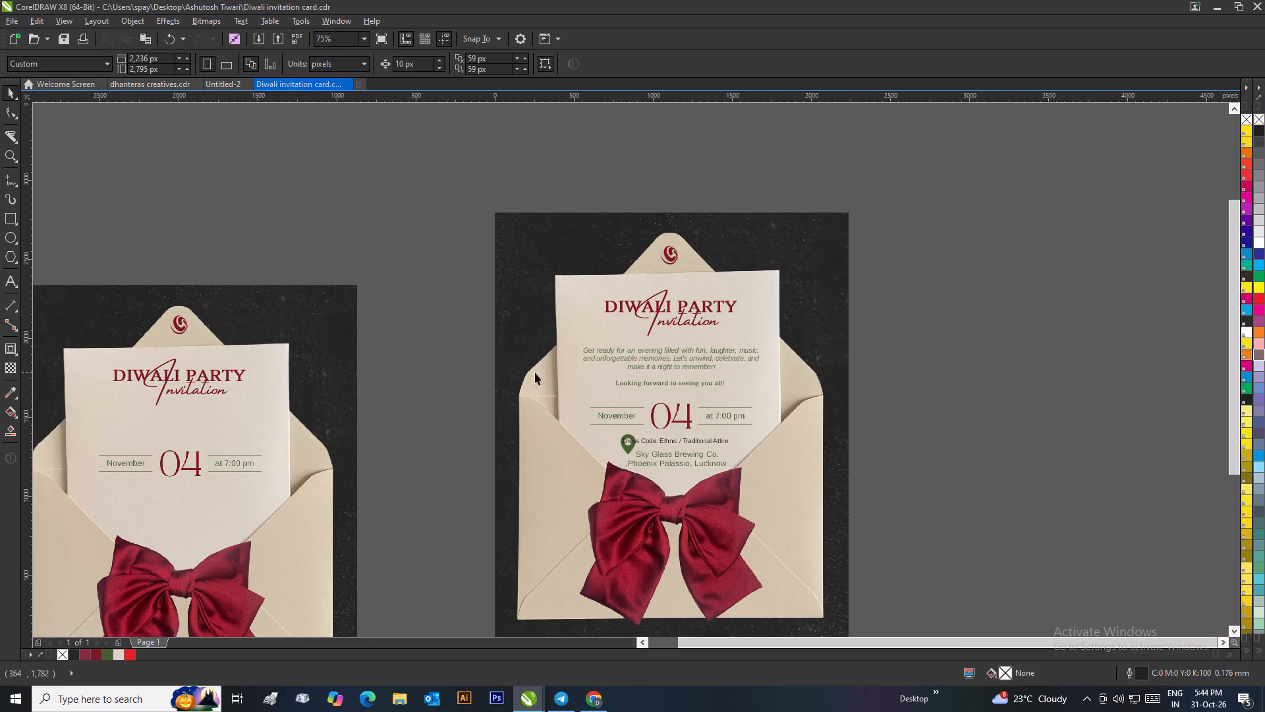
drag(461, 332, 790, 396)
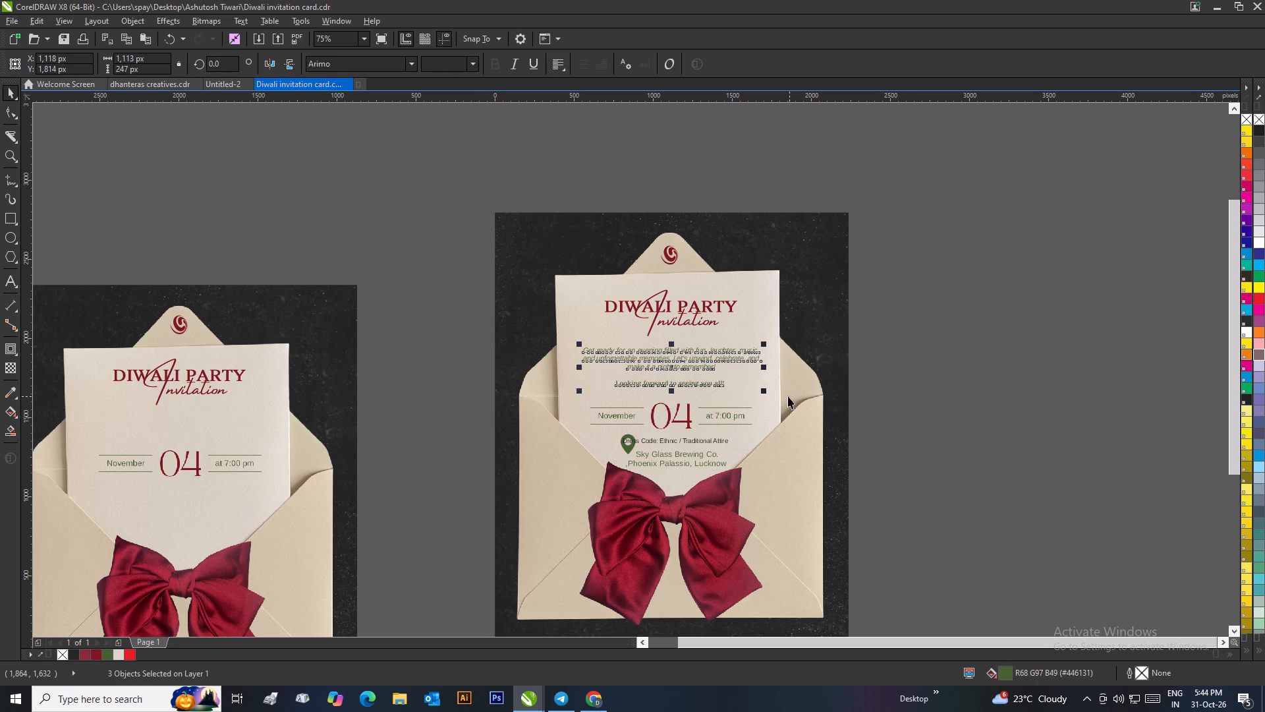
key(ctrl+g)
drag(687, 367, 194, 423)
right_click(194, 423)
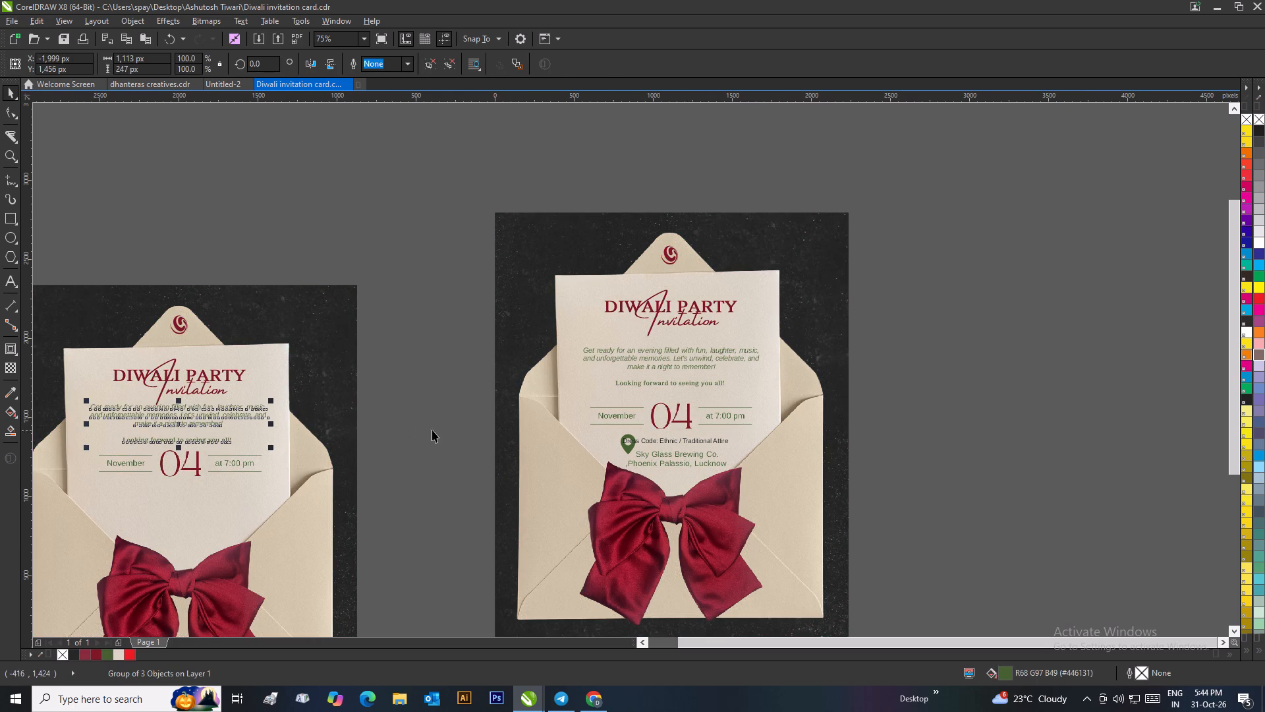
scroll(441, 438, down, 1)
scroll(497, 385, up, 1)
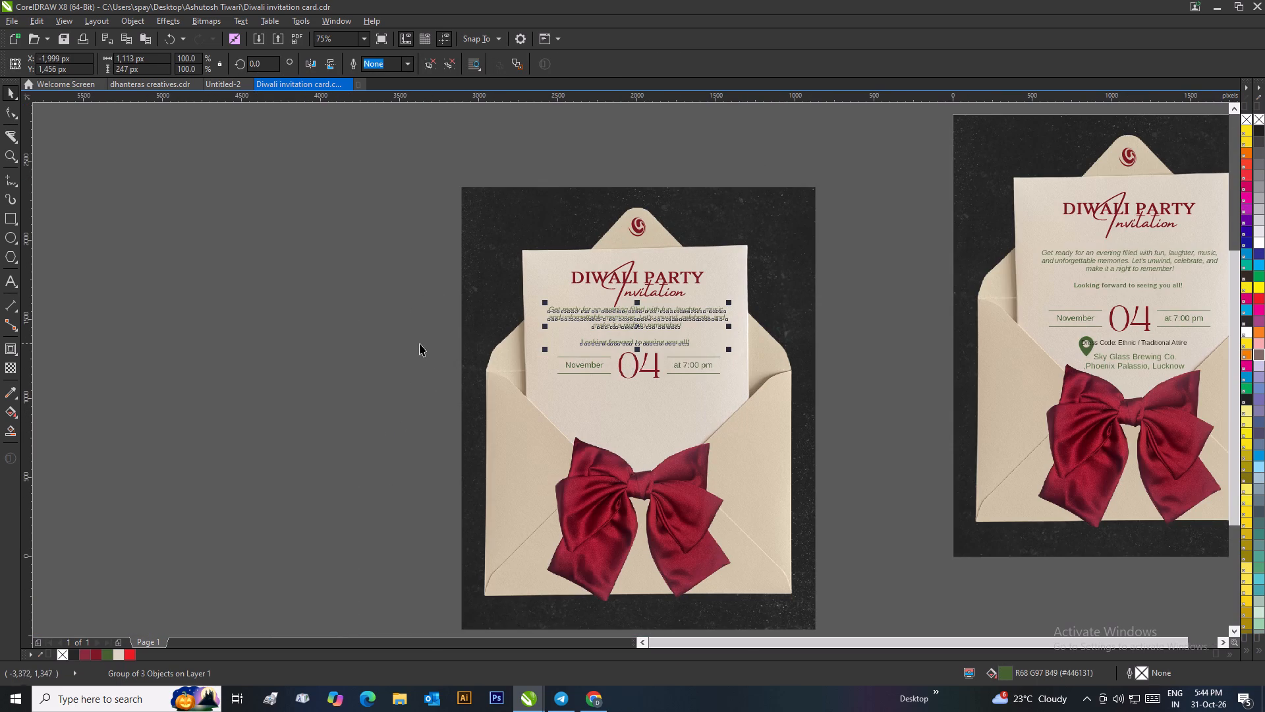
Move the new card's Diwali Party Invitation heading up about 15 px, scale it down slightly and recentre it horizontally on the card.
click(418, 344)
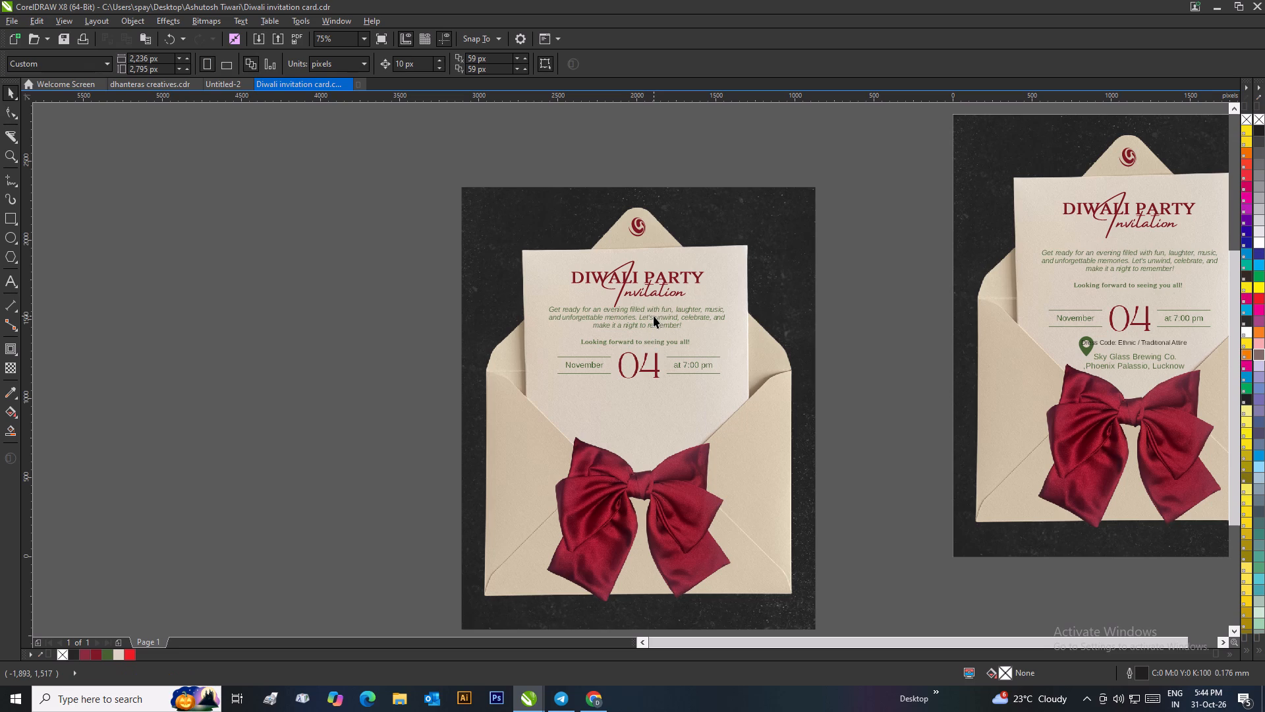
click(653, 295)
scroll(655, 283, up, 1)
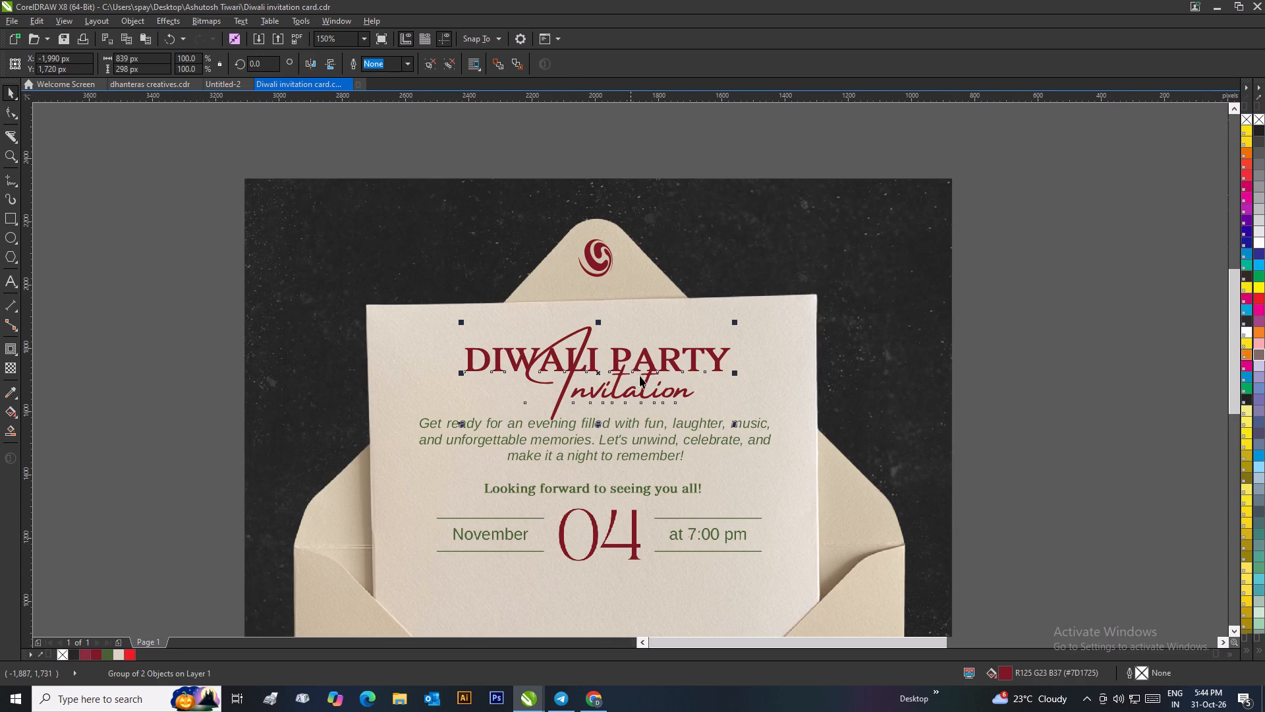
click(651, 369)
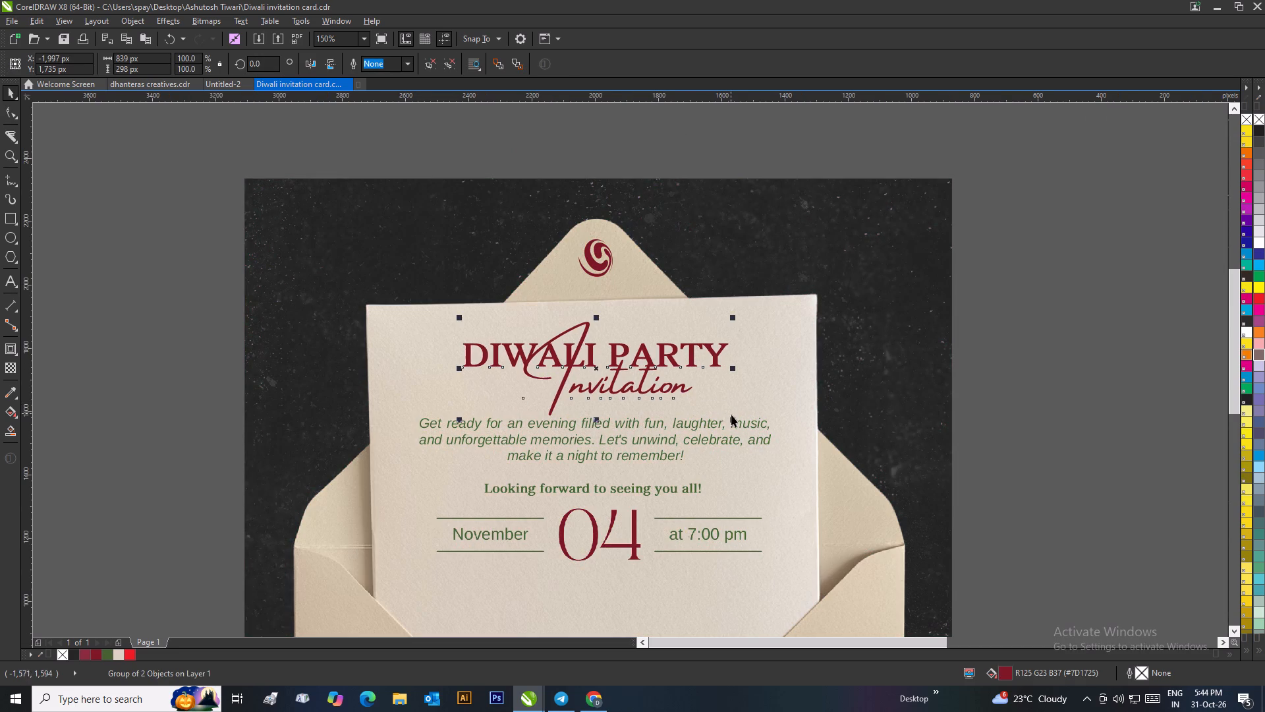
click(733, 416)
click(684, 390)
drag(731, 417, 721, 423)
shift+click(740, 402)
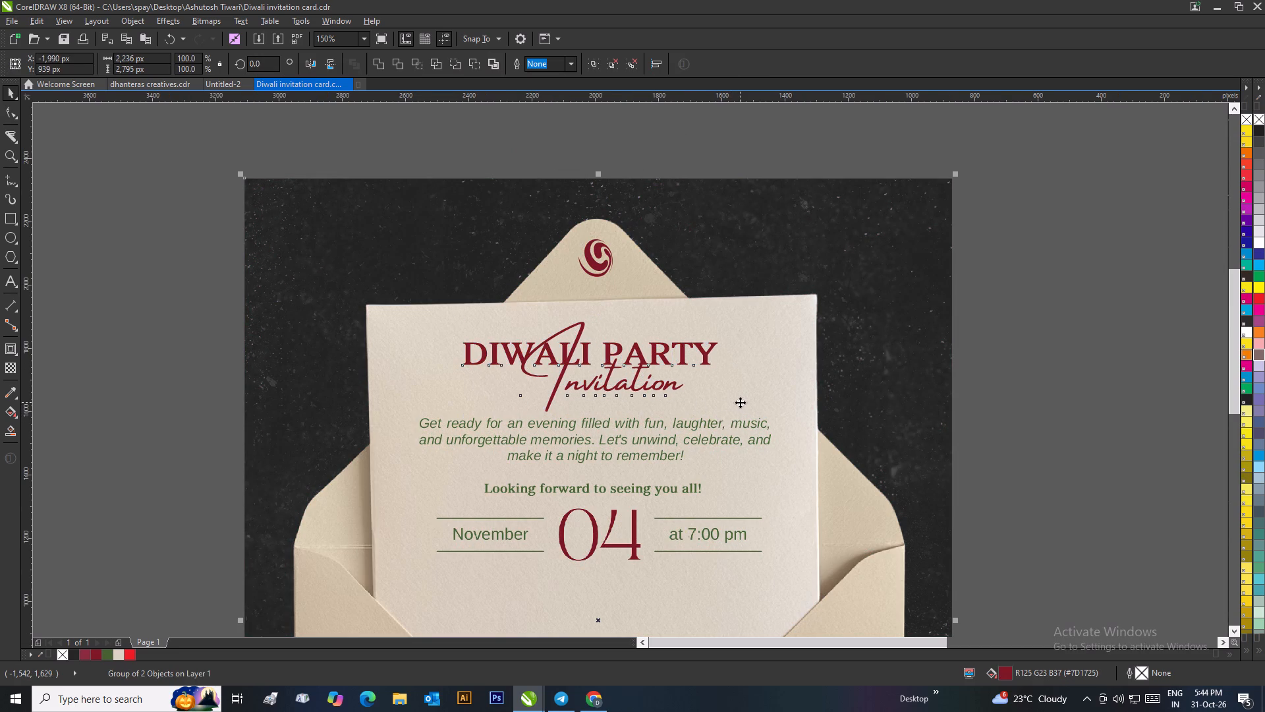
key(c)
scroll(733, 403, down, 1)
click(792, 382)
Open the new card's PowerClip contents and shift the background image about 50 px left and 30 px up.
click(640, 391)
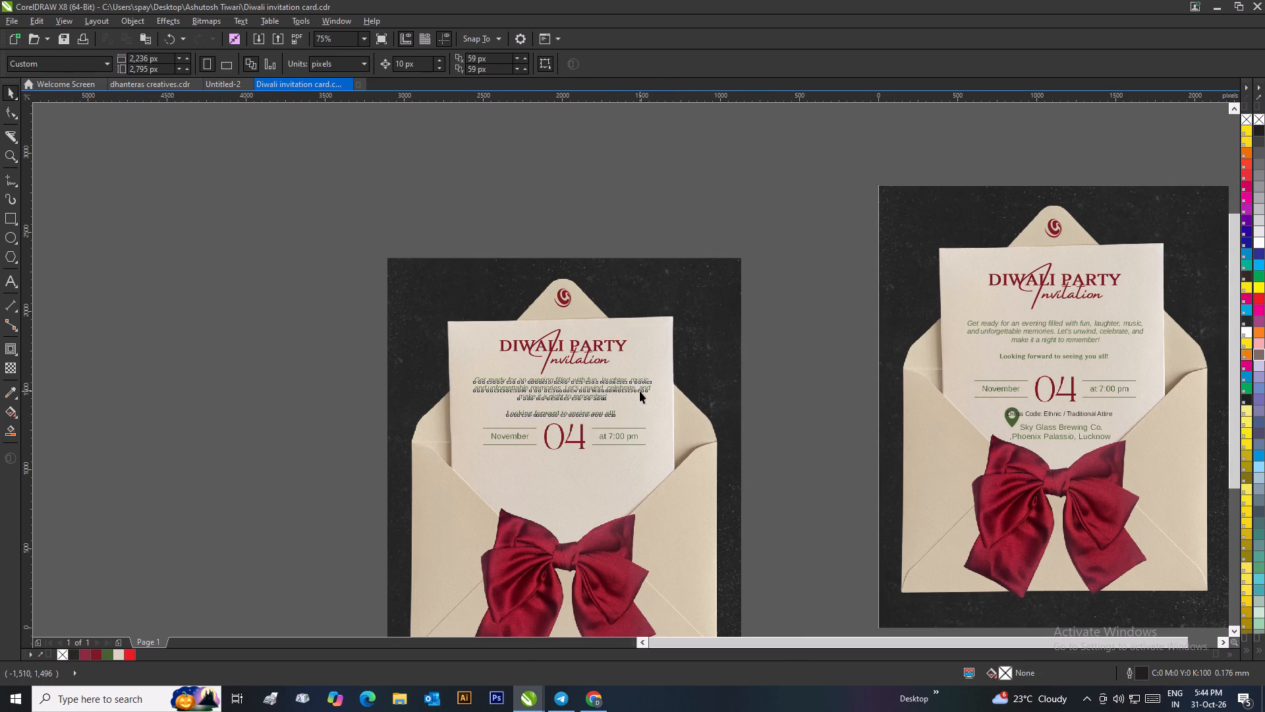
scroll(578, 413, up, 1)
scroll(631, 370, down, 1)
scroll(715, 266, down, 1)
scroll(616, 463, up, 1)
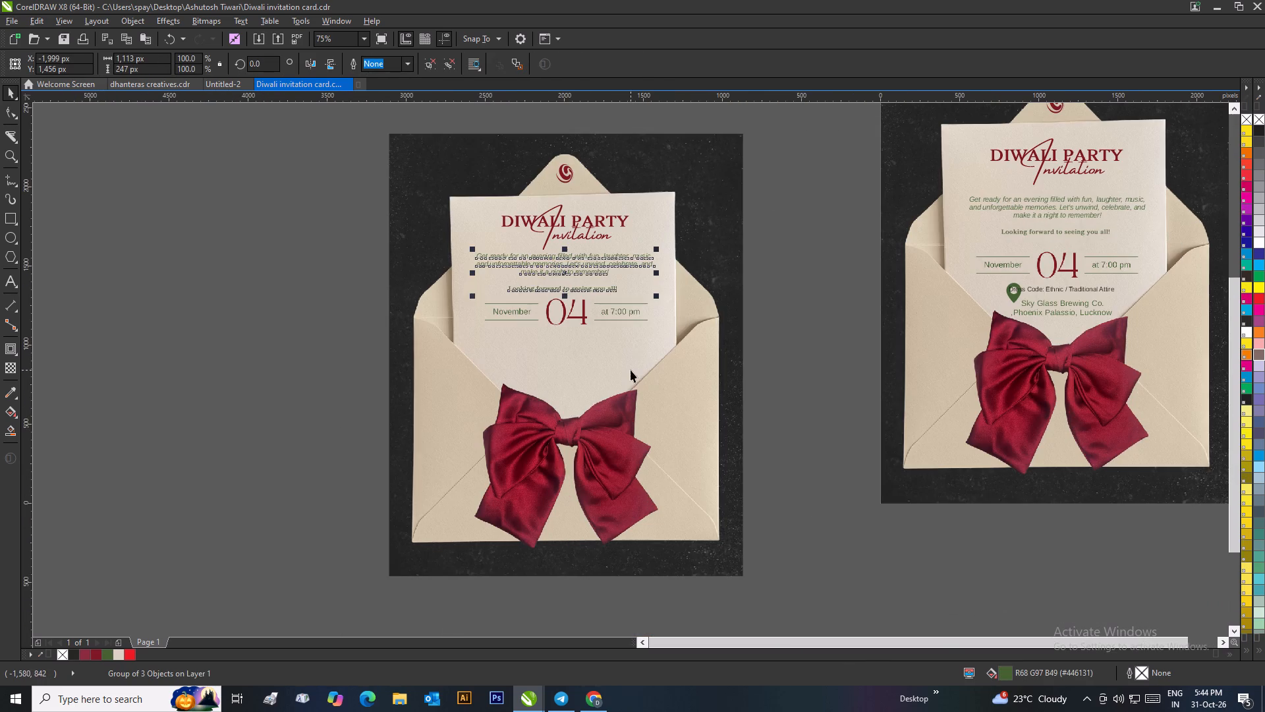
right_click(678, 353)
click(719, 324)
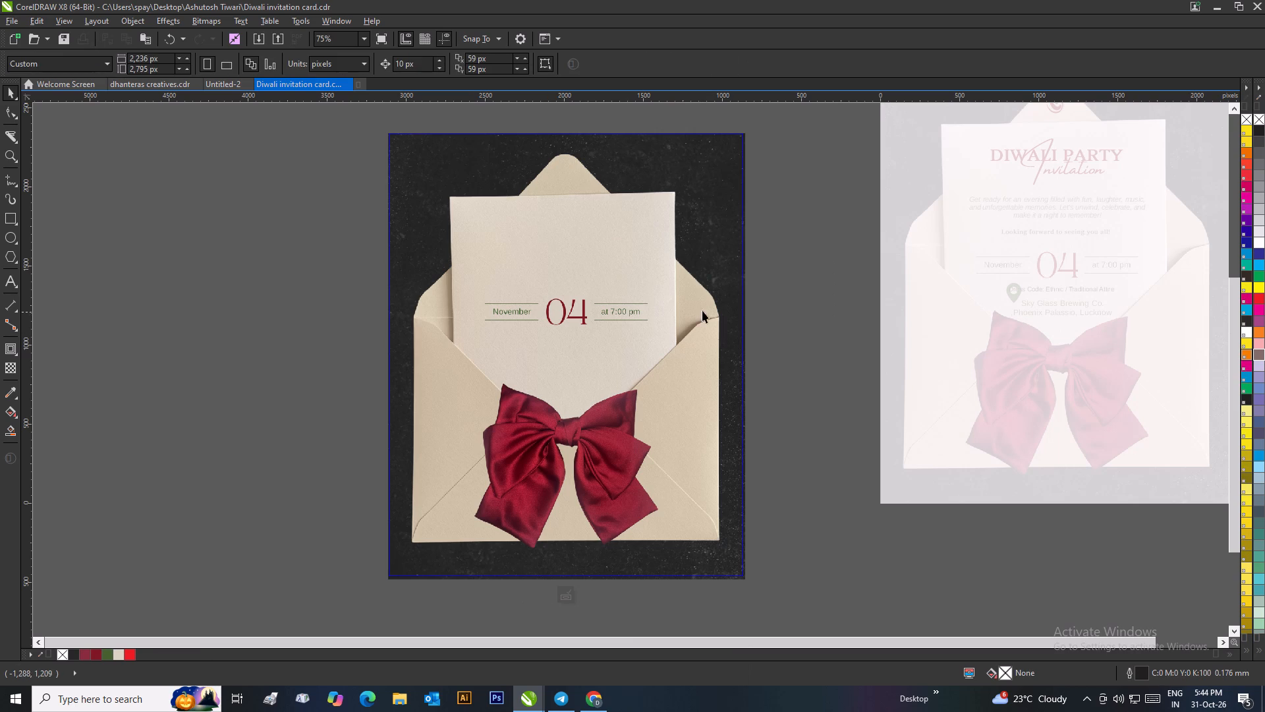
click(780, 286)
click(583, 309)
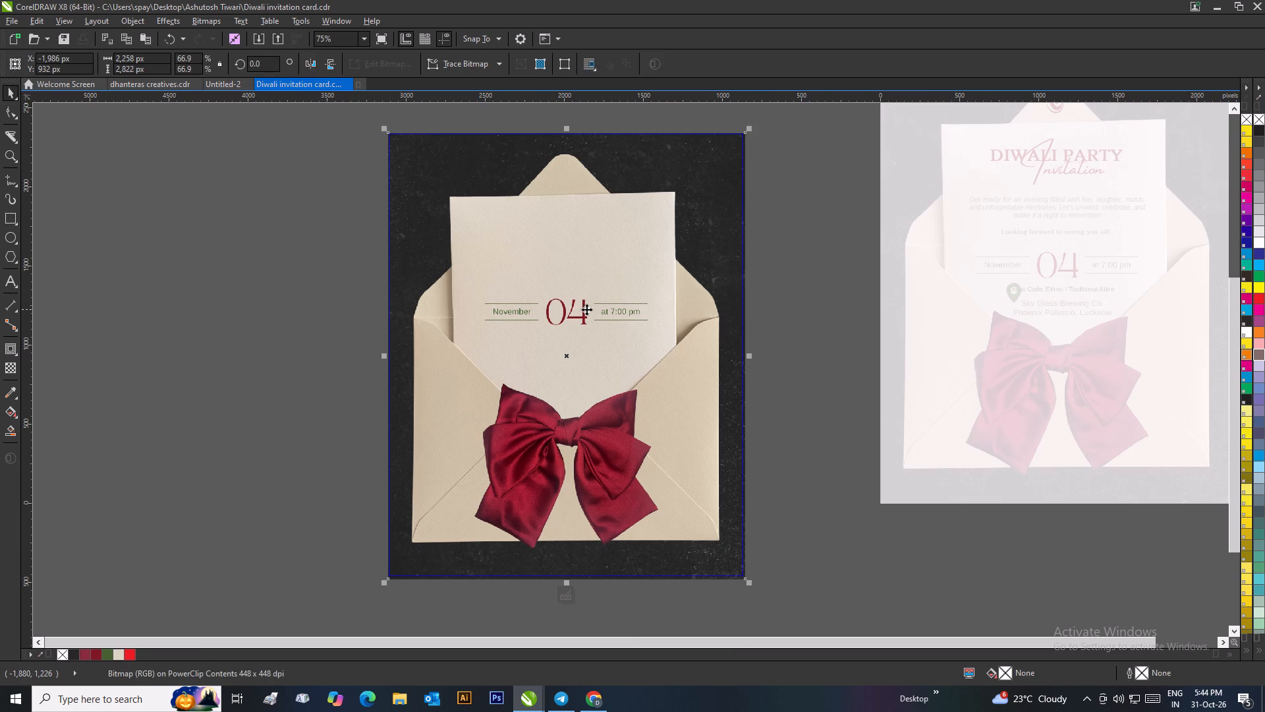
scroll(586, 309, down, 1)
click(544, 290)
scroll(545, 295, up, 2)
click(470, 361)
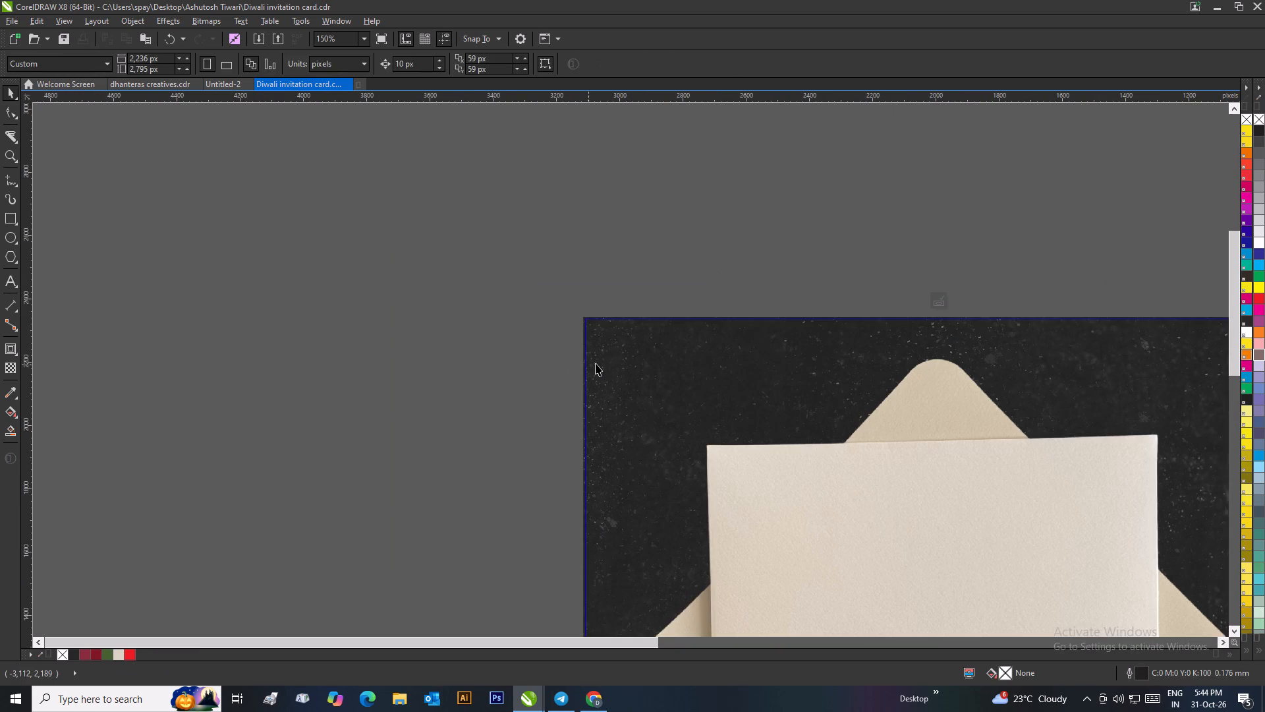
click(596, 363)
scroll(596, 363, up, 1)
drag(652, 371, 620, 351)
scroll(614, 347, down, 3)
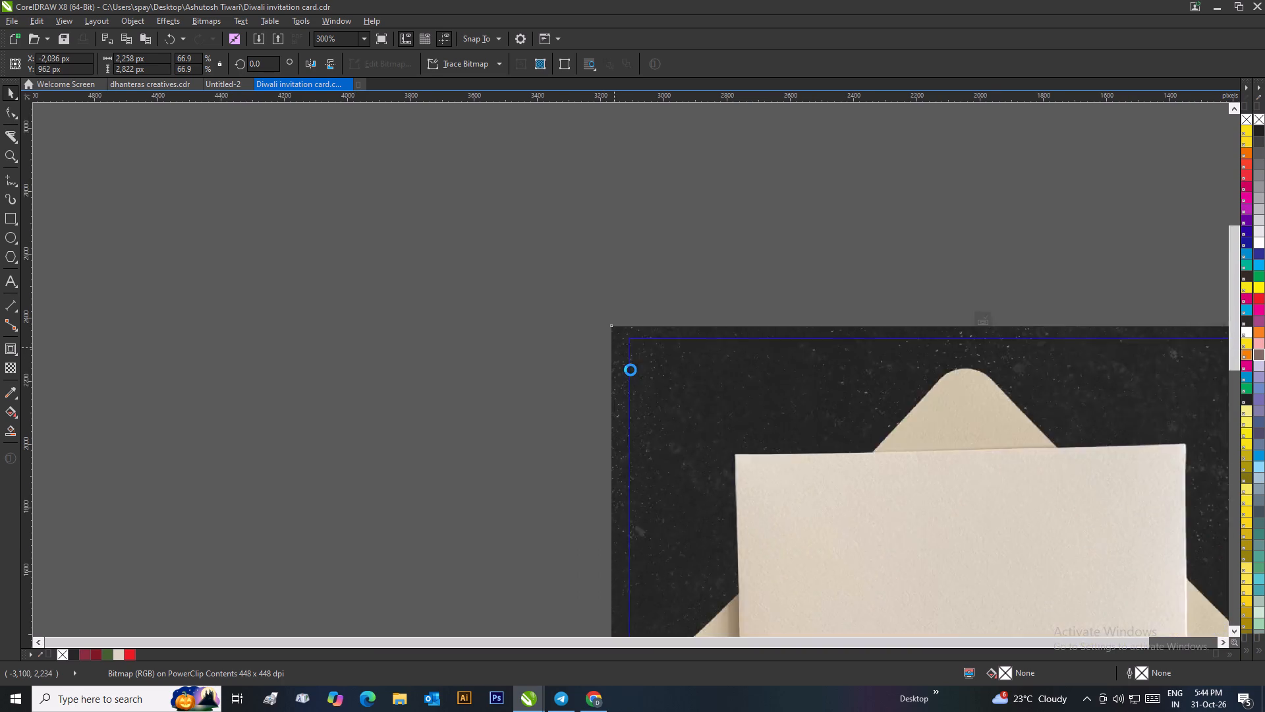
Enlarge the background image inside the PowerClip to about 2,374 × 2,968 px and finish editing the contents.
scroll(661, 376, down, 1)
scroll(689, 481, up, 1)
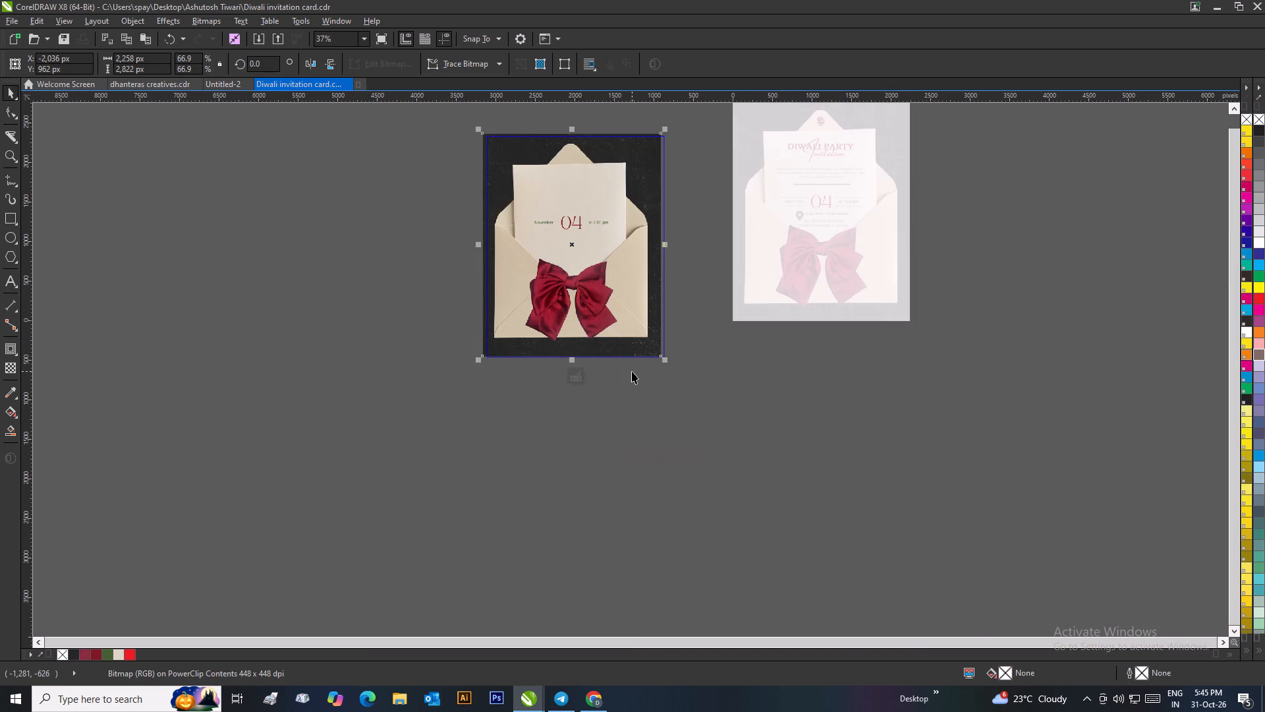
drag(665, 365, 674, 372)
scroll(673, 371, up, 1)
drag(624, 362, 631, 371)
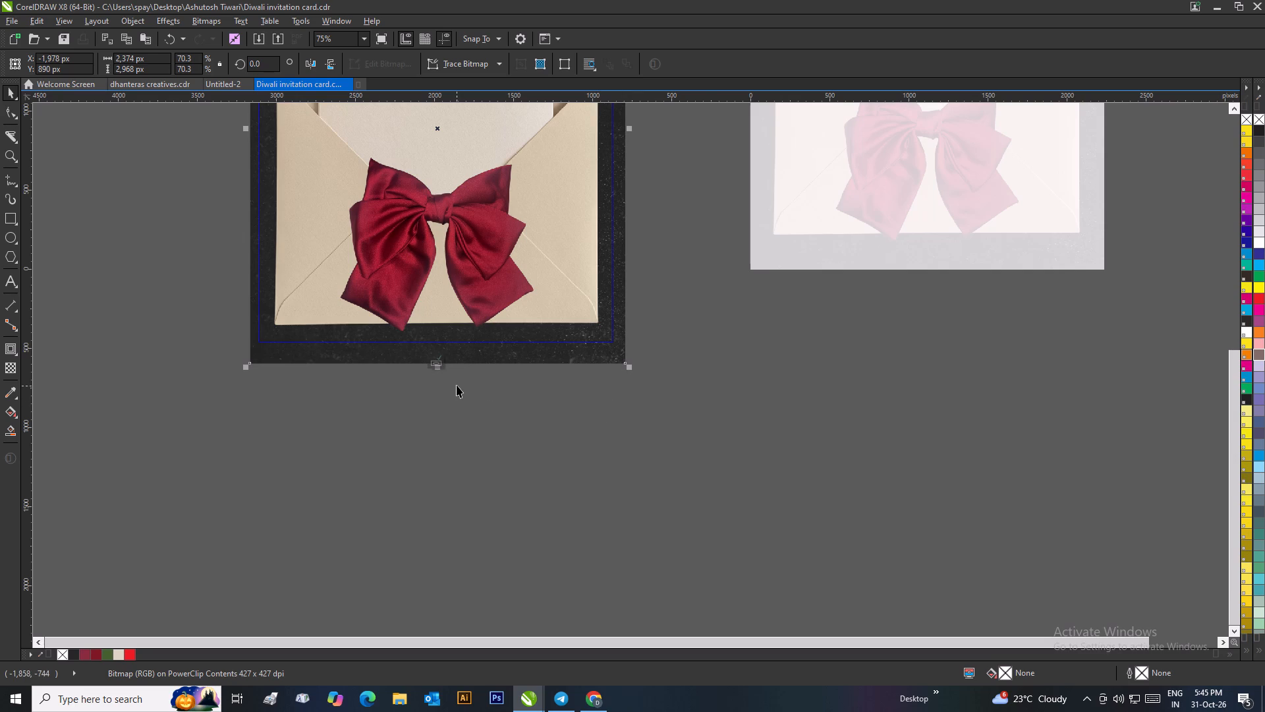
scroll(455, 382, down, 2)
click(629, 376)
click(683, 385)
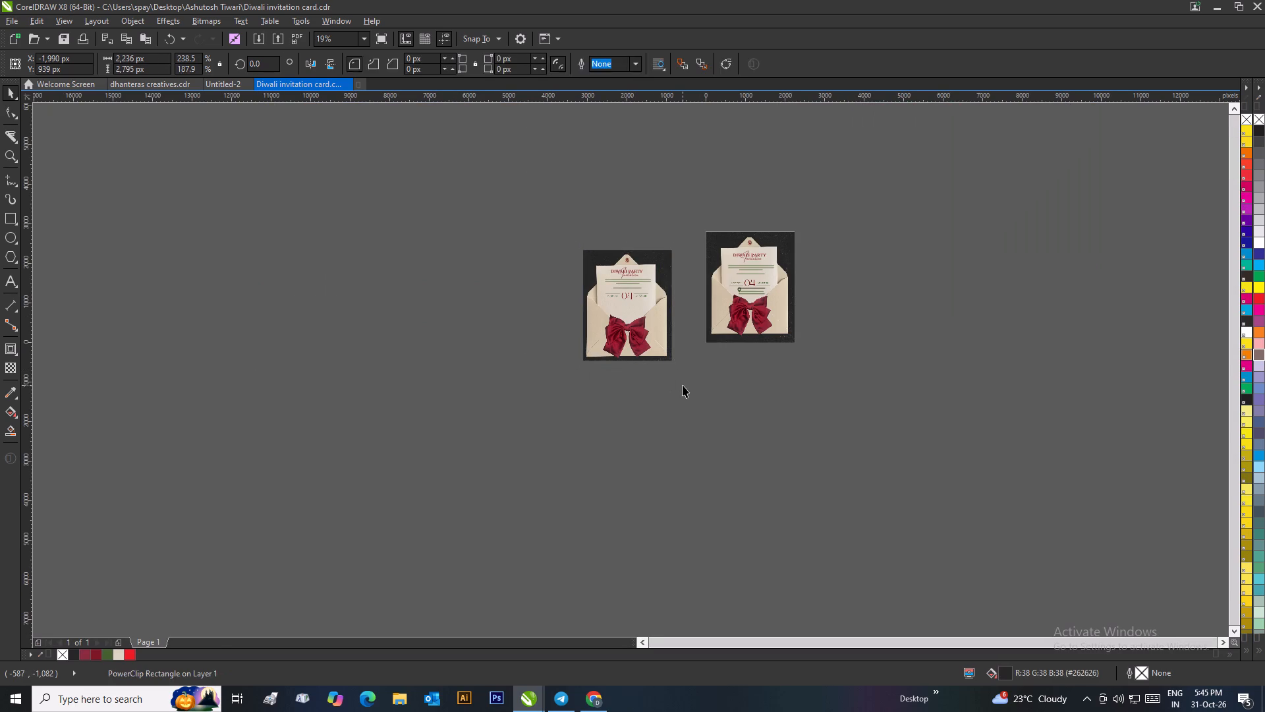
Compare the new card's background framing and text layout with the original card.
scroll(652, 327, up, 1)
click(698, 364)
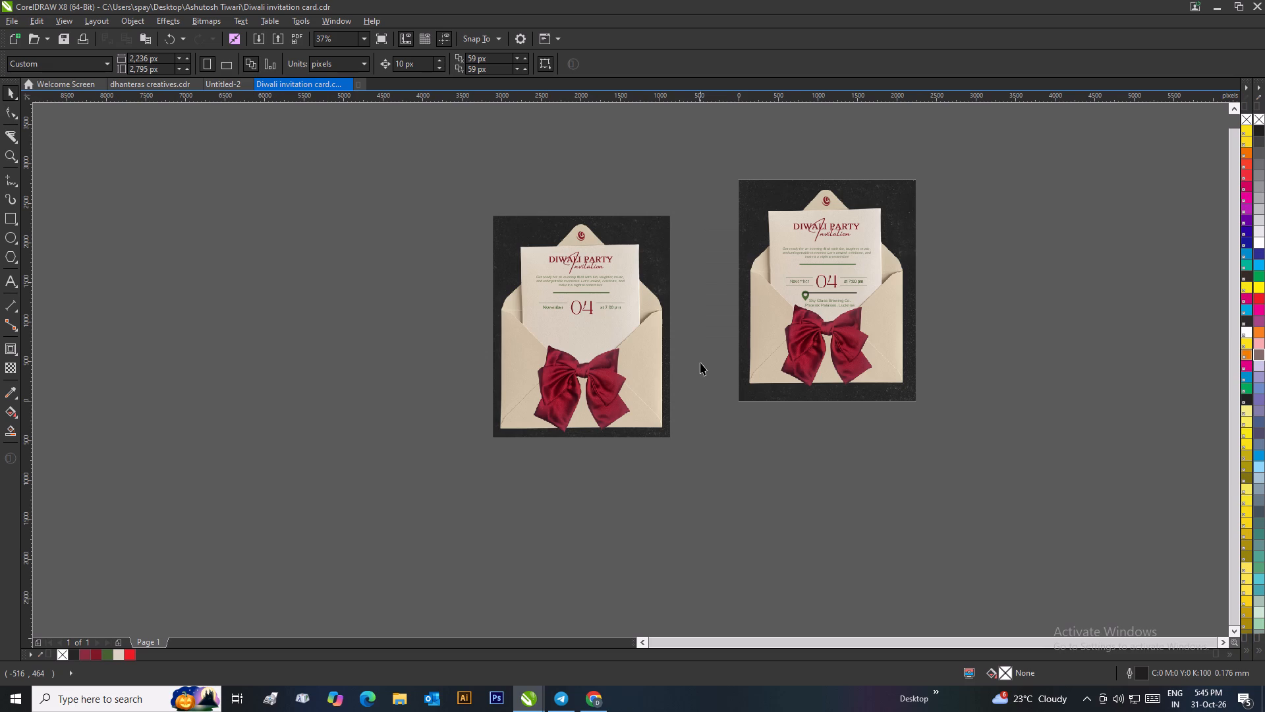
click(705, 374)
scroll(622, 299, up, 1)
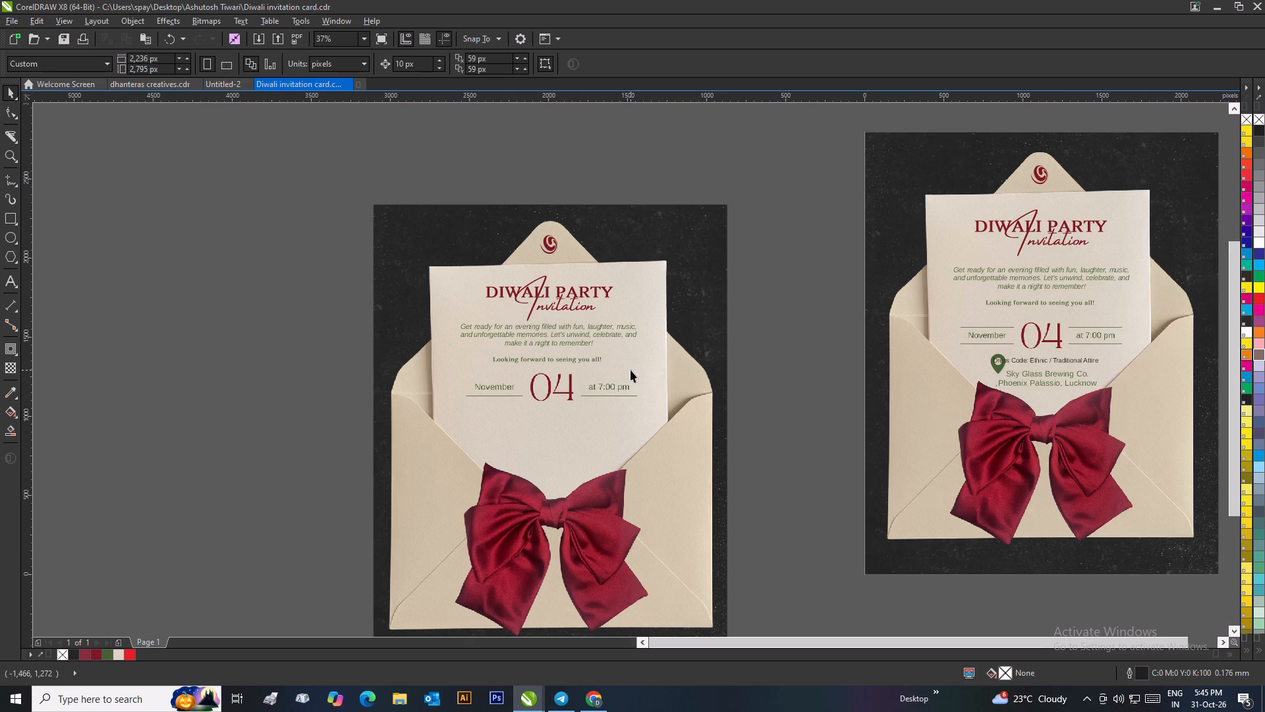
scroll(650, 366, down, 1)
click(707, 363)
scroll(622, 369, up, 1)
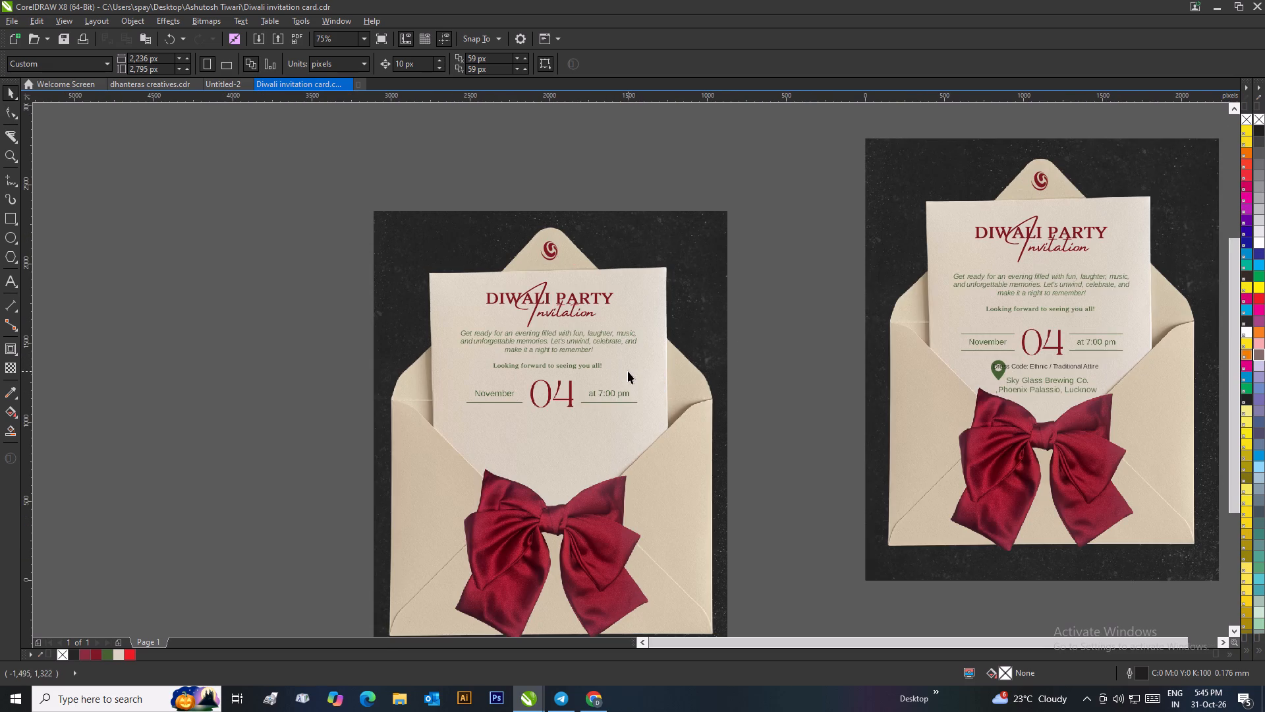
click(795, 380)
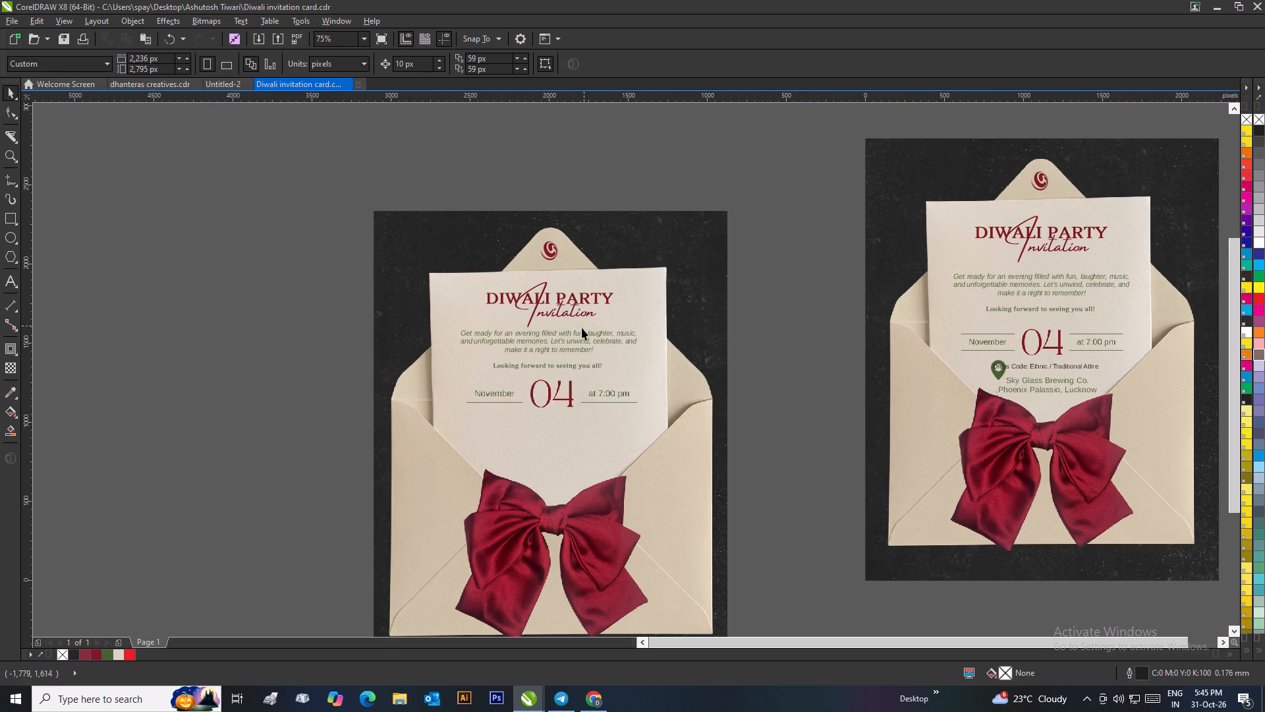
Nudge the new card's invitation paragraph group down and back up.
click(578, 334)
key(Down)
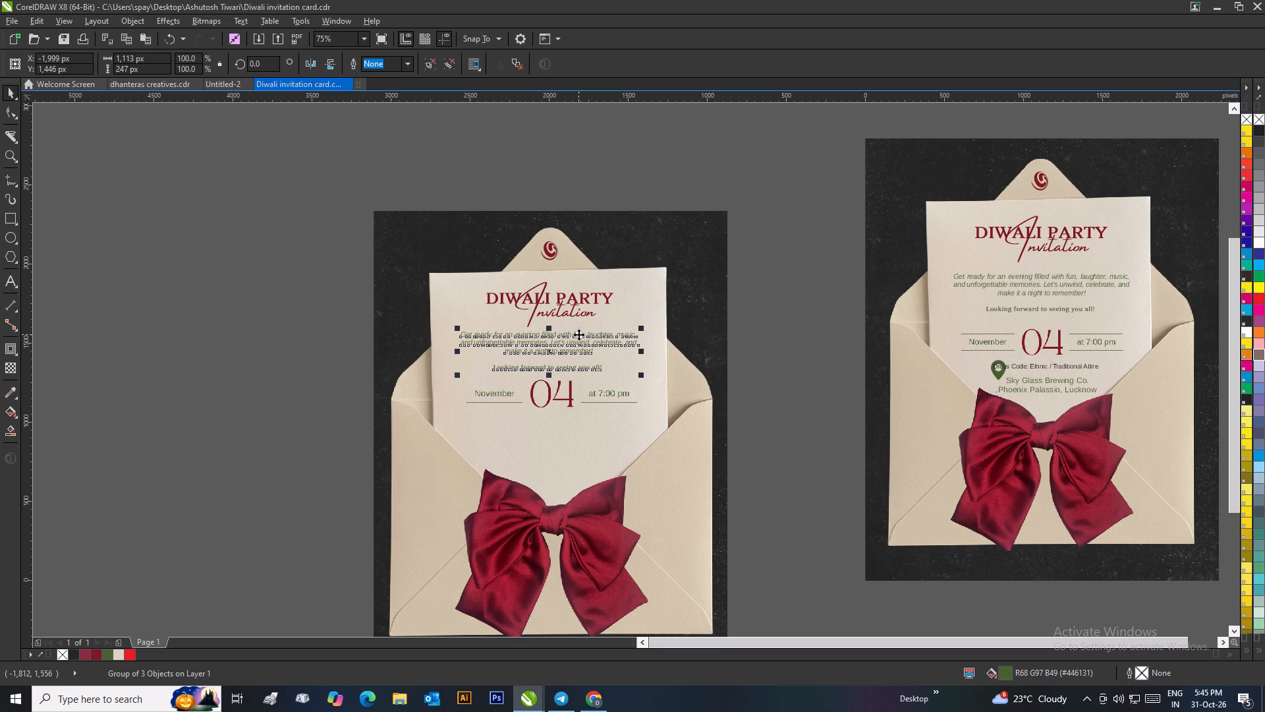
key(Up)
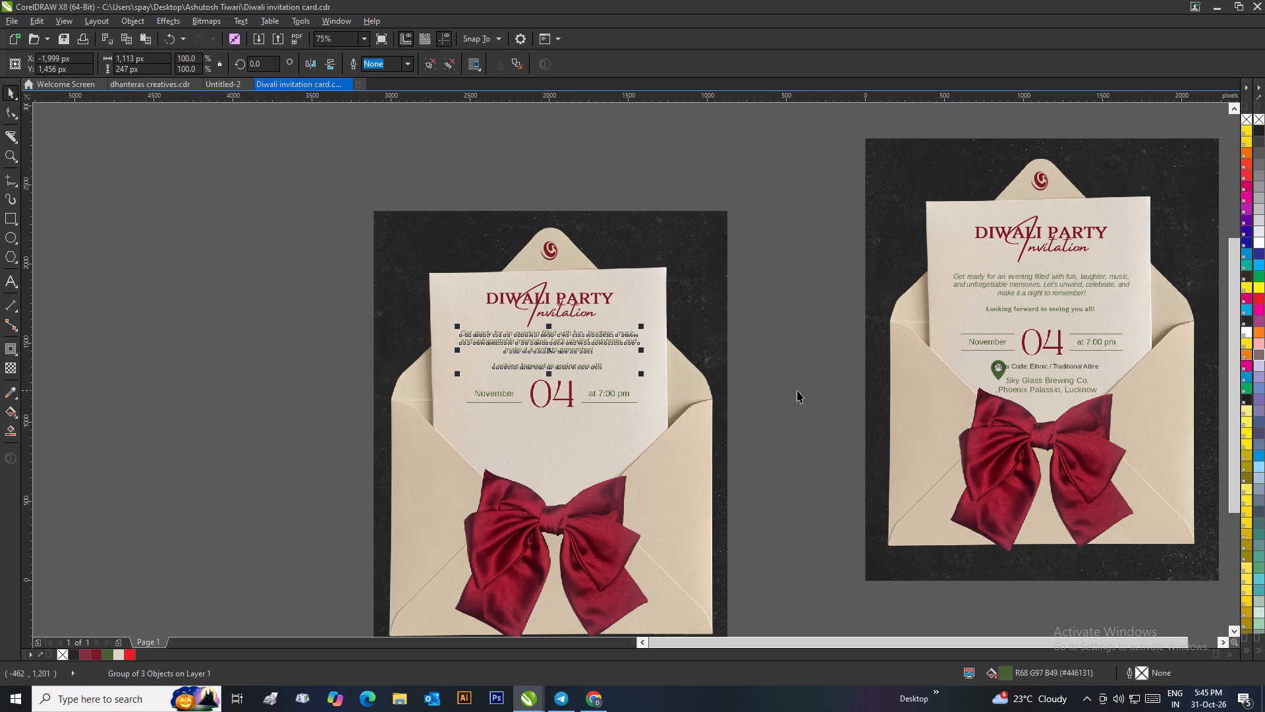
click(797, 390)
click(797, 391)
Enlarge the logo on the new card's envelope flap to about 123 × 135 px and move it up about 12 px.
scroll(767, 376, down, 1)
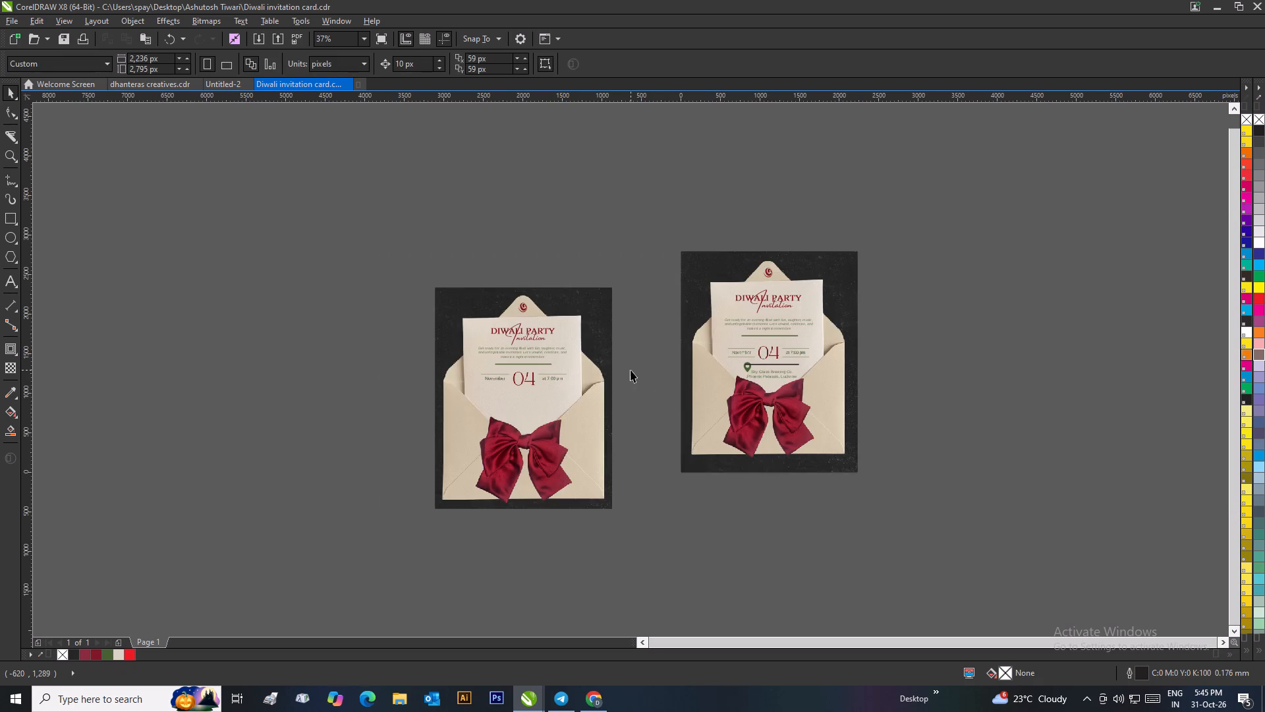
scroll(551, 353, up, 1)
drag(528, 179, 602, 296)
scroll(591, 289, up, 2)
drag(607, 374, 616, 386)
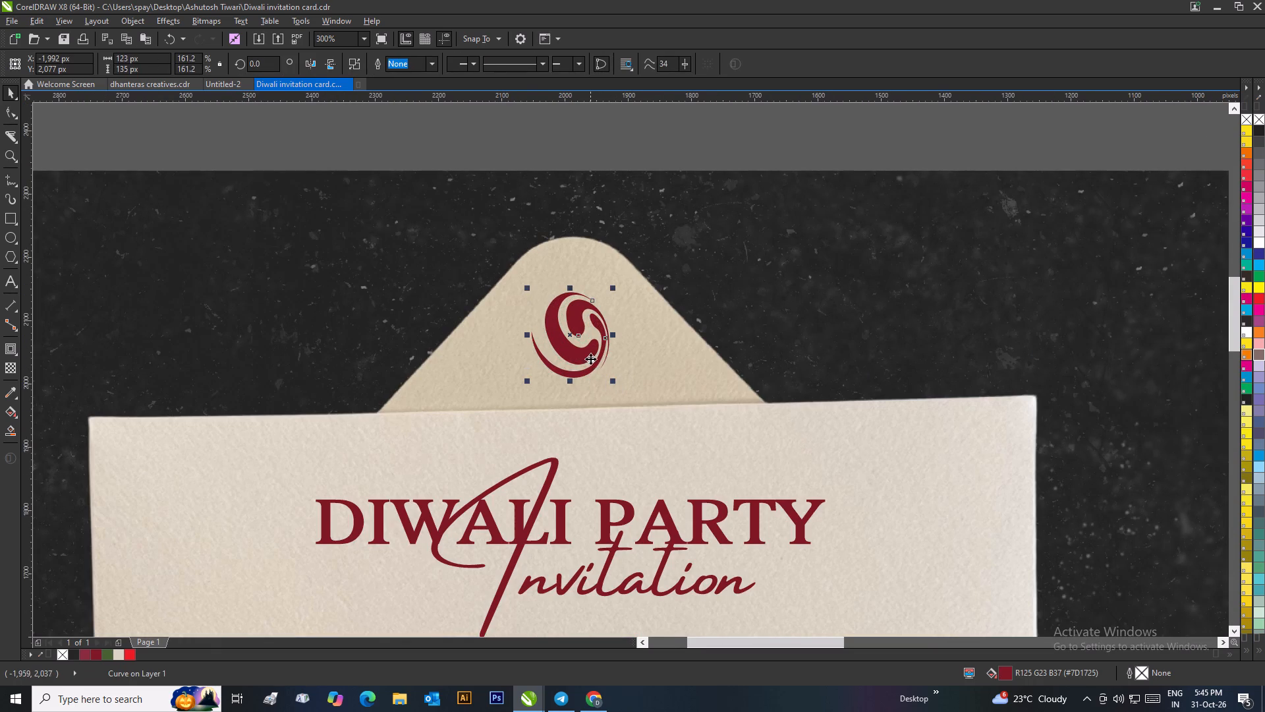
drag(590, 357, 590, 350)
scroll(590, 349, down, 2)
click(649, 301)
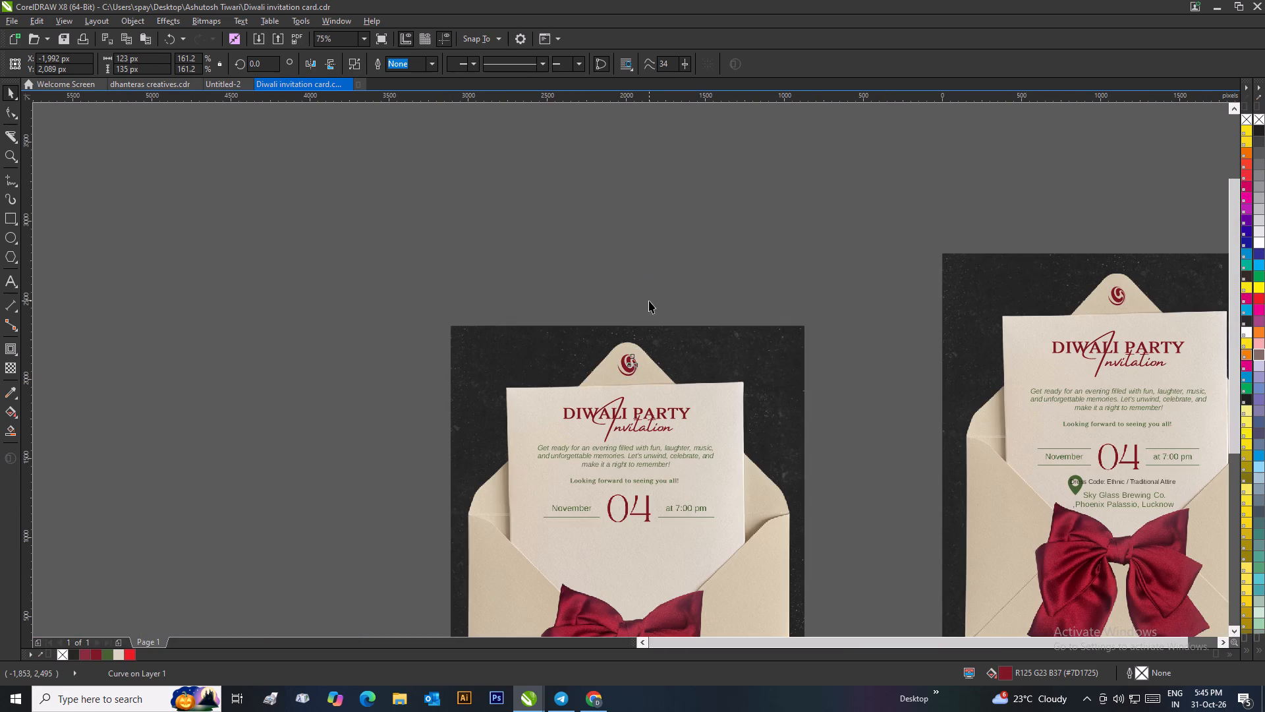
Move the new card's invitation paragraph group down about 13 px toward the date row.
scroll(637, 363, down, 1)
scroll(630, 400, up, 1)
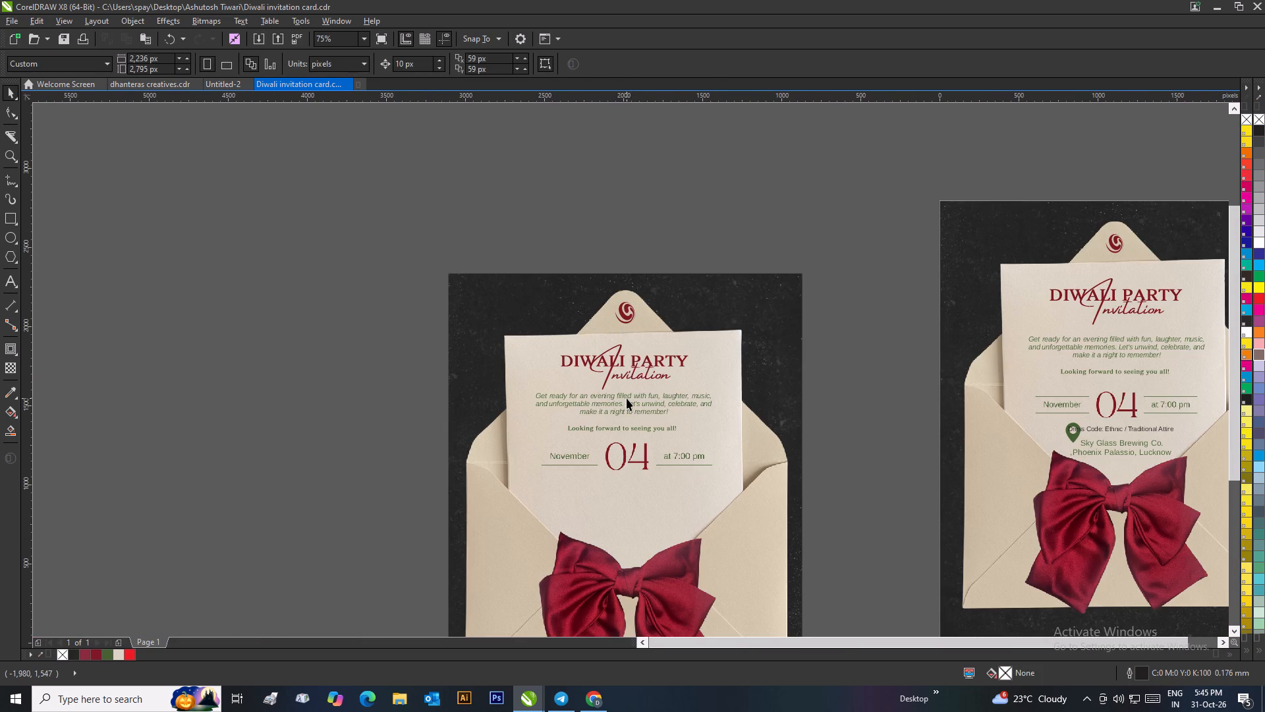
click(629, 398)
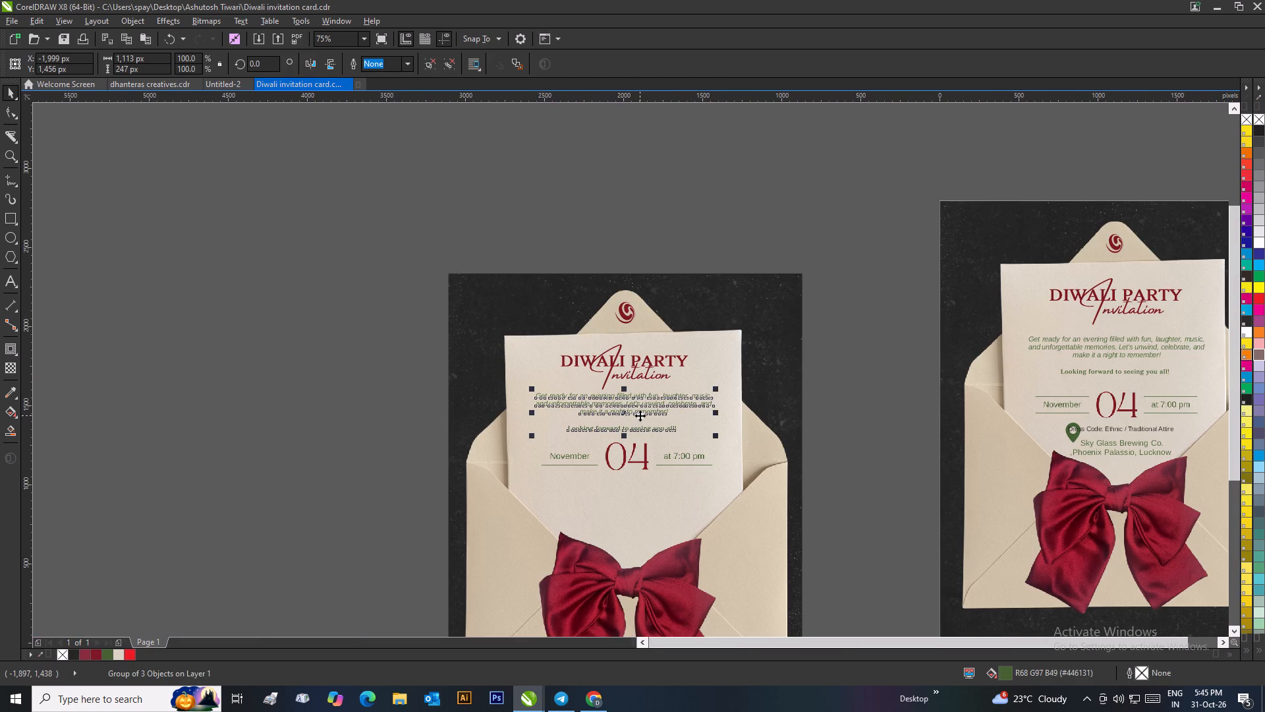
click(640, 413)
click(845, 434)
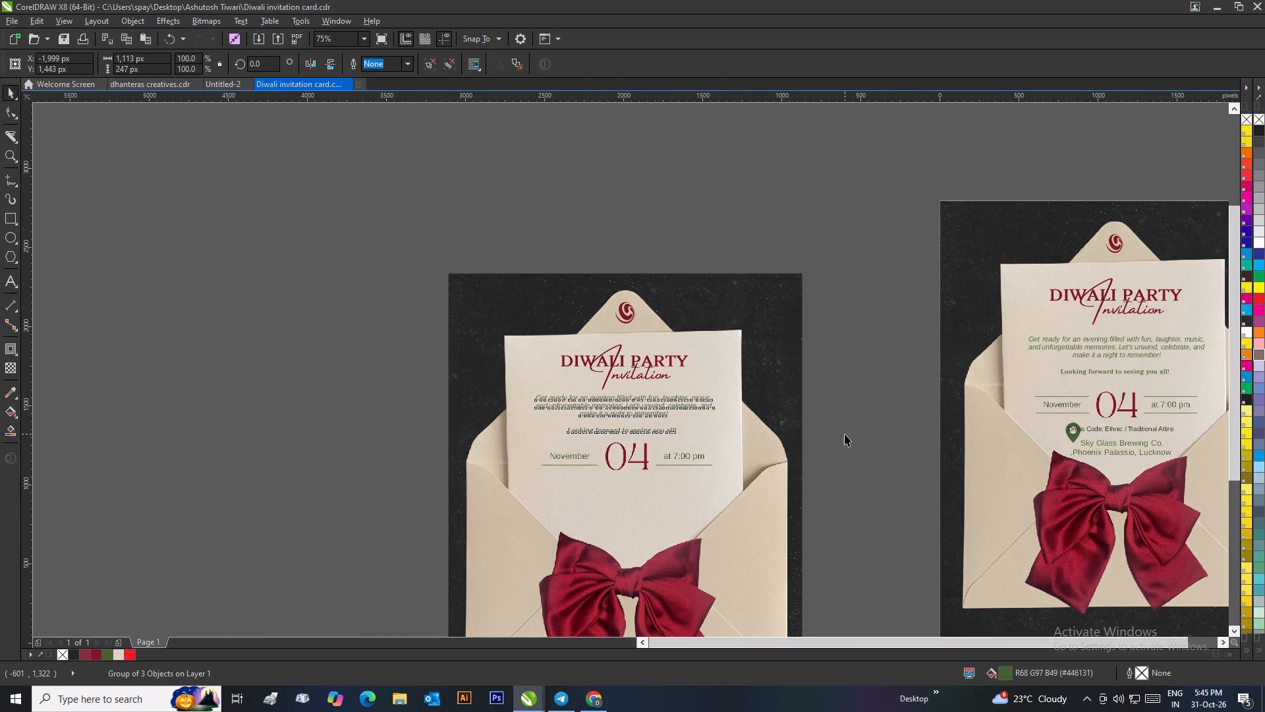
Move the Dress Code: Ethnic / Traditional Attire line from the original card to below the new card's date row.
scroll(833, 438, down, 1)
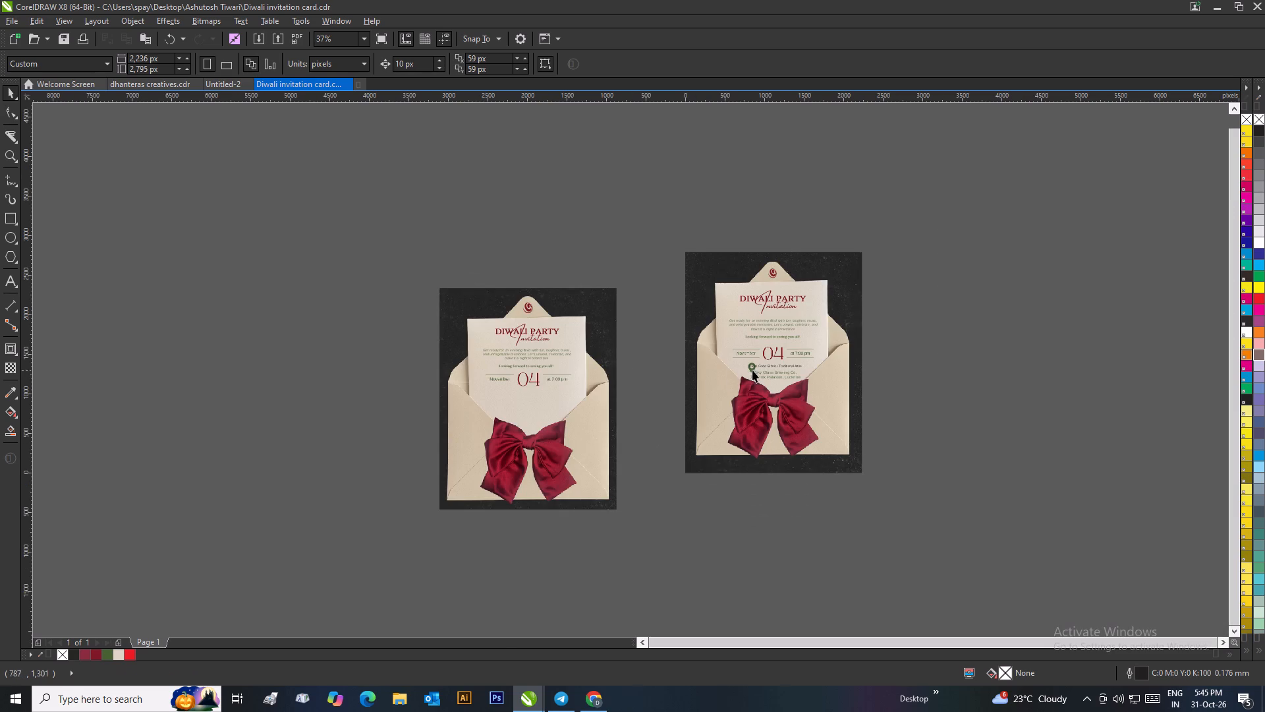
drag(777, 367, 530, 396)
scroll(532, 396, up, 1)
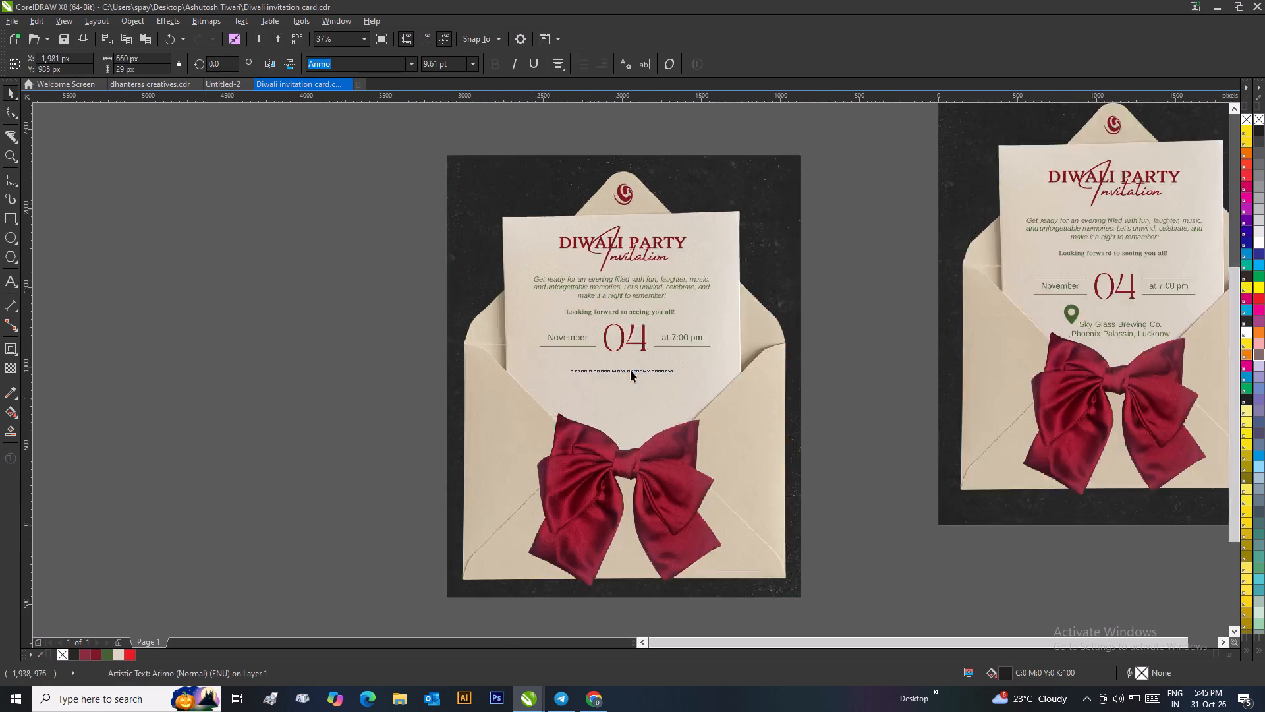
scroll(631, 370, up, 1)
drag(622, 371, 612, 363)
Replace the Dress Code line with a copy placed below the date row, deleting the leftover outside the letter.
drag(614, 359, 233, 345)
drag(229, 344, 514, 349)
right_click(514, 349)
click(235, 349)
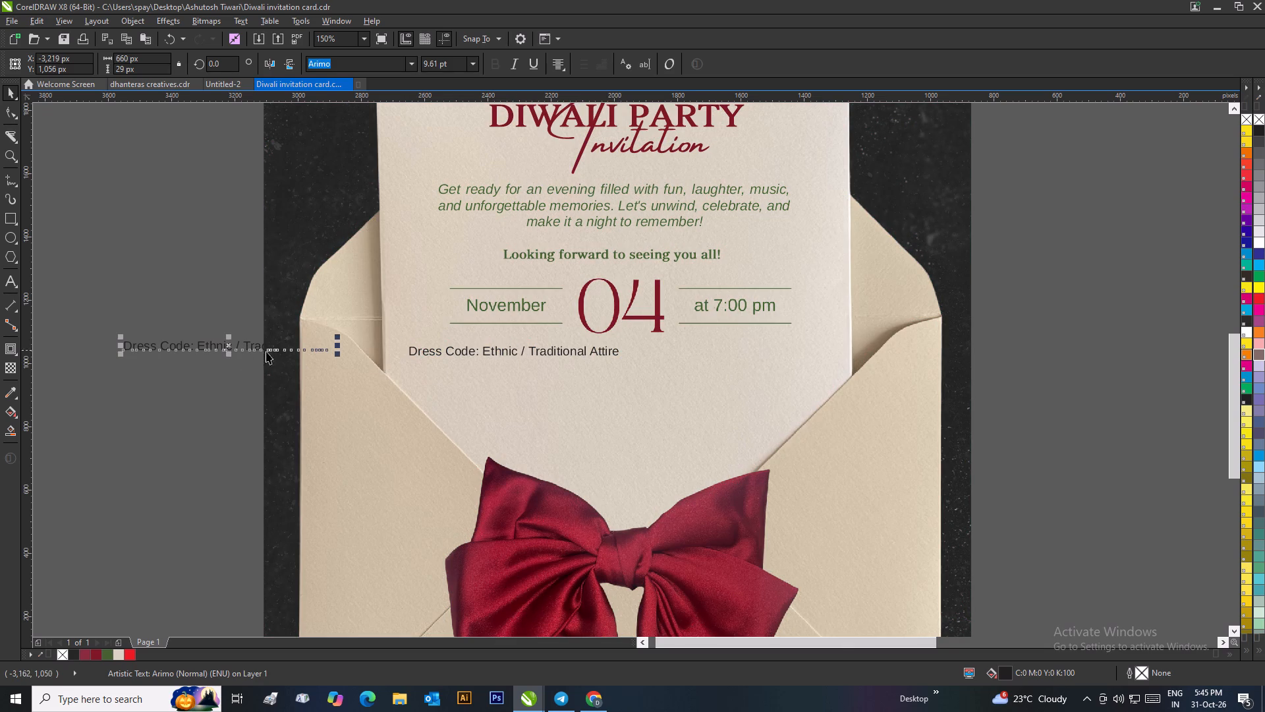
key(Delete)
drag(548, 353, 631, 363)
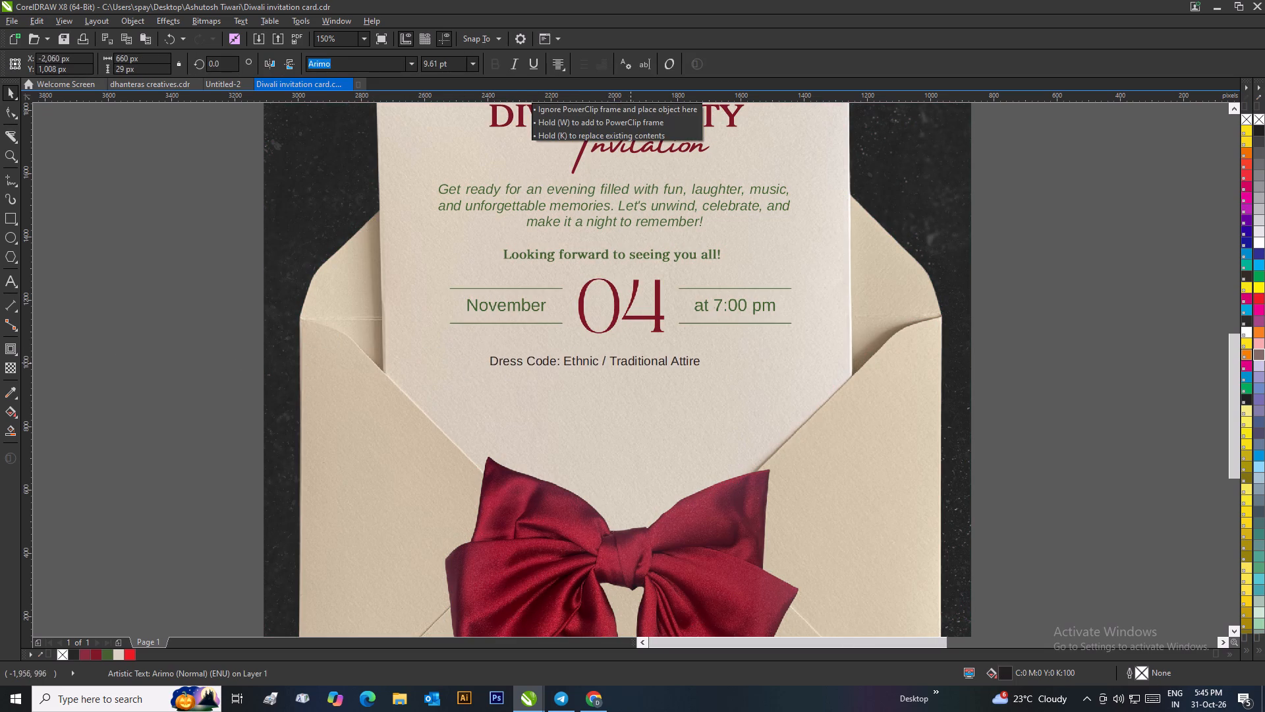
drag(631, 363, 639, 361)
Enlarge the Dress Code line to about 11.69 pt, roughly 803 px wide.
drag(714, 368, 722, 375)
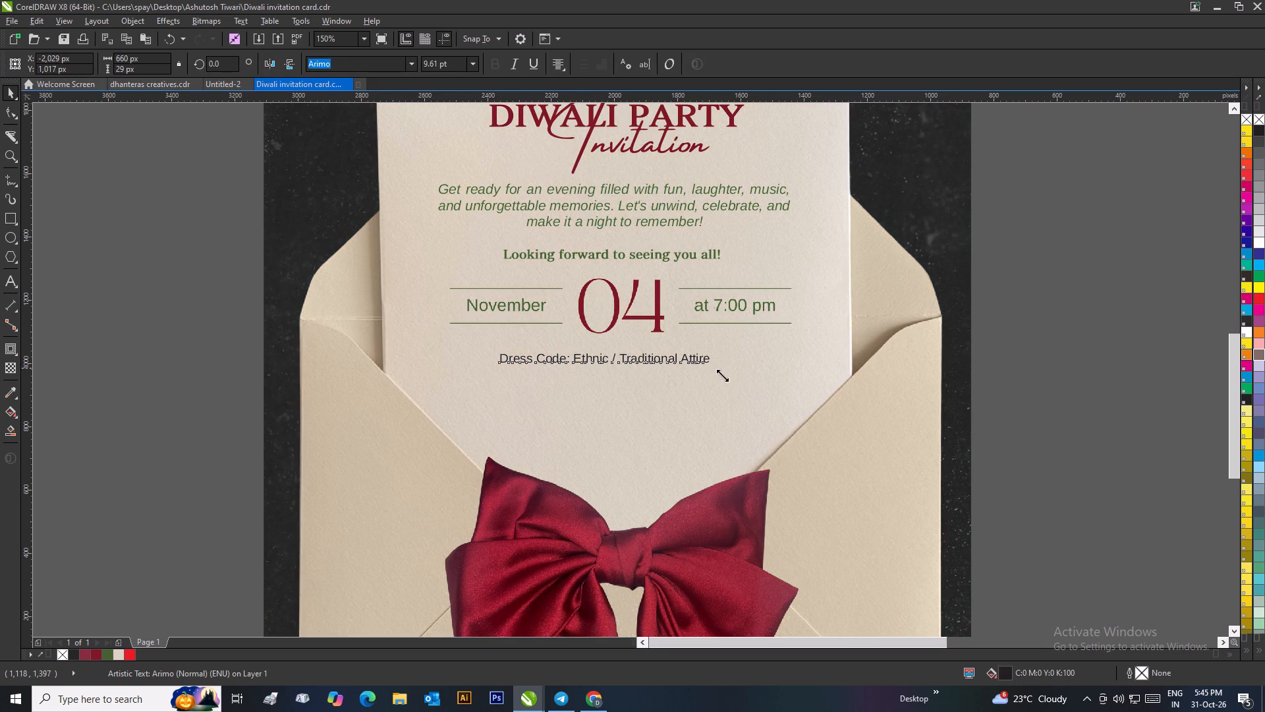
drag(722, 375, 758, 402)
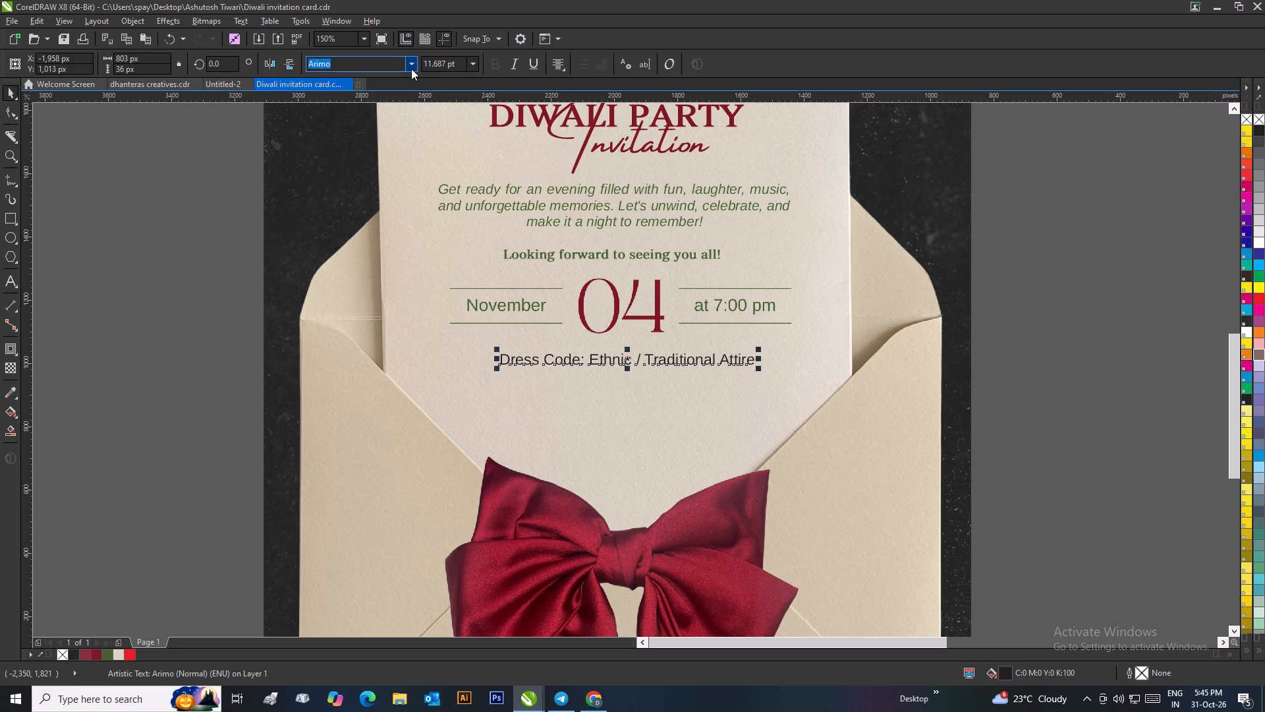
click(190, 218)
Colour the Dress Code line dark green #446131 and centre it horizontally on the new card.
click(603, 362)
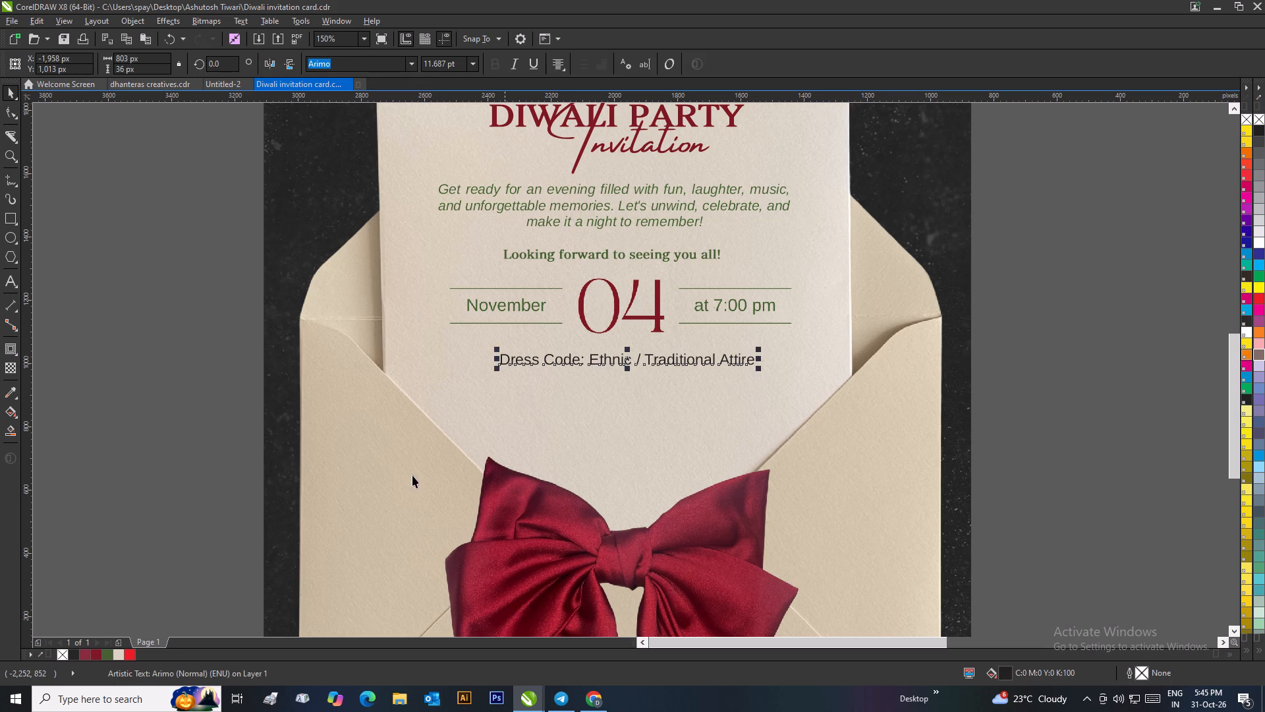
click(107, 654)
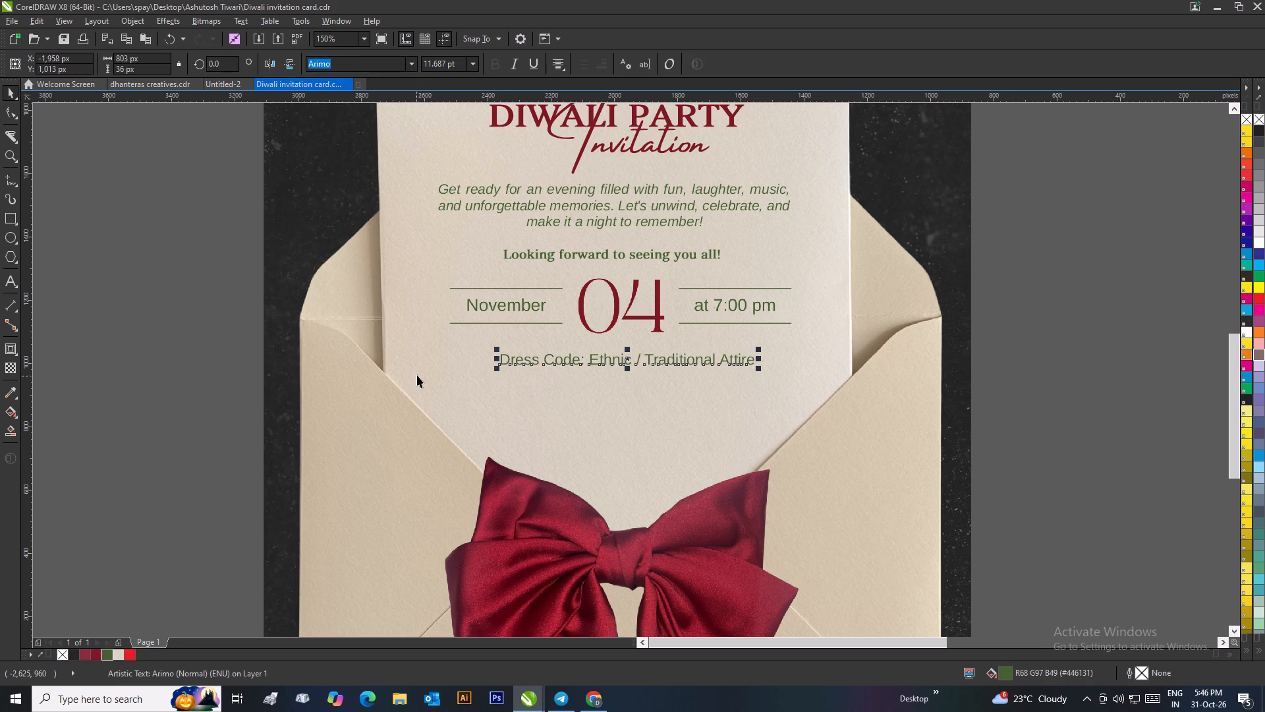
shift+click(422, 371)
key(c)
click(201, 377)
scroll(428, 353, down, 1)
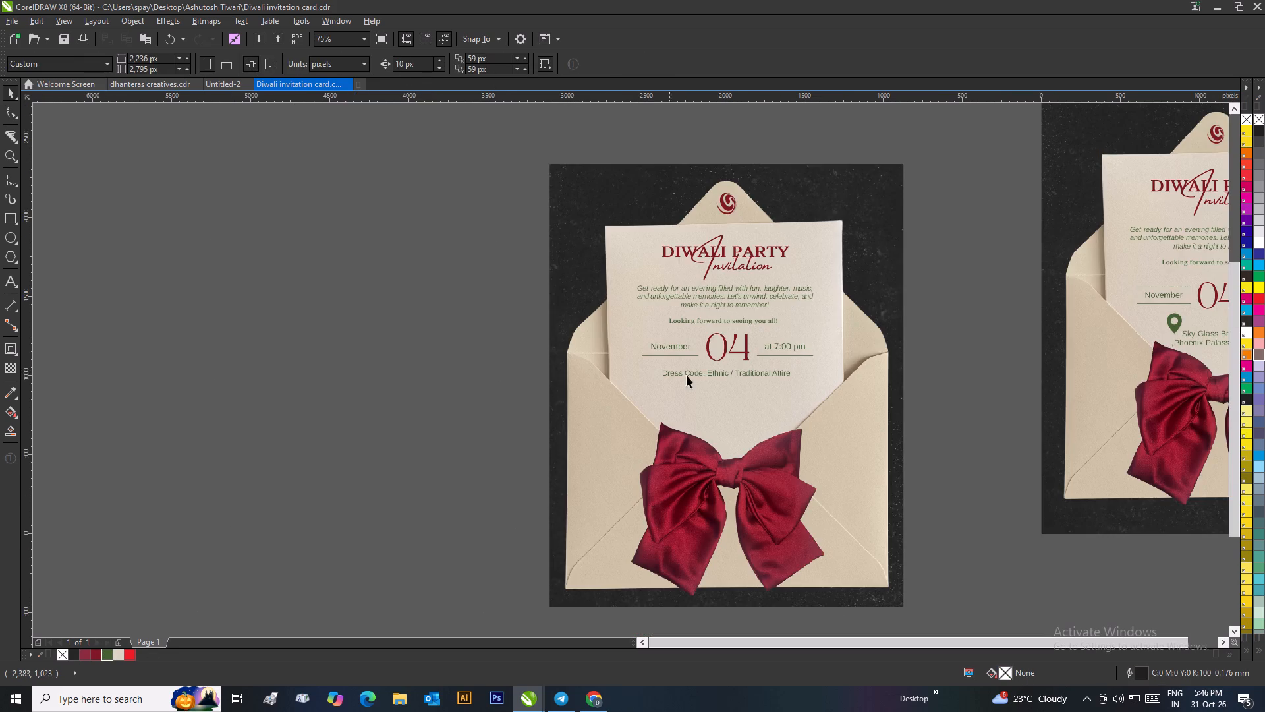
scroll(787, 375, down, 1)
scroll(627, 384, up, 1)
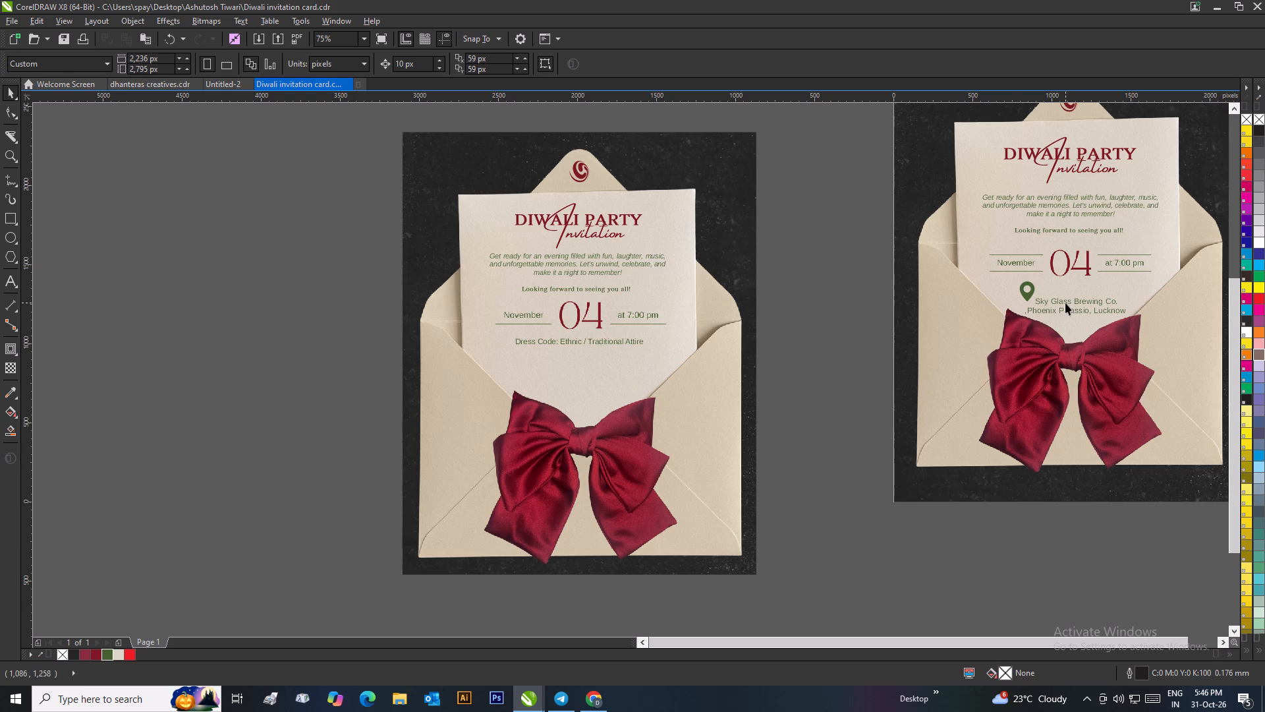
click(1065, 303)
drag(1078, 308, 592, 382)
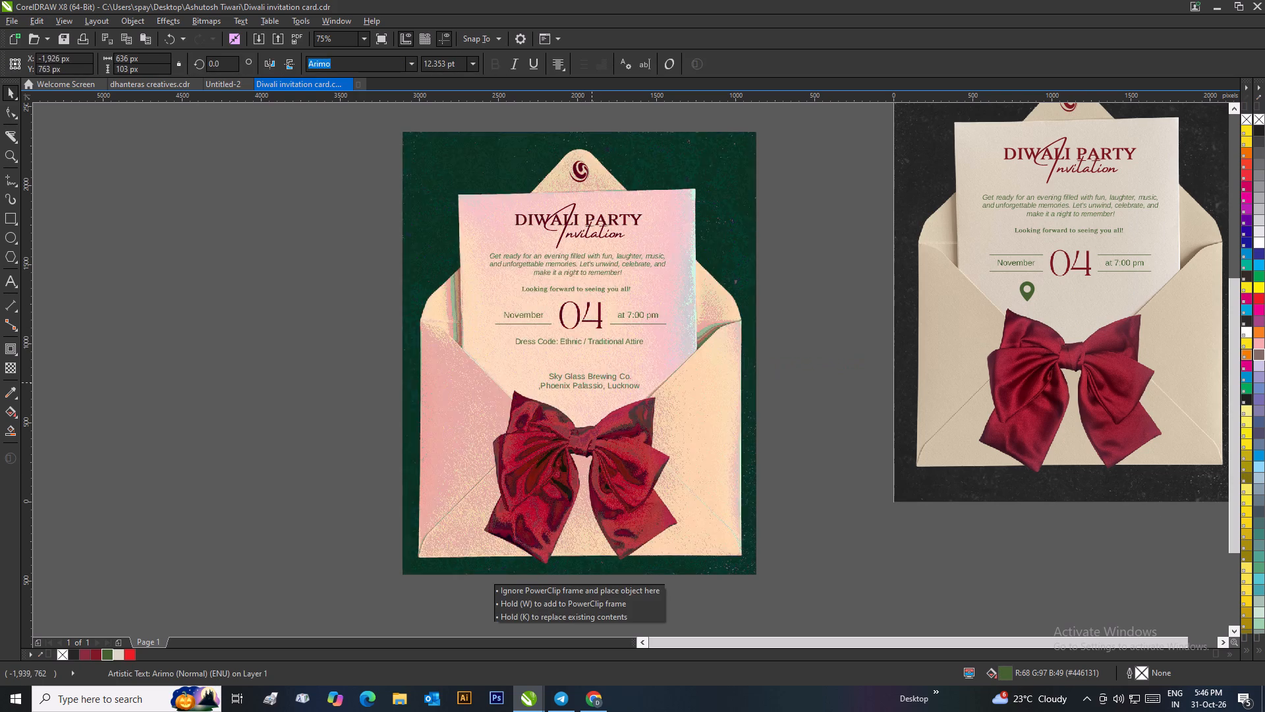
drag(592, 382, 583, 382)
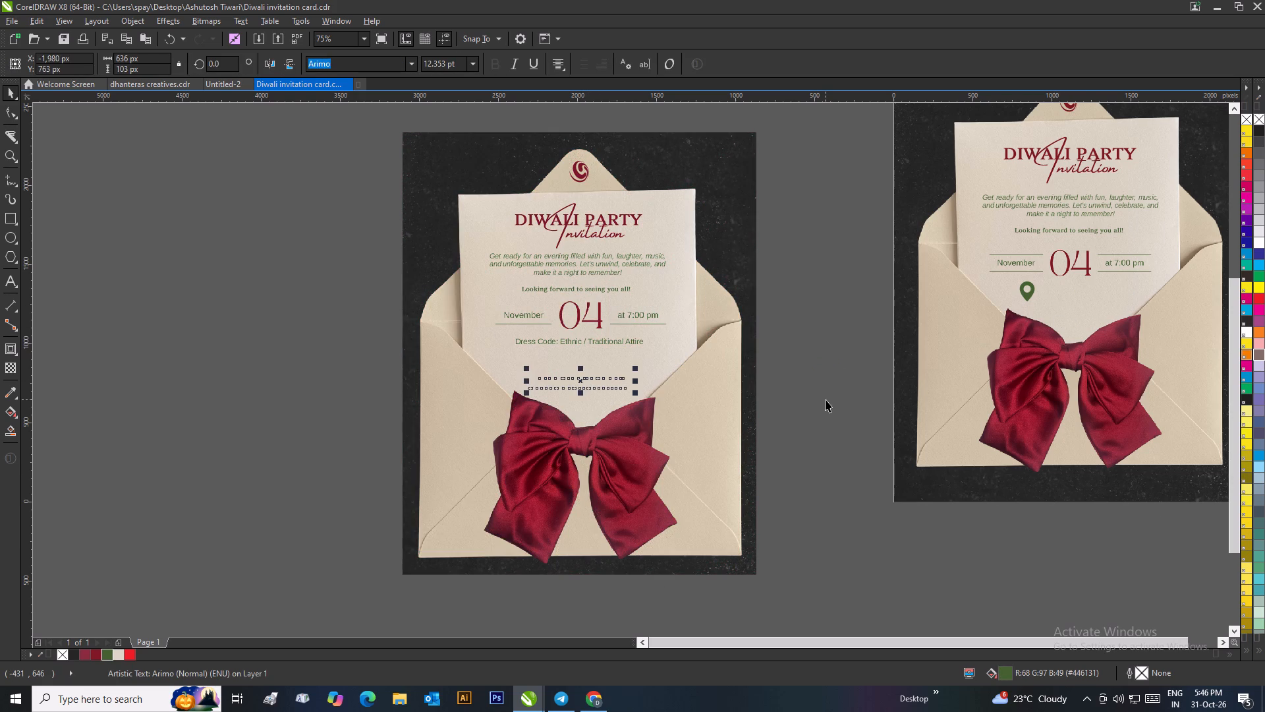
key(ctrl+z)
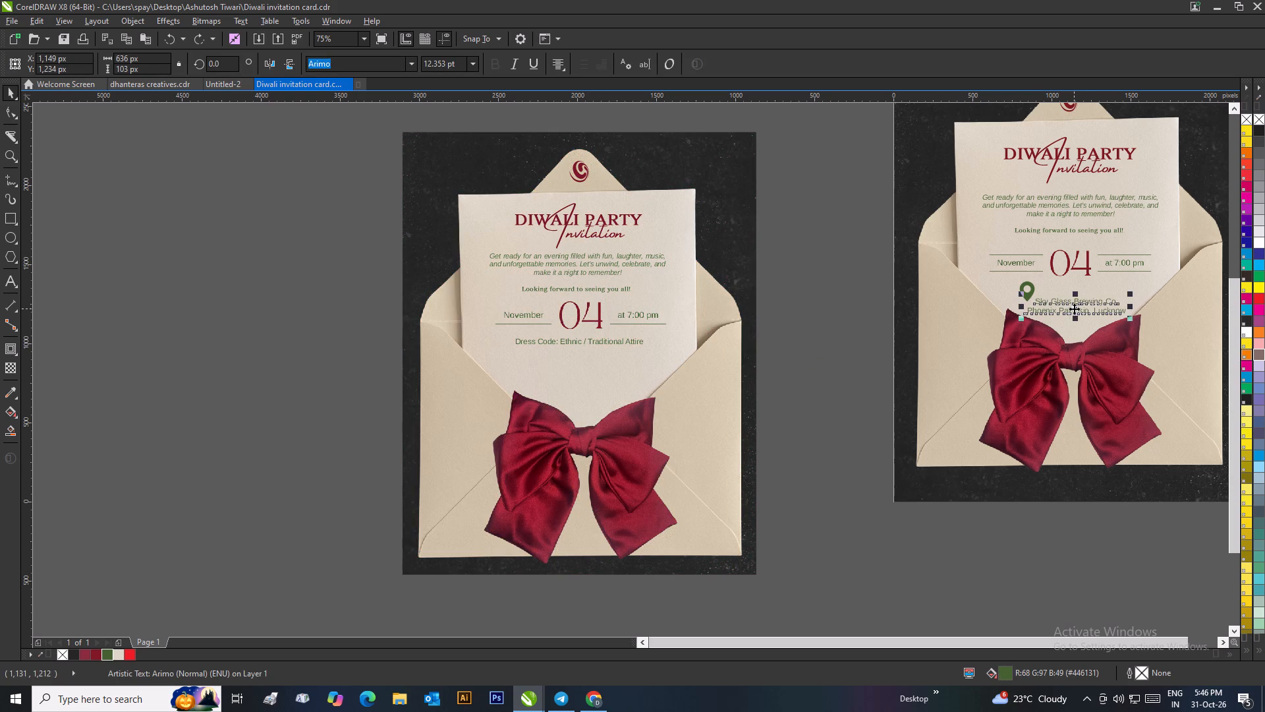
Copy the Sky Glass Brewing Co. venue text from the original card to below the Dress Code line, centred horizontally on the new card.
drag(1074, 309, 580, 378)
right_click(580, 378)
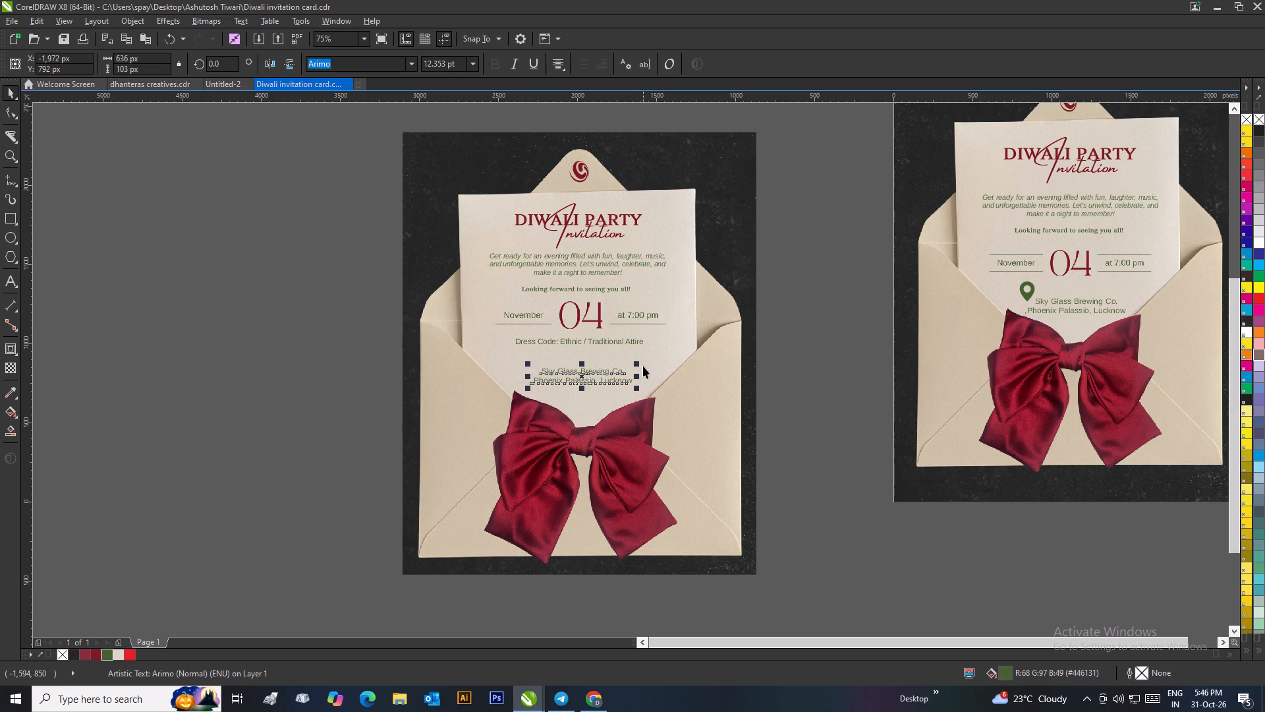
shift+click(643, 365)
key(c)
drag(261, 374, 276, 381)
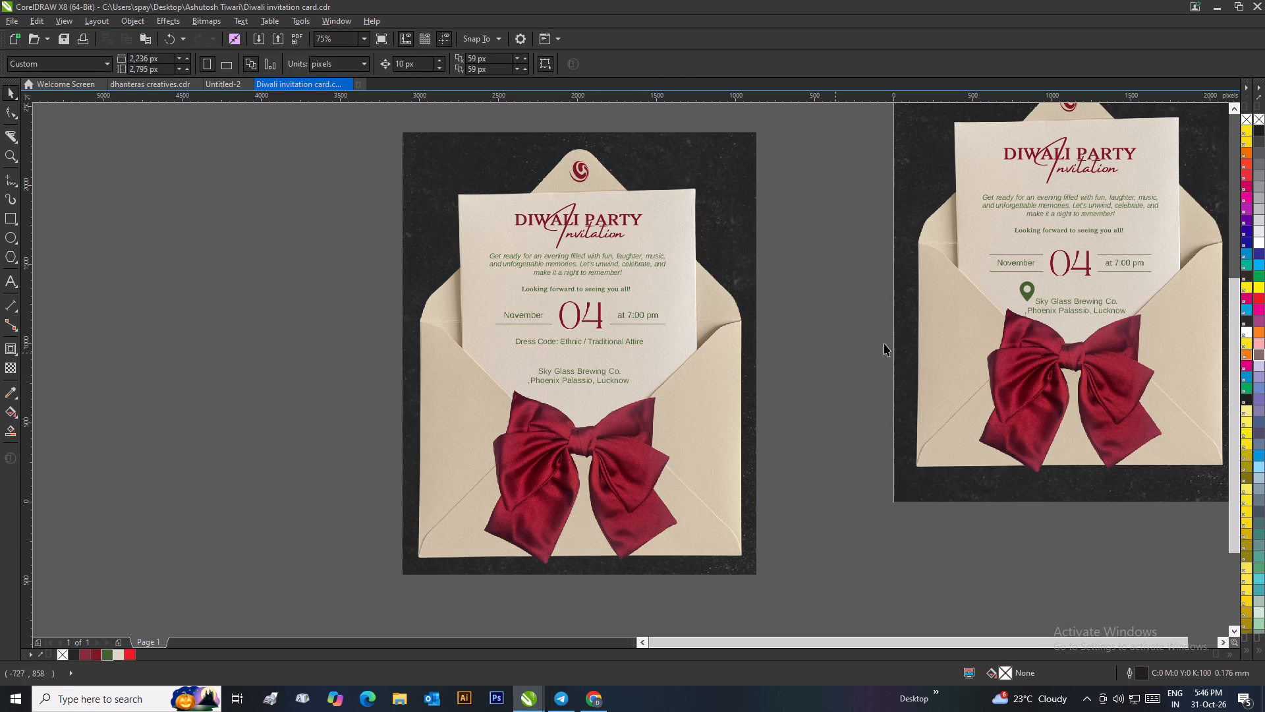
Copy the green location pin from the original card to between the Dress Code line and the venue text.
drag(1029, 297, 588, 365)
right_click(588, 365)
scroll(578, 365, up, 1)
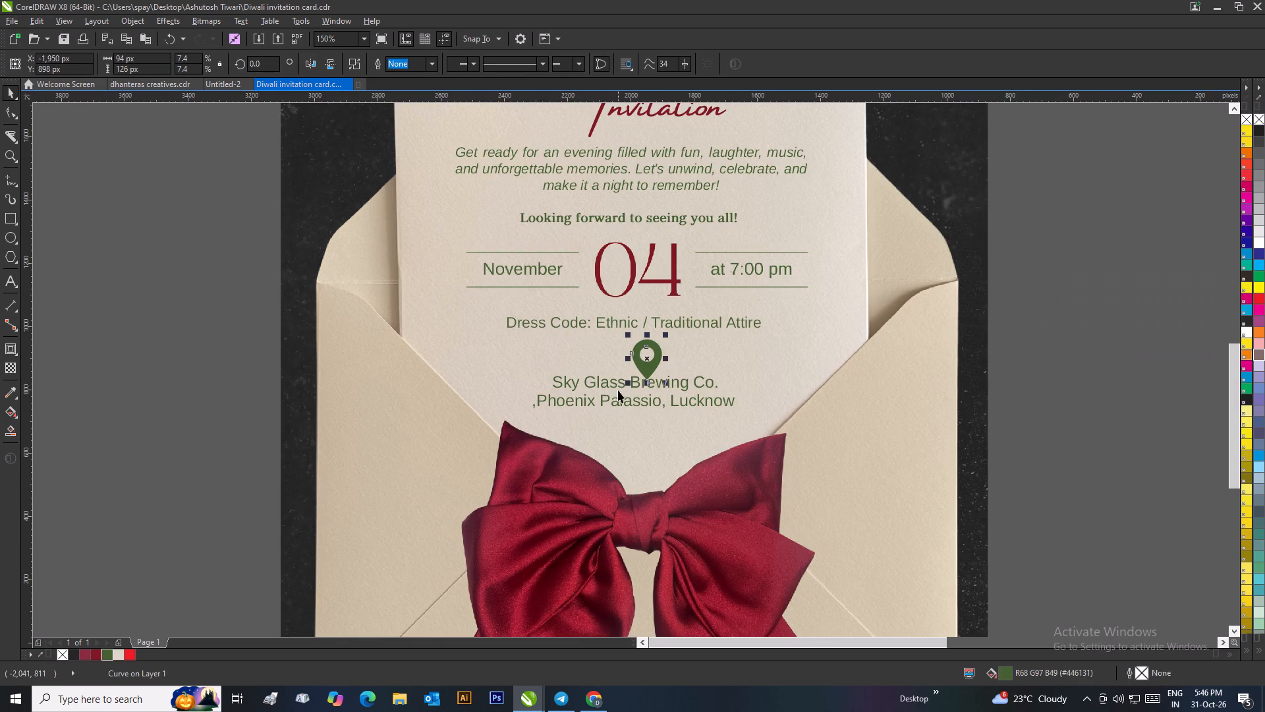
Move the venue text down below the location pin, just above the bow, and centre it horizontally on the card.
drag(632, 402, 646, 419)
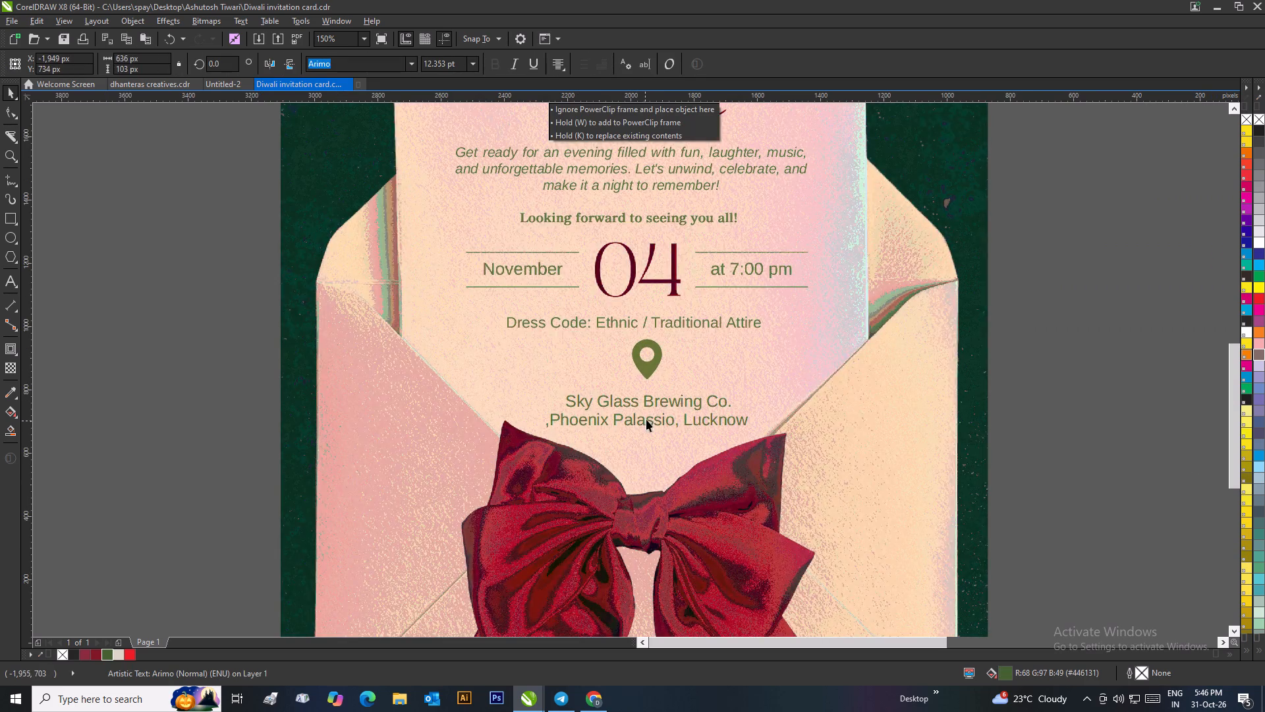
drag(646, 419, 645, 421)
shift+click(728, 361)
key(c)
click(200, 363)
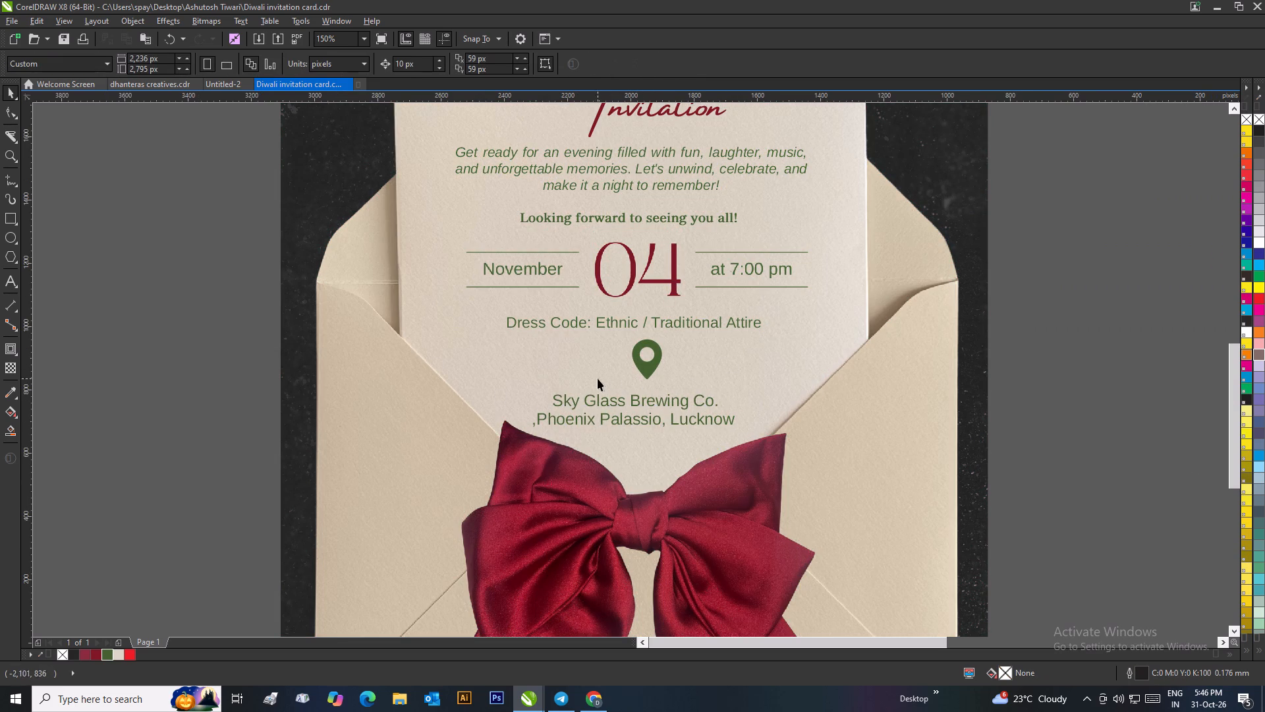
Shrink the location pin to about 85 by 114 px and centre it horizontally above the venue text.
click(642, 376)
drag(668, 333, 667, 343)
drag(645, 368, 640, 376)
scroll(648, 386, down, 1)
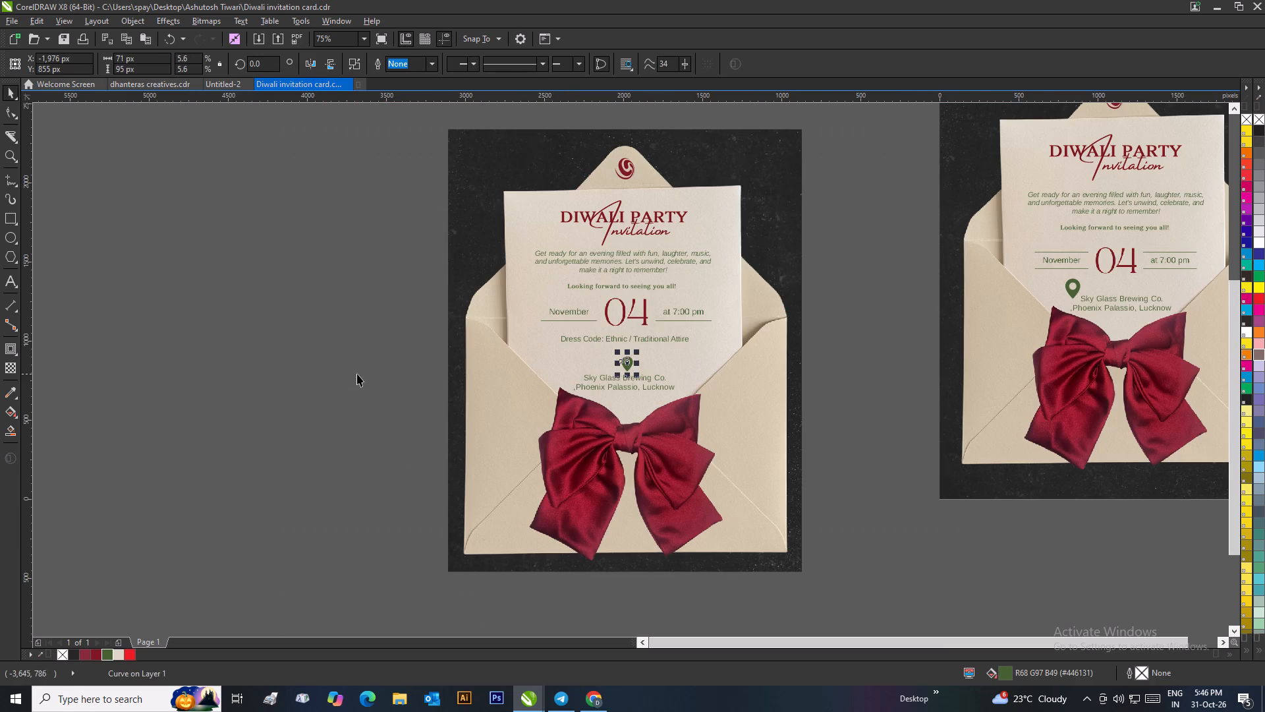
click(357, 374)
scroll(640, 354, up, 1)
drag(606, 397, 606, 388)
drag(625, 400, 630, 406)
click(609, 396)
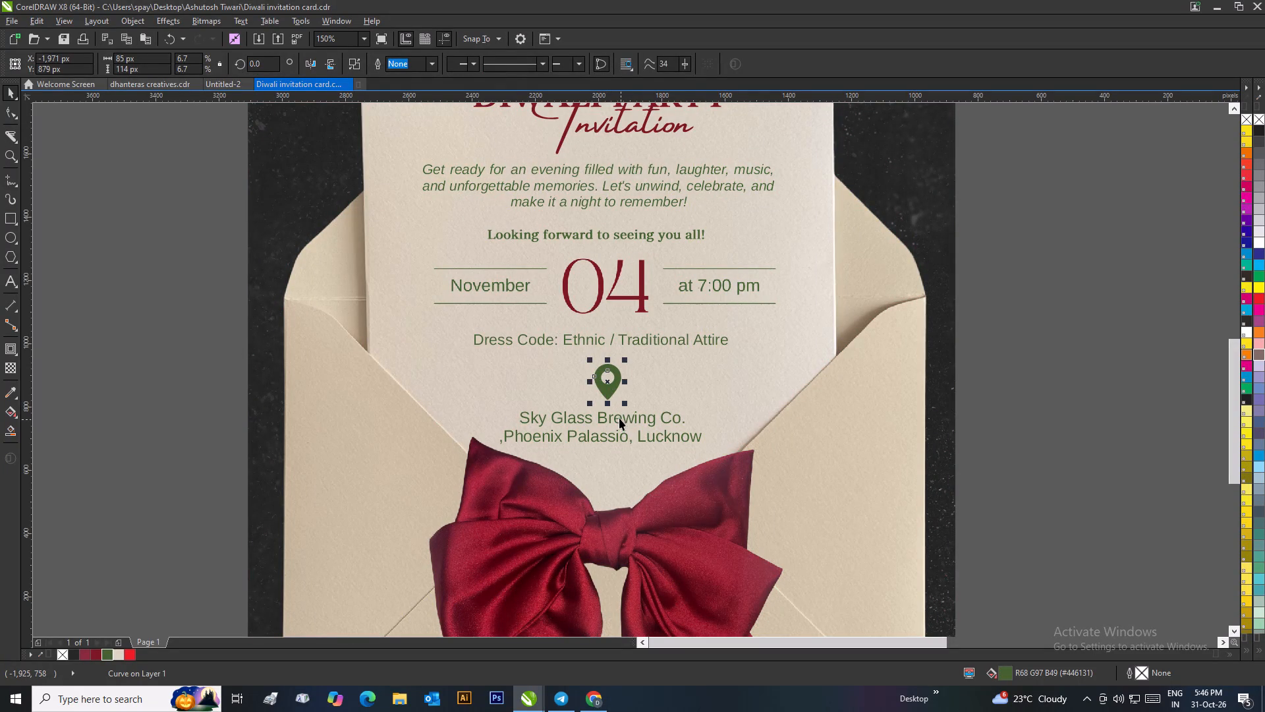
shift+click(619, 418)
key(c)
click(184, 364)
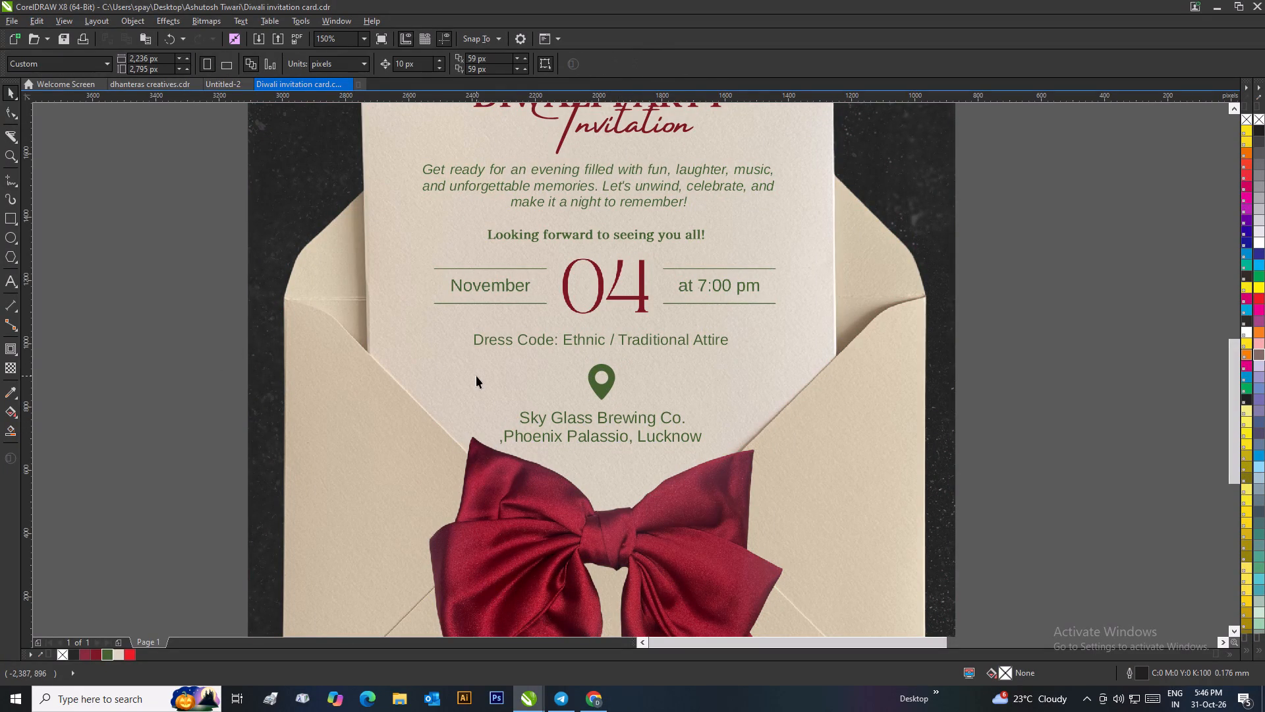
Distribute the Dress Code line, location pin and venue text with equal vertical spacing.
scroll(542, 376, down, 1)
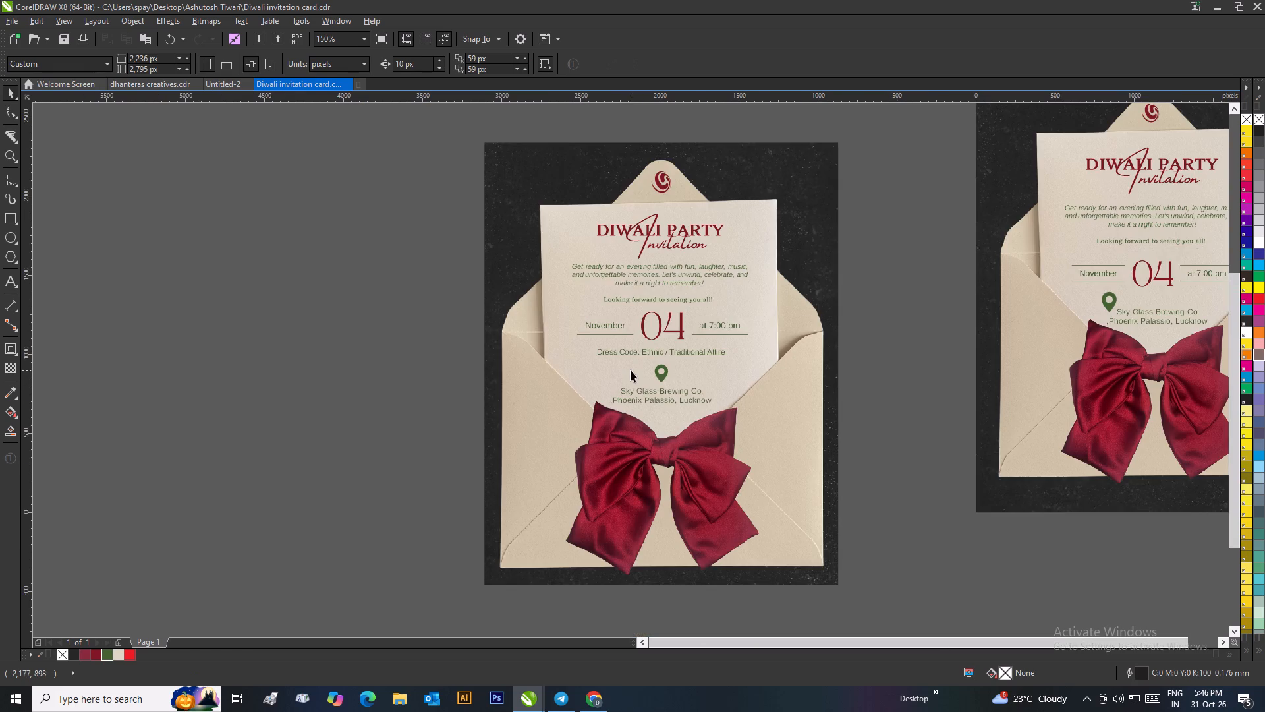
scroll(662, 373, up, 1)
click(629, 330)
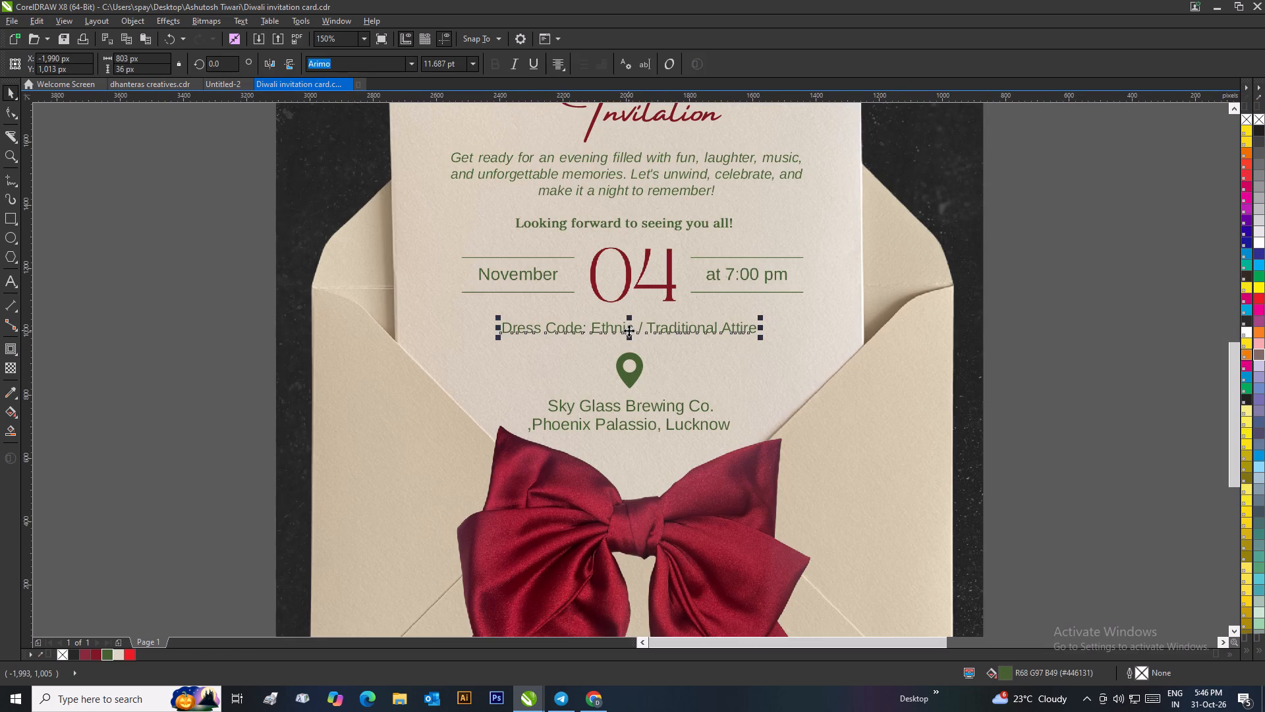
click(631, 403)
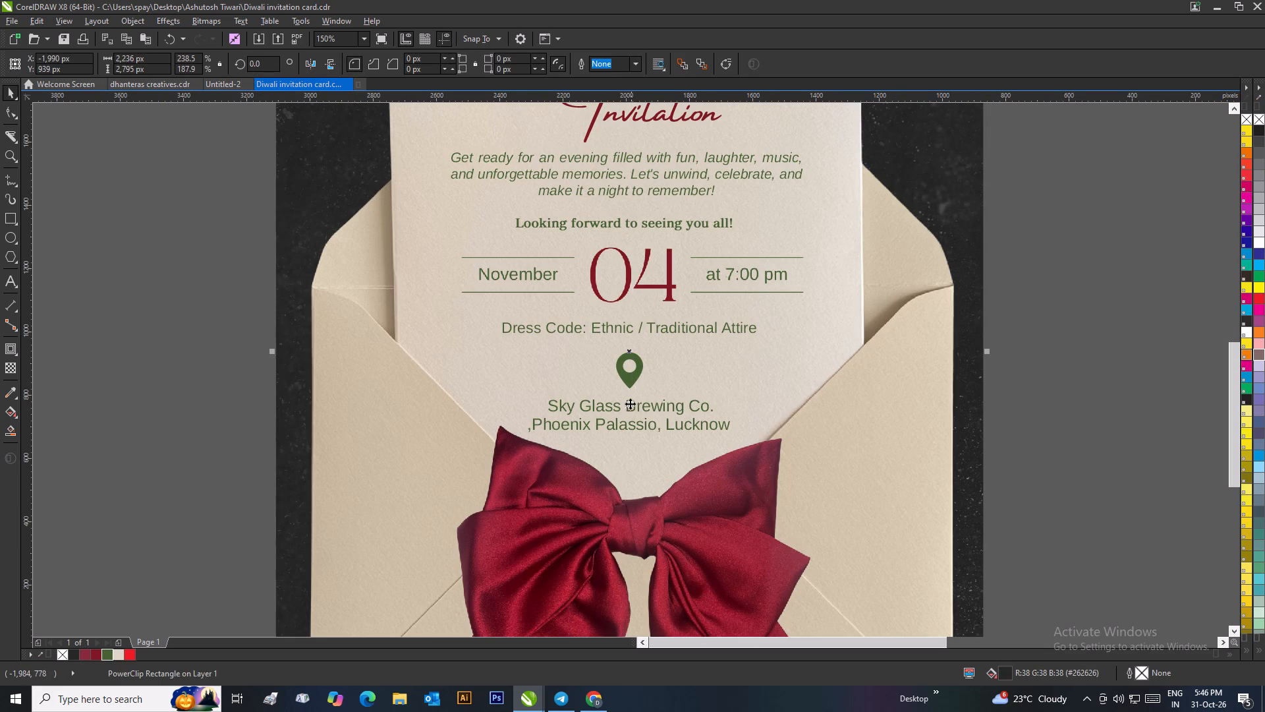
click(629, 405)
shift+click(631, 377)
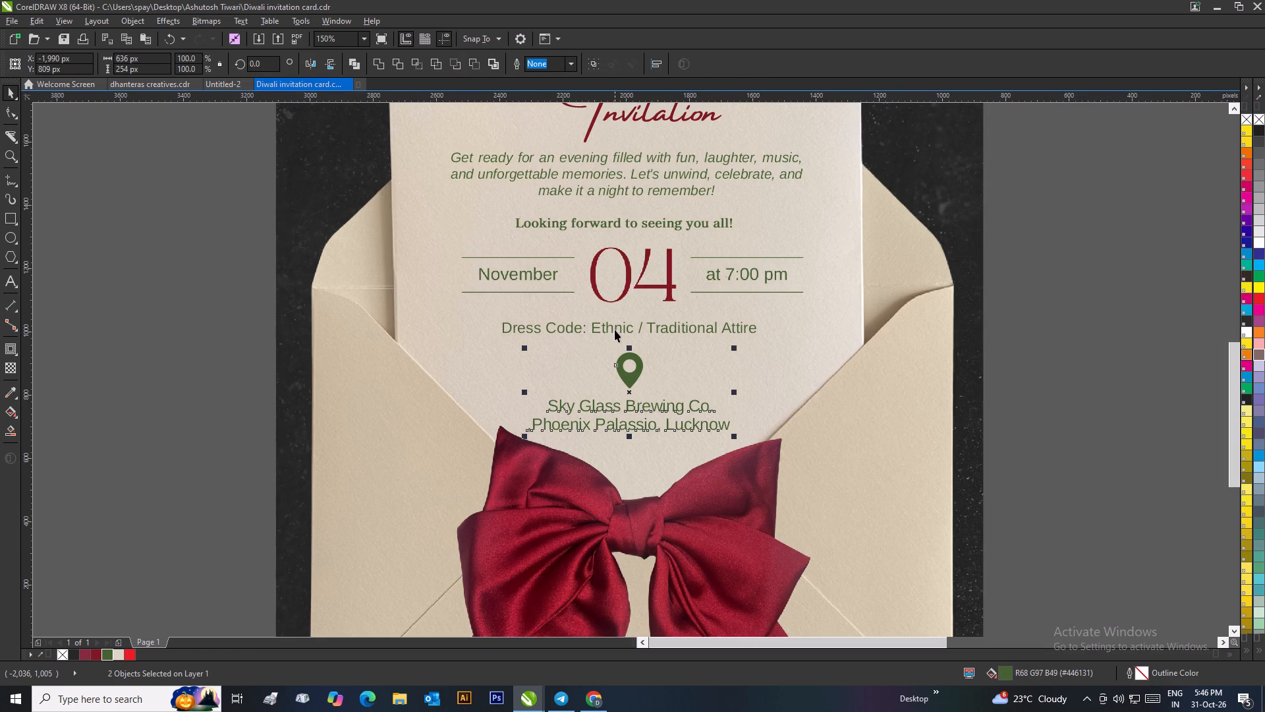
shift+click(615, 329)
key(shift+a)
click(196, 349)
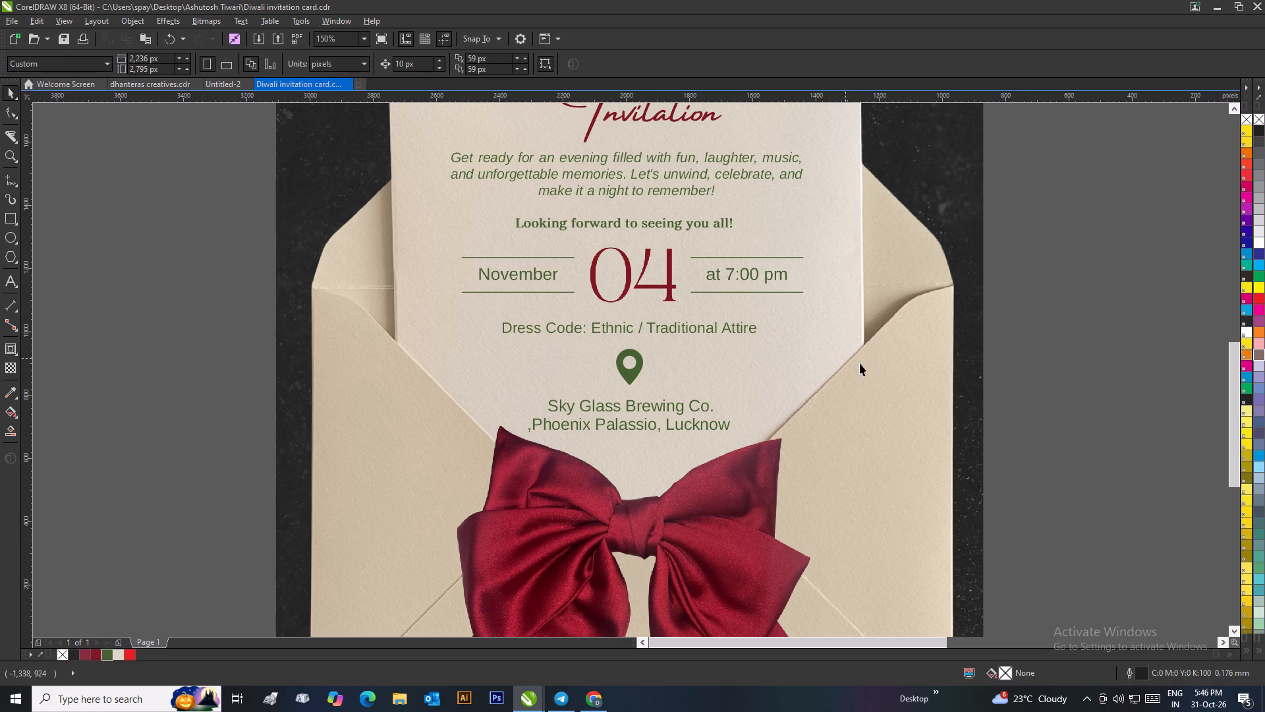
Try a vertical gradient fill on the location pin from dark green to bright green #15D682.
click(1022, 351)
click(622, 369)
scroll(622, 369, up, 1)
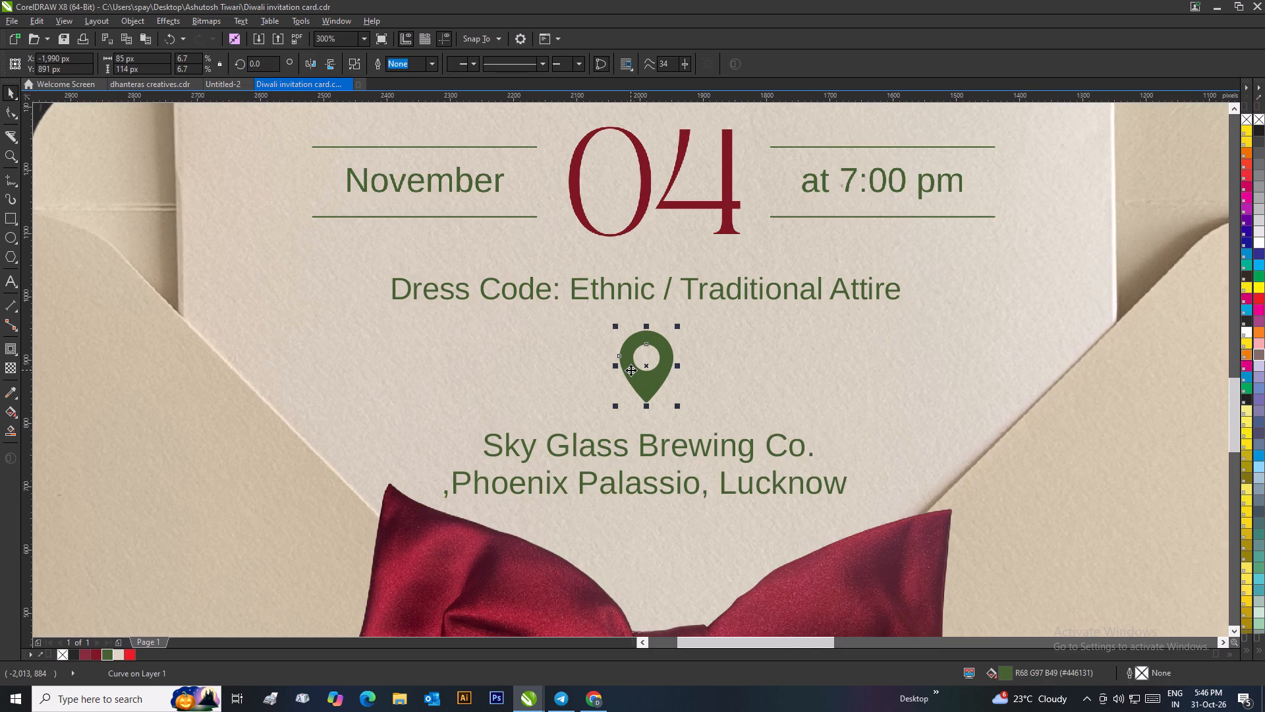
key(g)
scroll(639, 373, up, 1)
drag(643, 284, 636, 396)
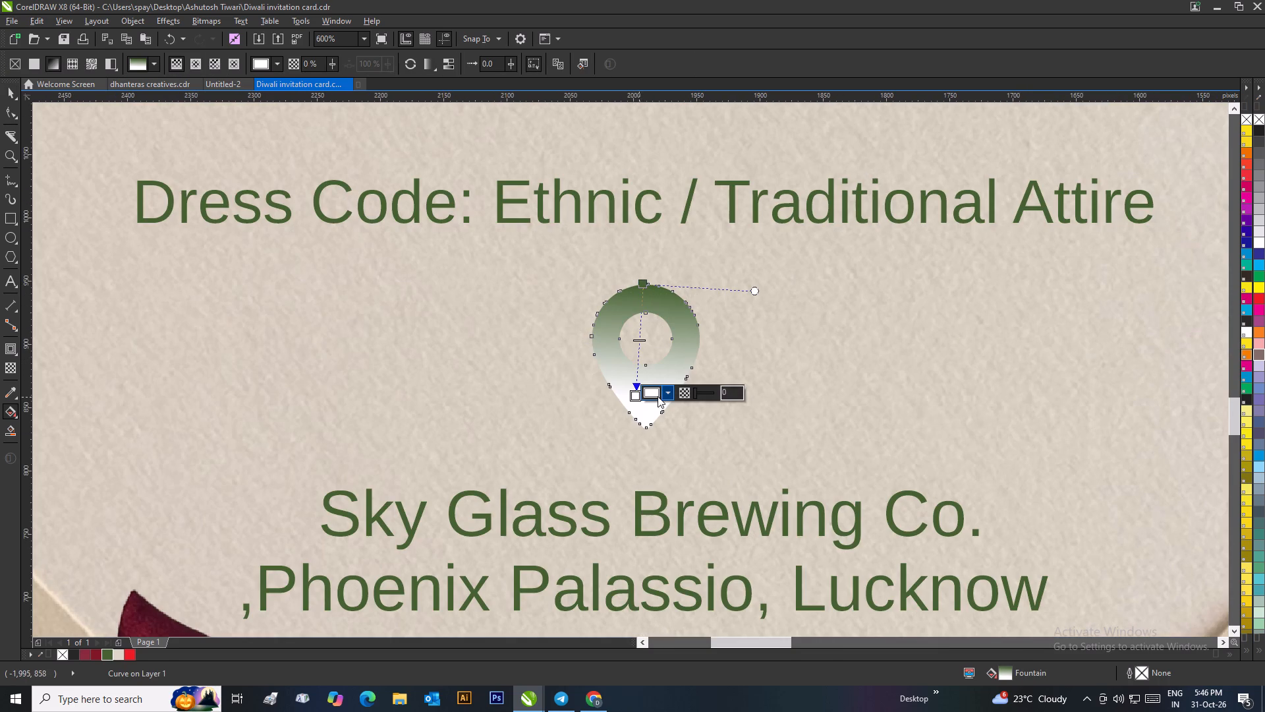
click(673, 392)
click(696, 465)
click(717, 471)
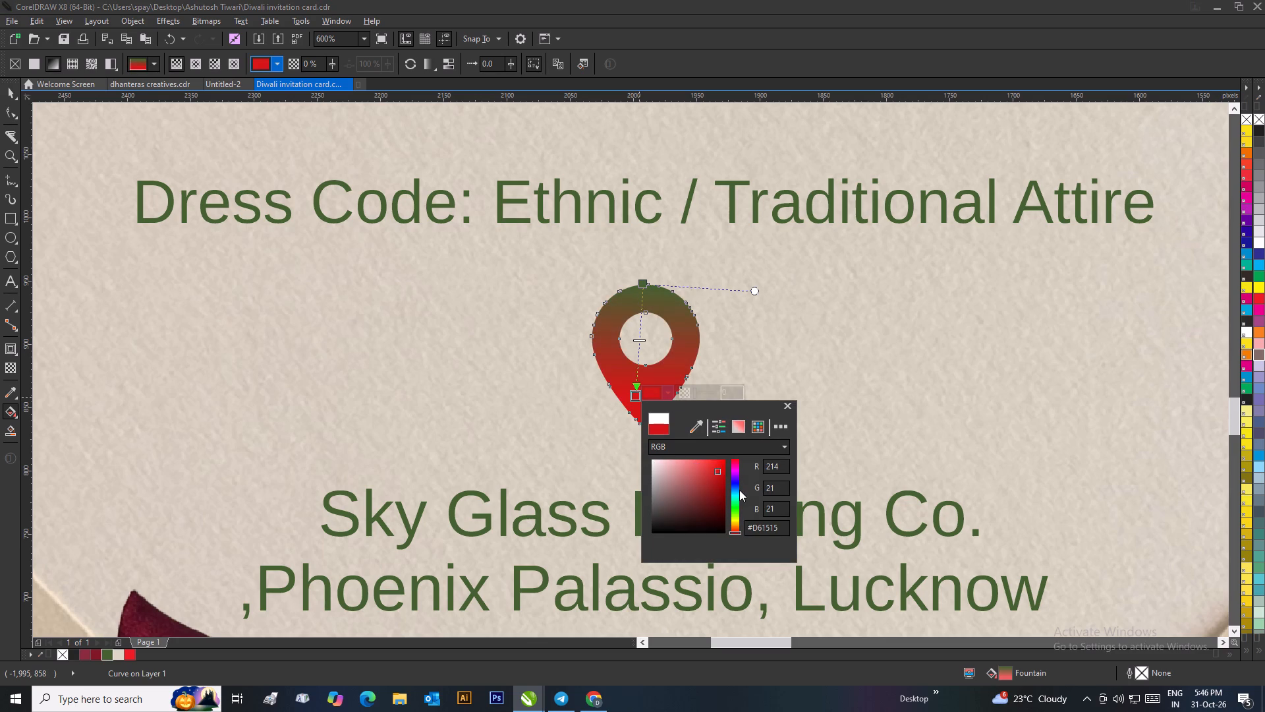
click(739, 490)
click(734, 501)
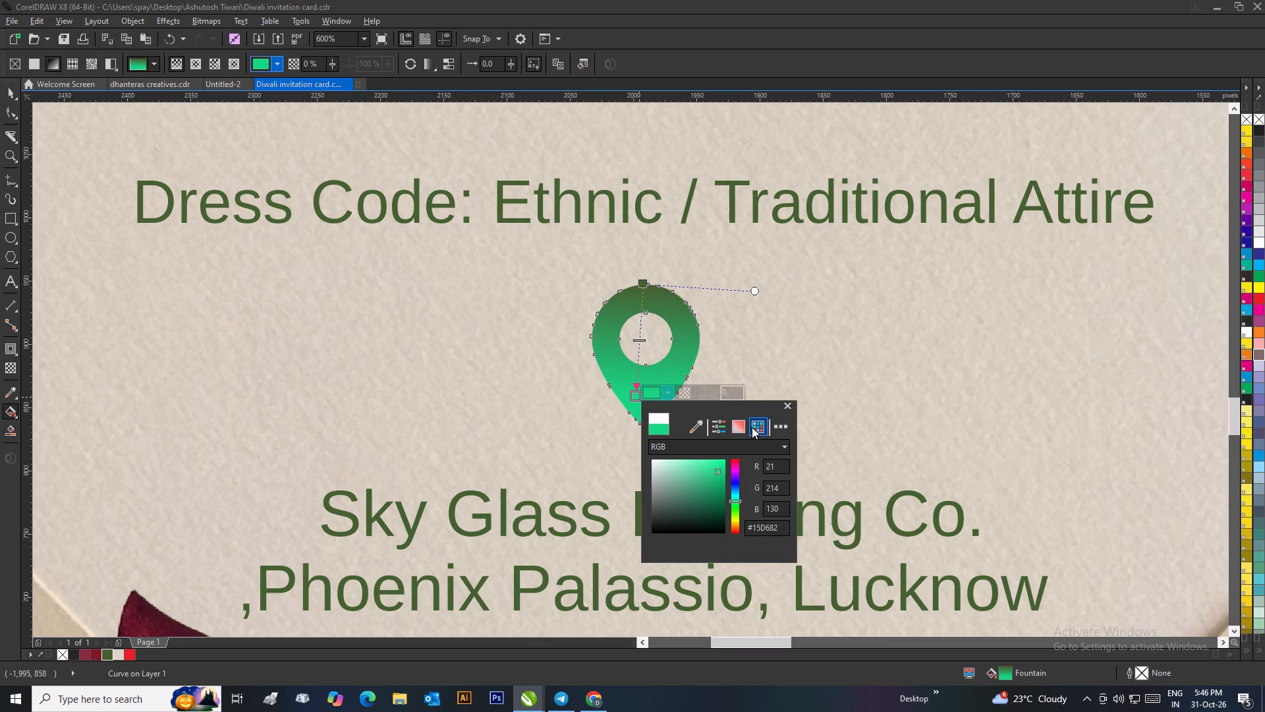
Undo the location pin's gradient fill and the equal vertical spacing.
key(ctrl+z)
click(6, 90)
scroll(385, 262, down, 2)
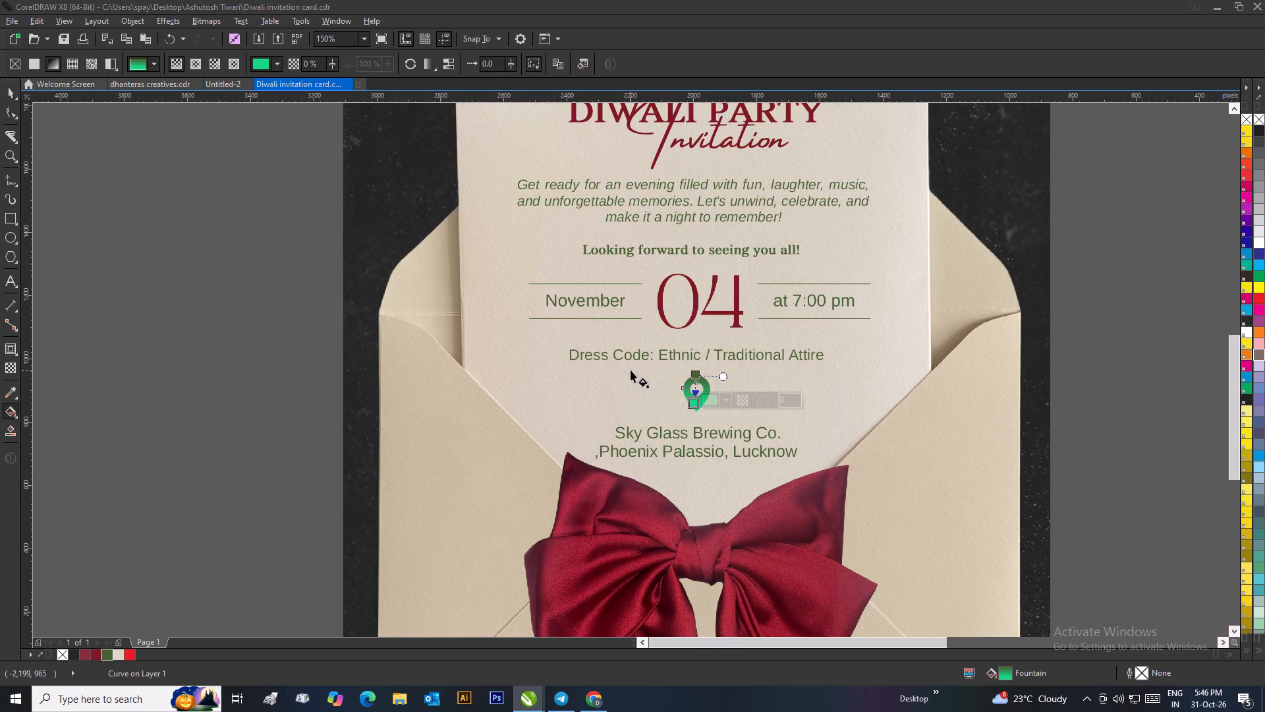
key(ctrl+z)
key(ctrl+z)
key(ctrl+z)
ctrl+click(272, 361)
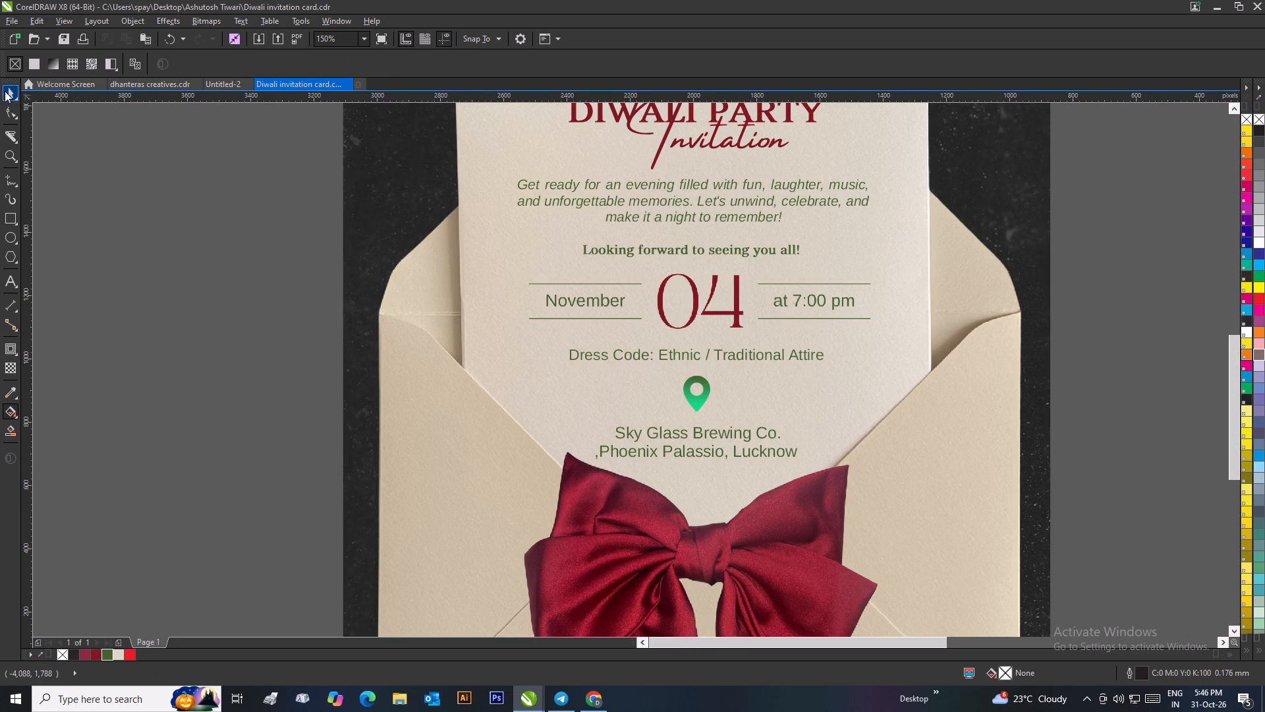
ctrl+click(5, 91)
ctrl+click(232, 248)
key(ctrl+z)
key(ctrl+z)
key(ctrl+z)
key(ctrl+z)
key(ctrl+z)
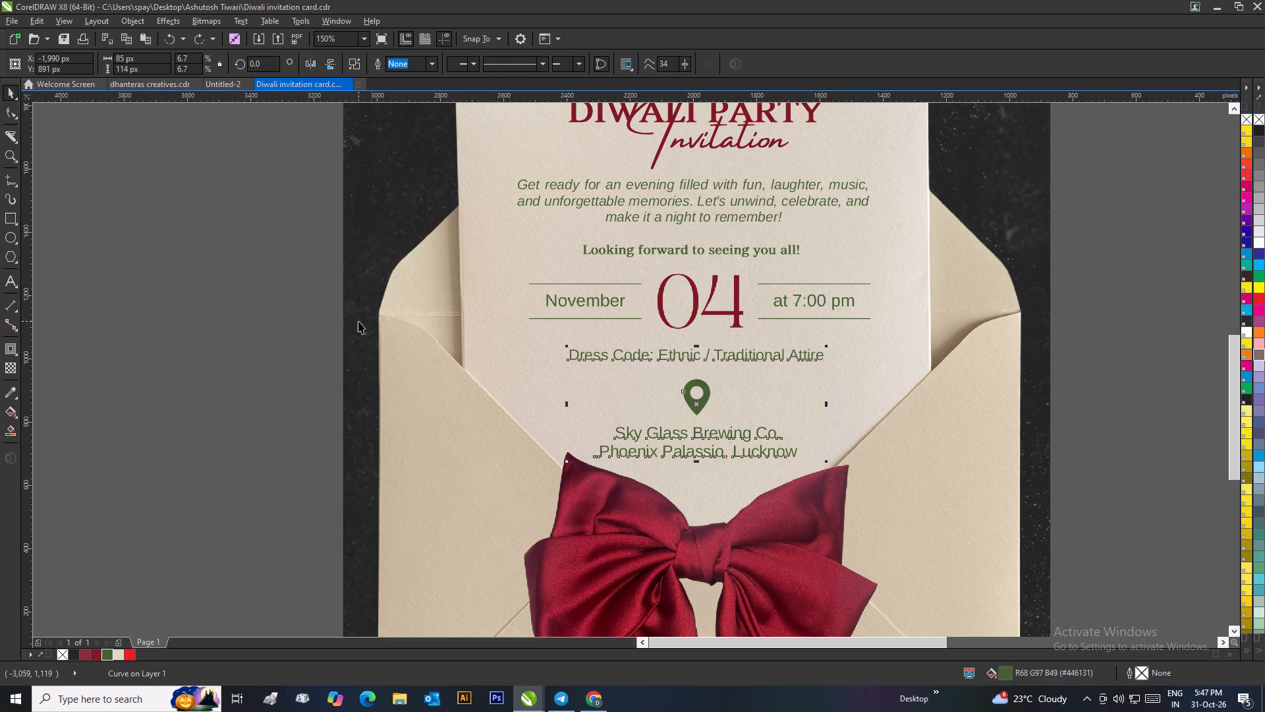
Examine the placement of the Dress Code line, location pin and venue text, alongside the original card.
scroll(358, 321, down, 1)
scroll(669, 380, down, 1)
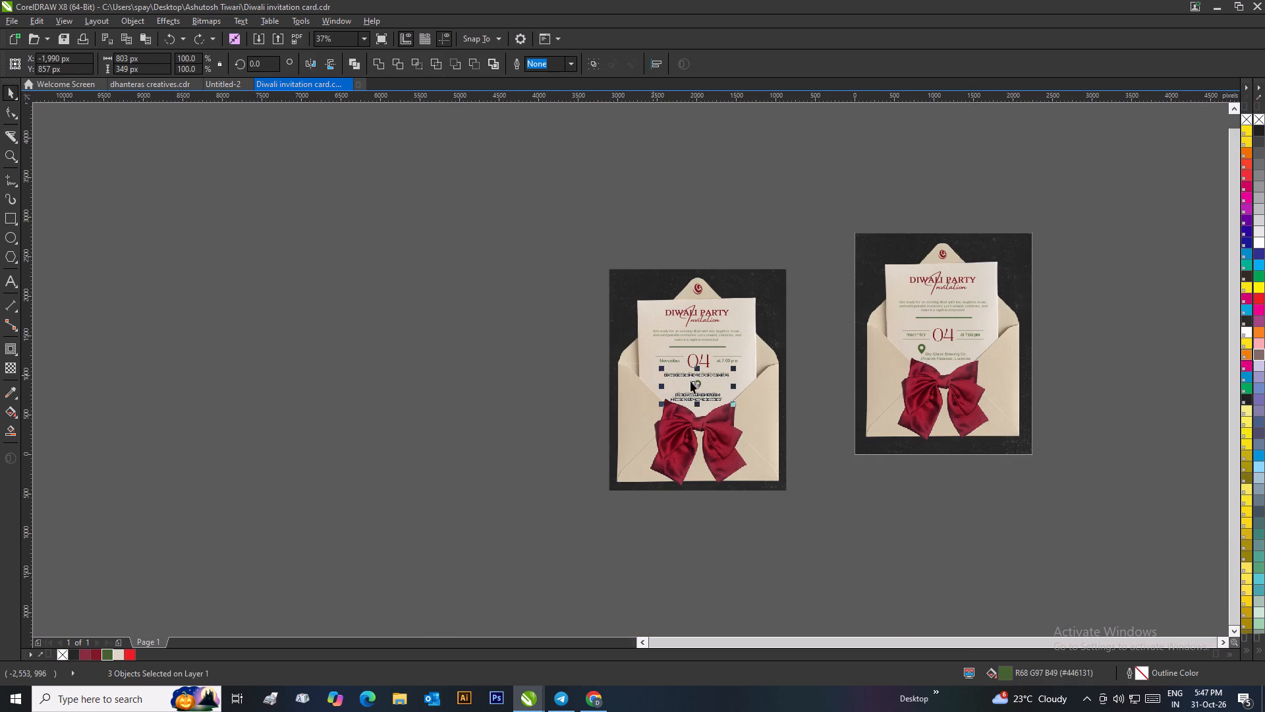
click(816, 367)
scroll(727, 390, up, 2)
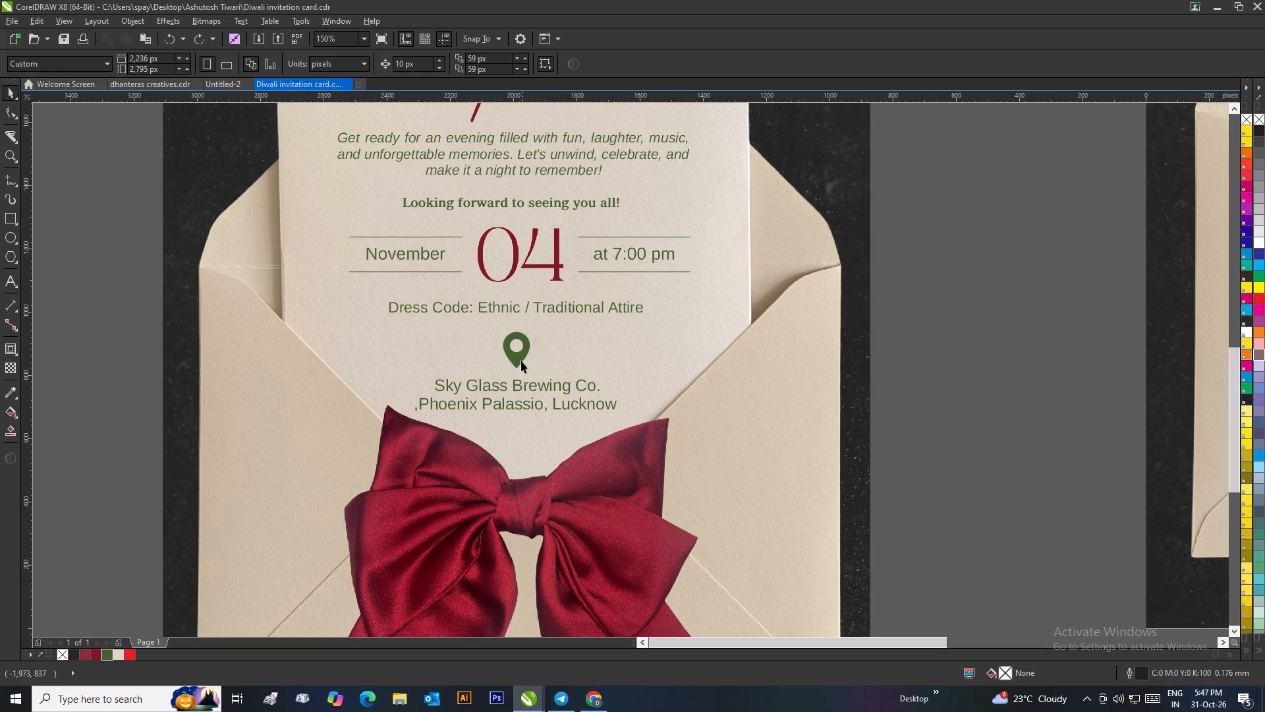
click(521, 361)
click(523, 386)
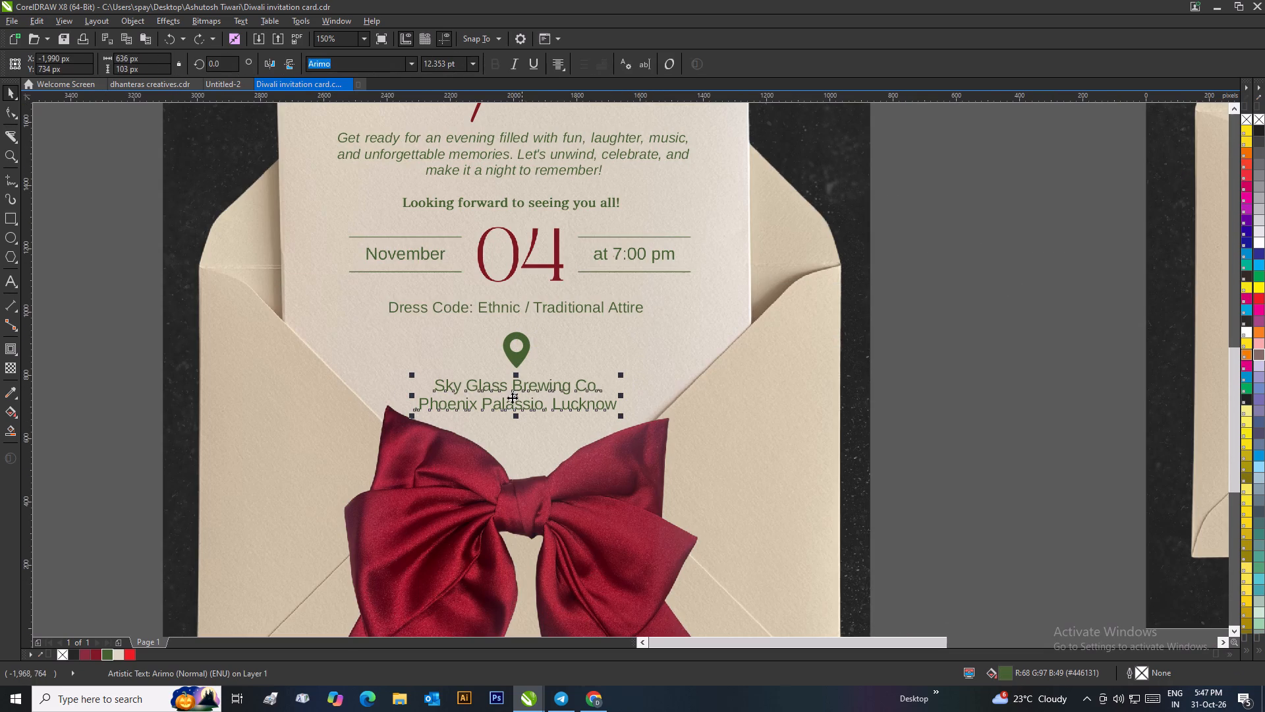
click(160, 408)
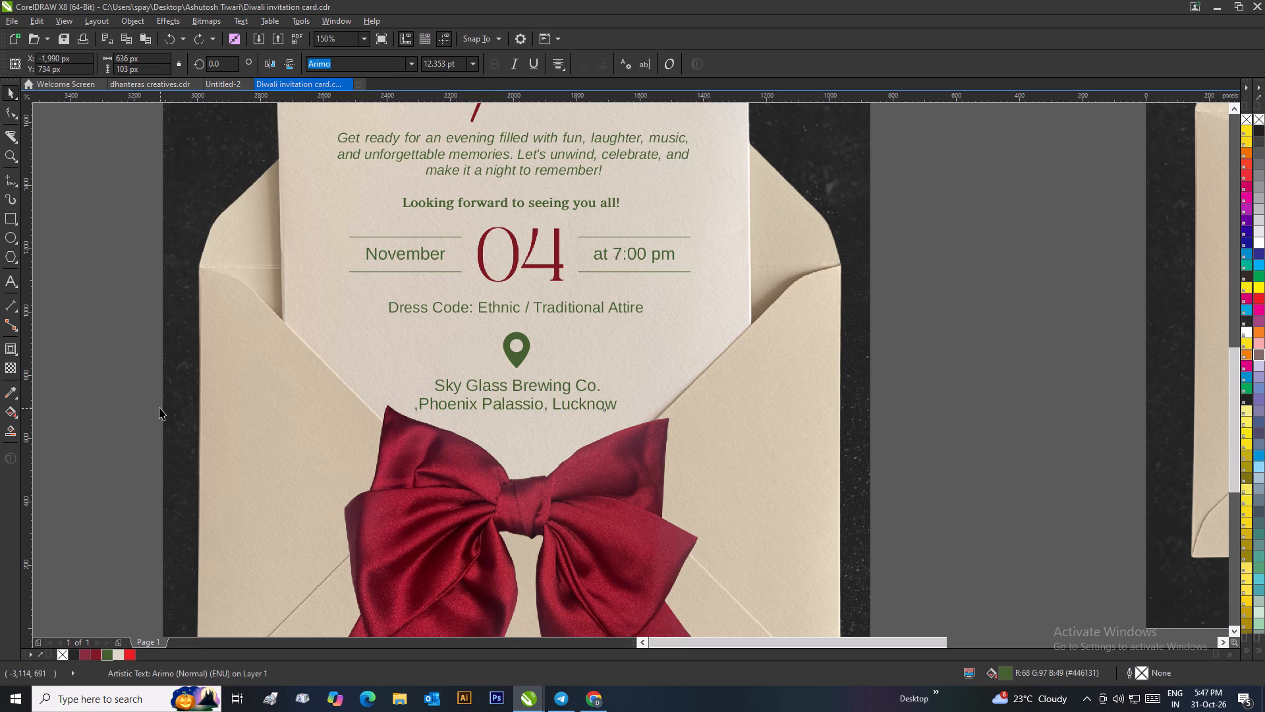
click(990, 359)
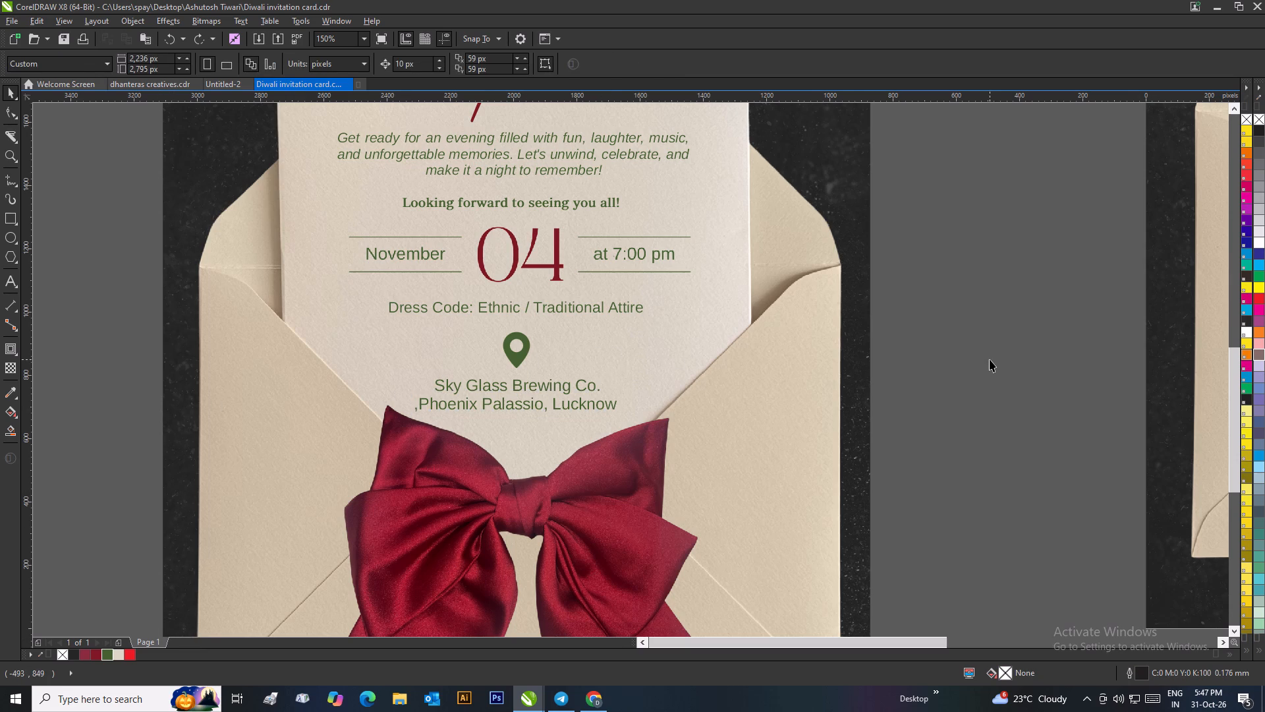
scroll(955, 374, down, 1)
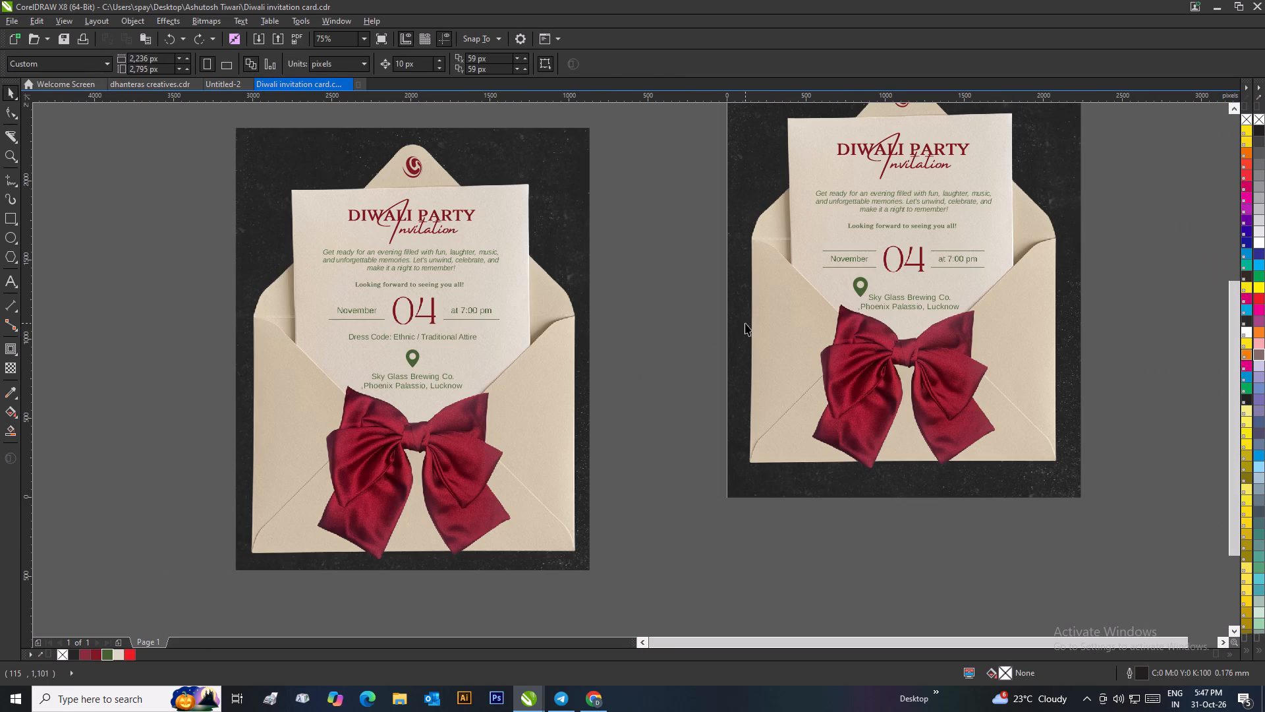
click(665, 341)
scroll(416, 367, up, 2)
click(613, 359)
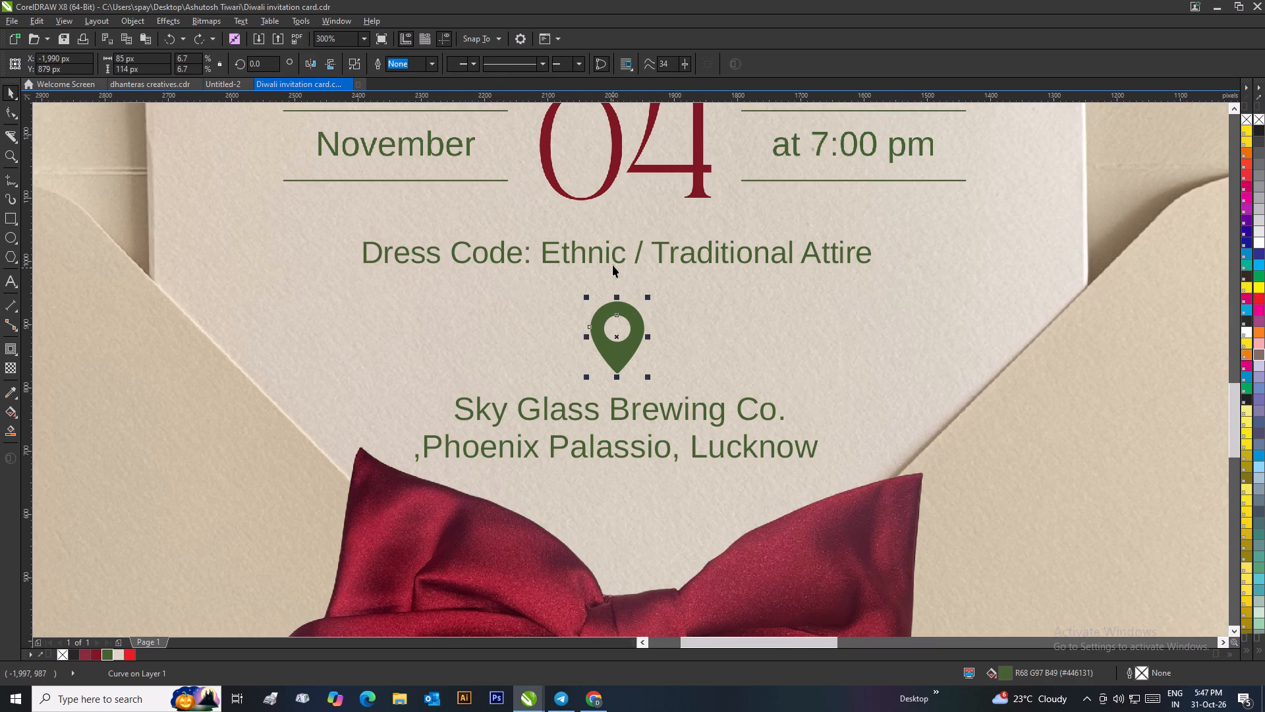
scroll(402, 303, down, 1)
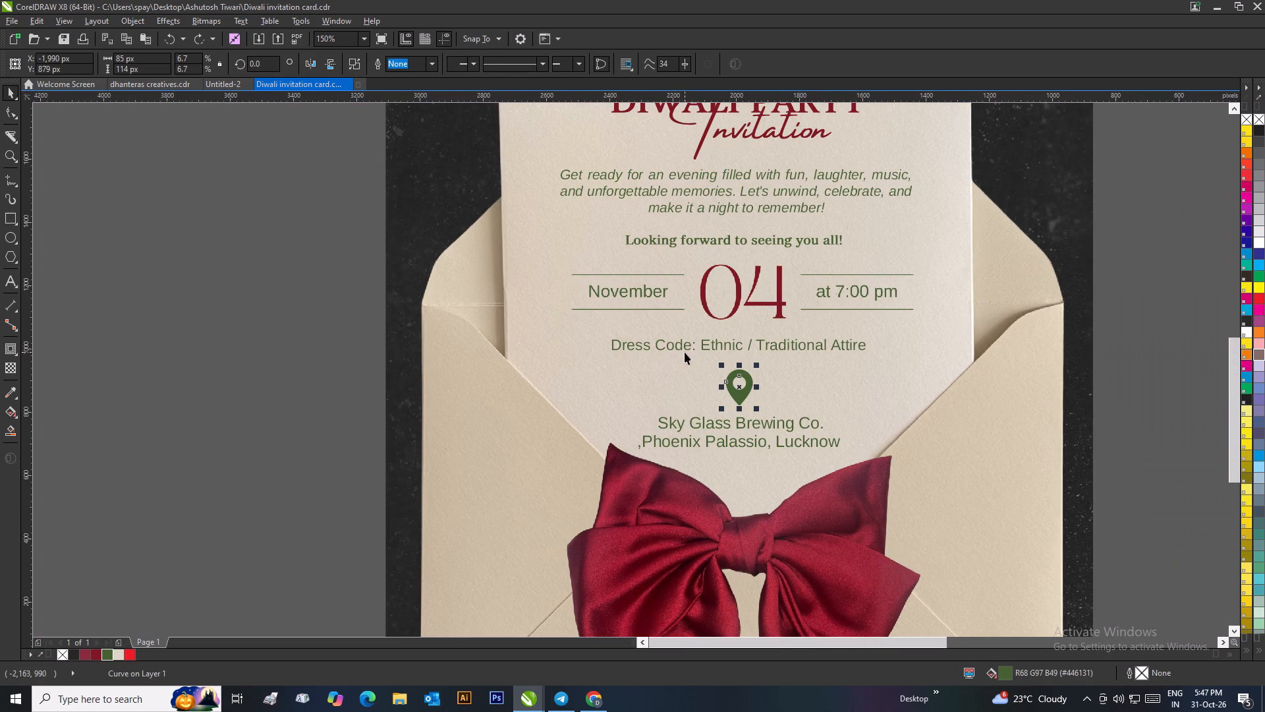
Set the Dress Code line's font to Imperium Bold.
click(715, 350)
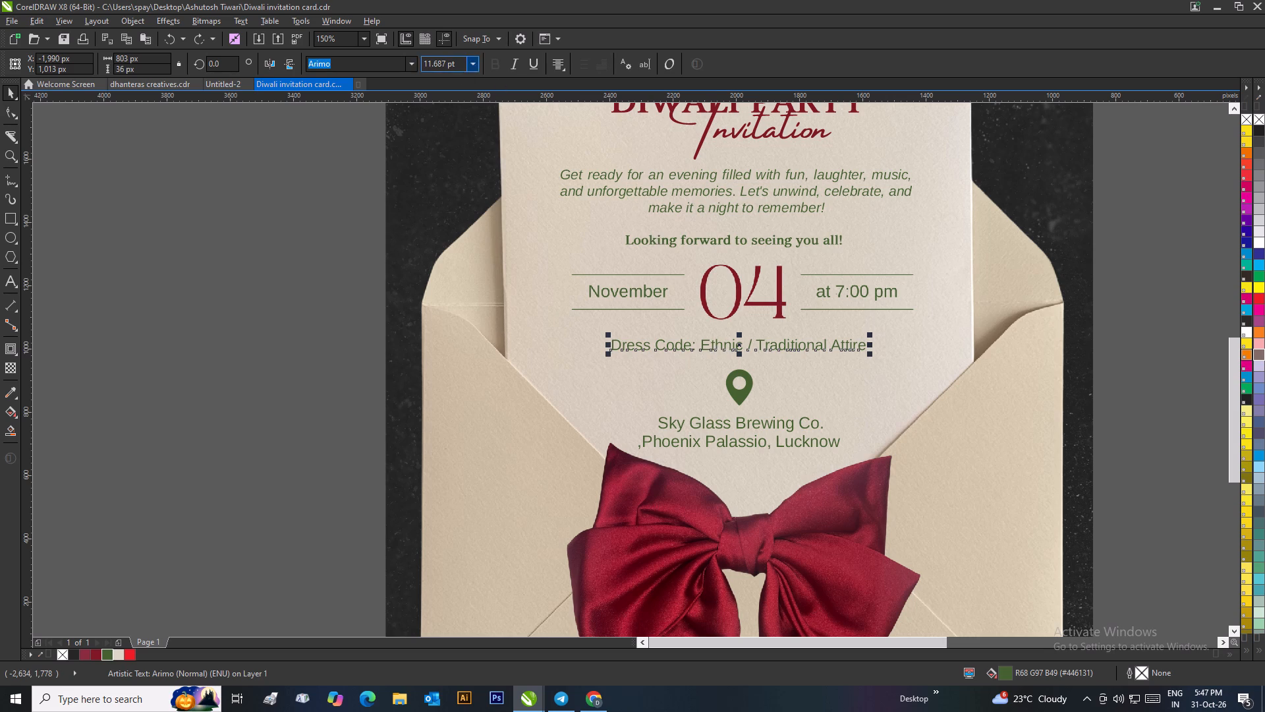
click(415, 59)
click(372, 121)
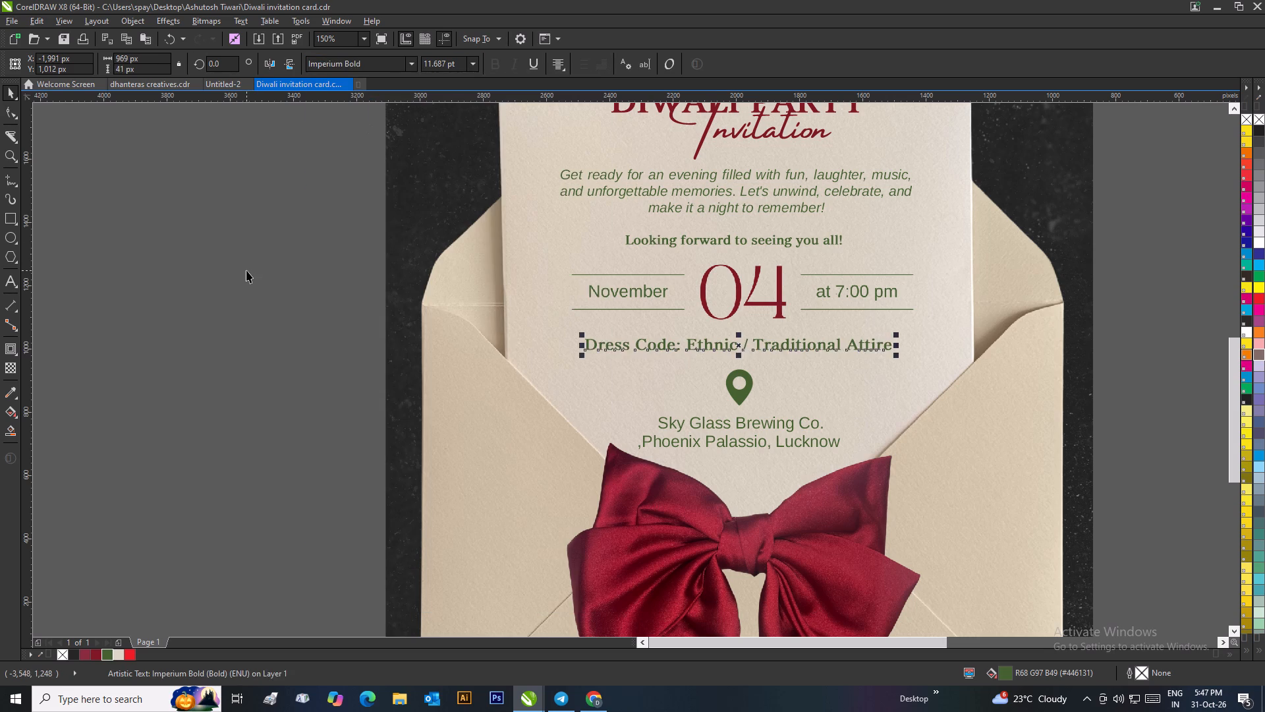
click(246, 270)
click(791, 351)
drag(795, 350, 798, 353)
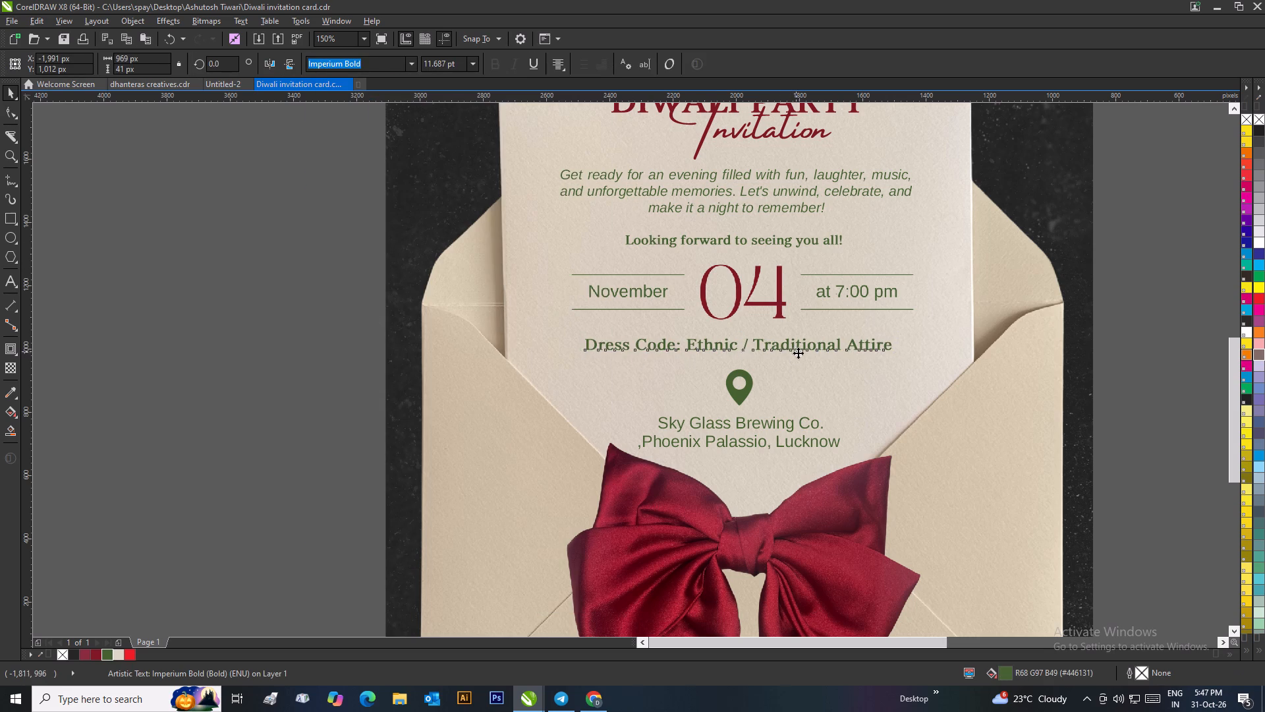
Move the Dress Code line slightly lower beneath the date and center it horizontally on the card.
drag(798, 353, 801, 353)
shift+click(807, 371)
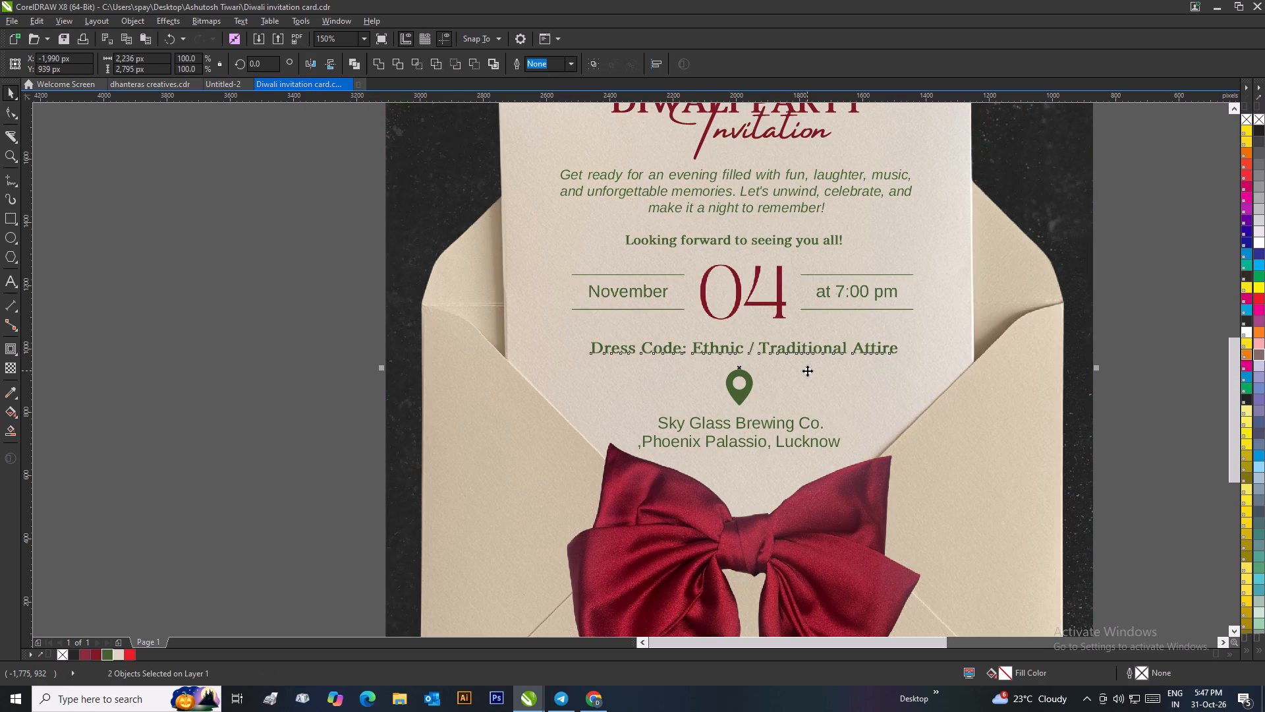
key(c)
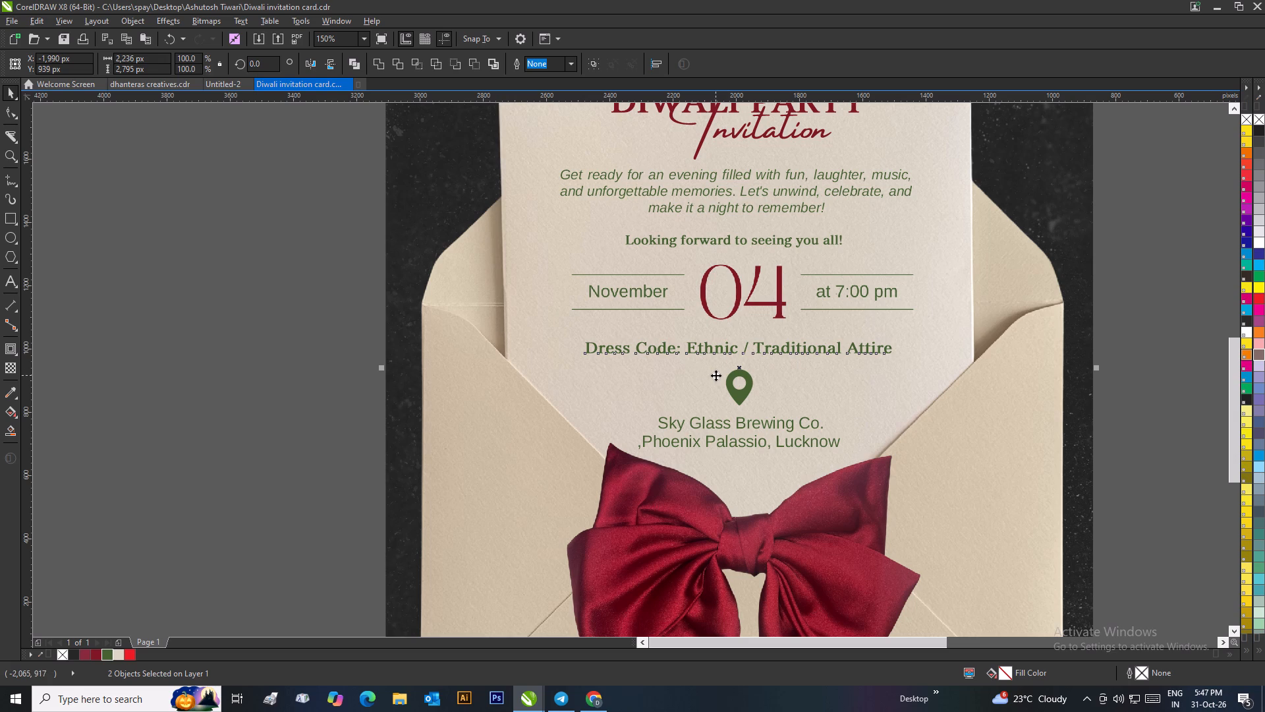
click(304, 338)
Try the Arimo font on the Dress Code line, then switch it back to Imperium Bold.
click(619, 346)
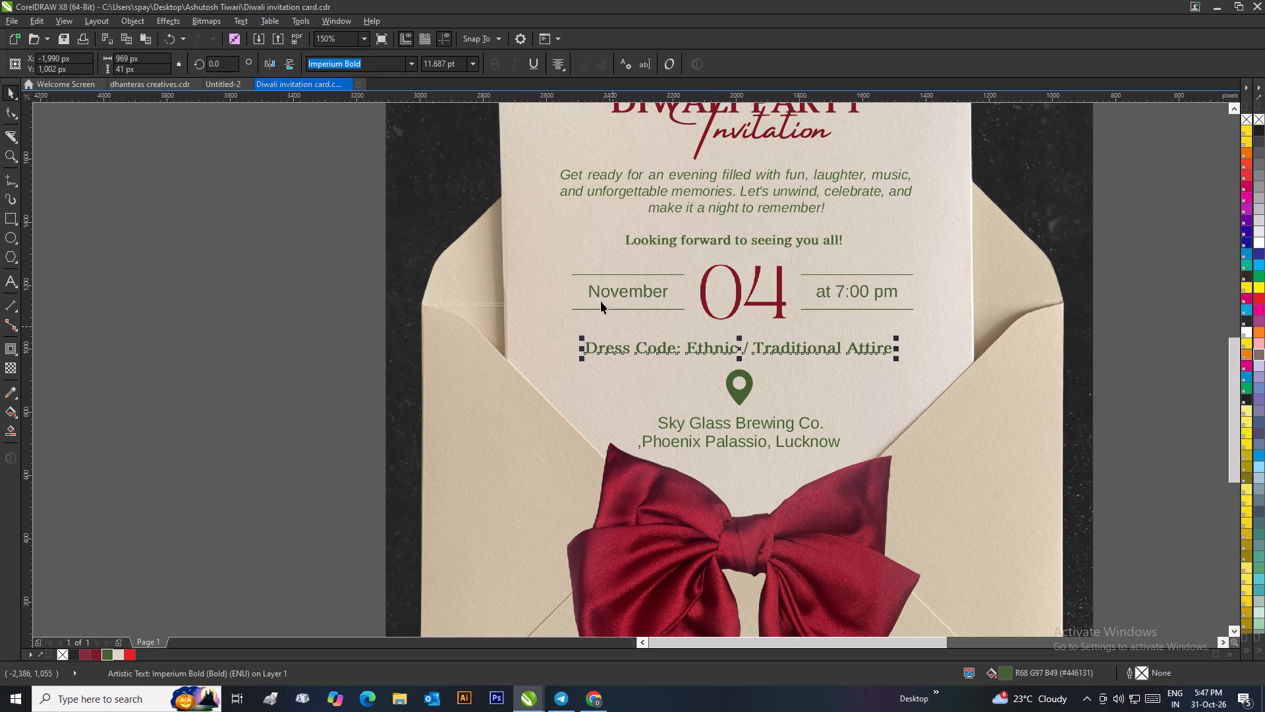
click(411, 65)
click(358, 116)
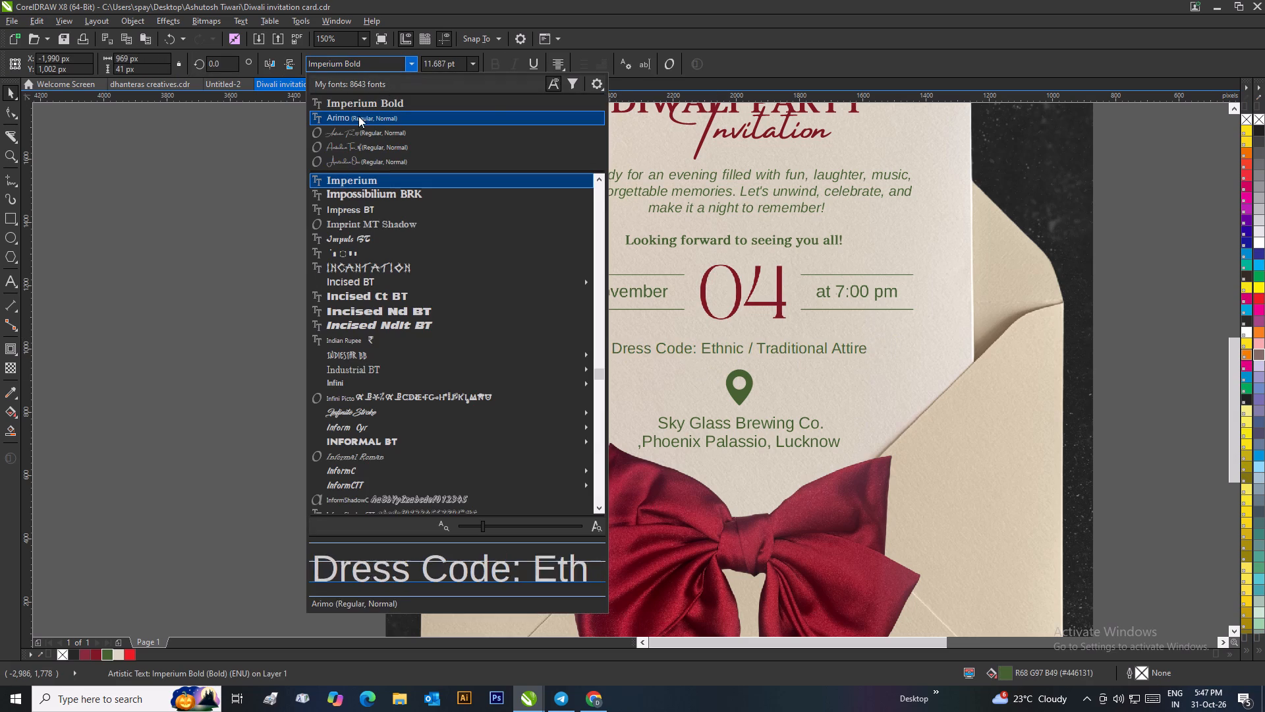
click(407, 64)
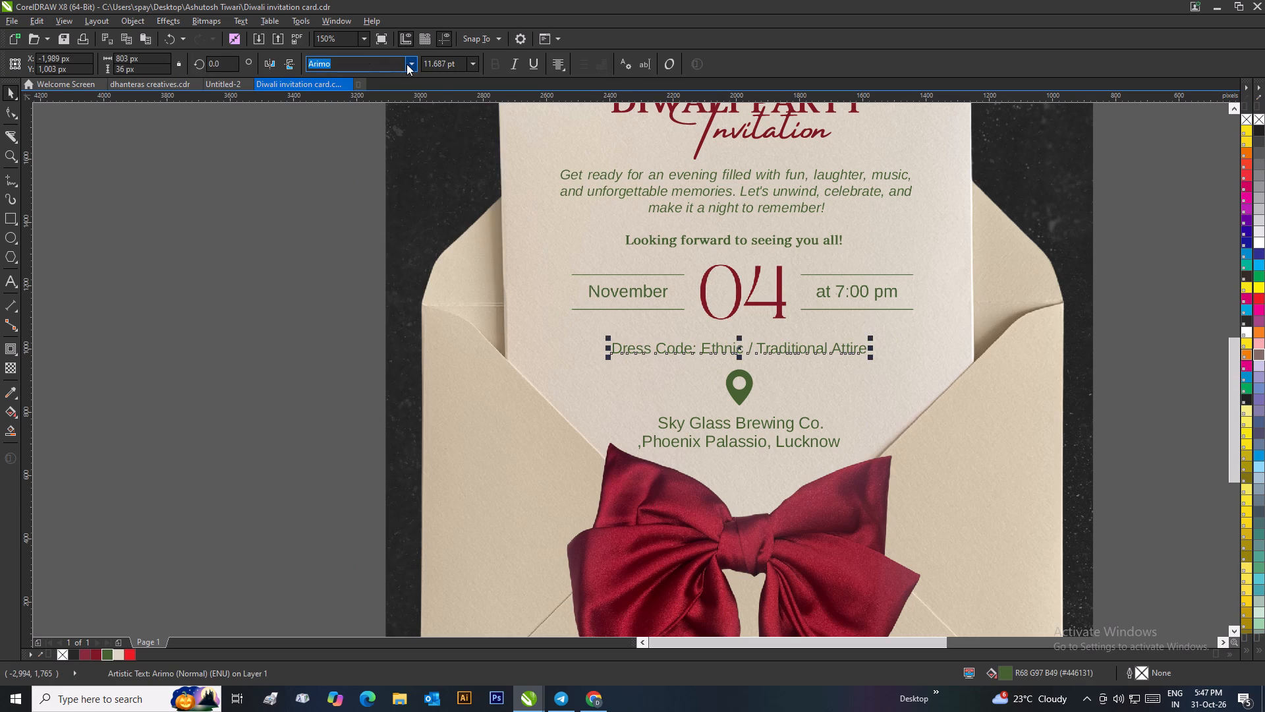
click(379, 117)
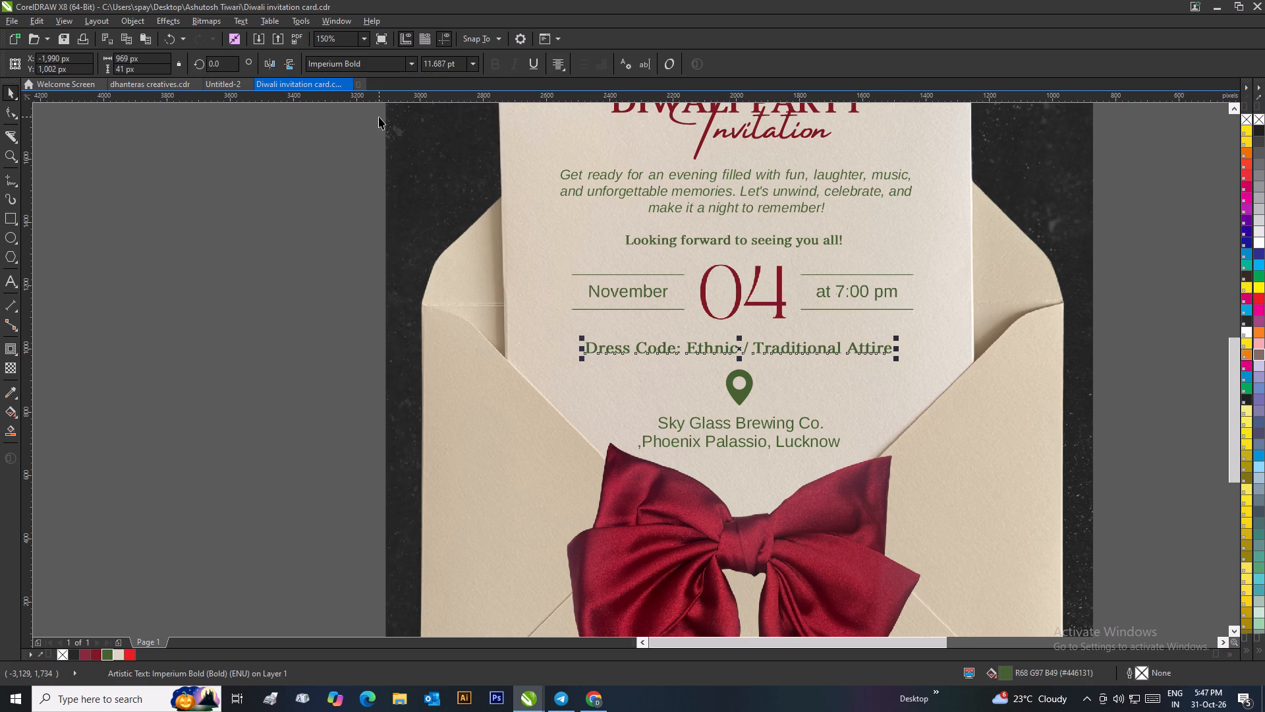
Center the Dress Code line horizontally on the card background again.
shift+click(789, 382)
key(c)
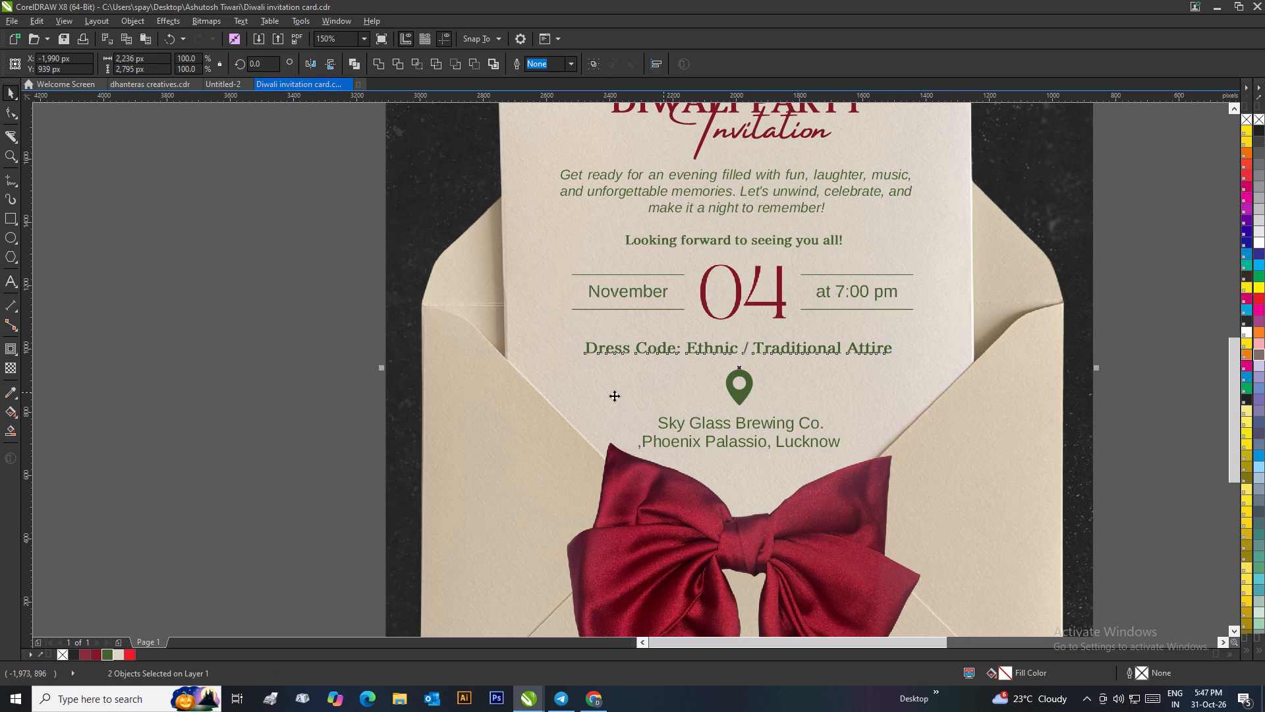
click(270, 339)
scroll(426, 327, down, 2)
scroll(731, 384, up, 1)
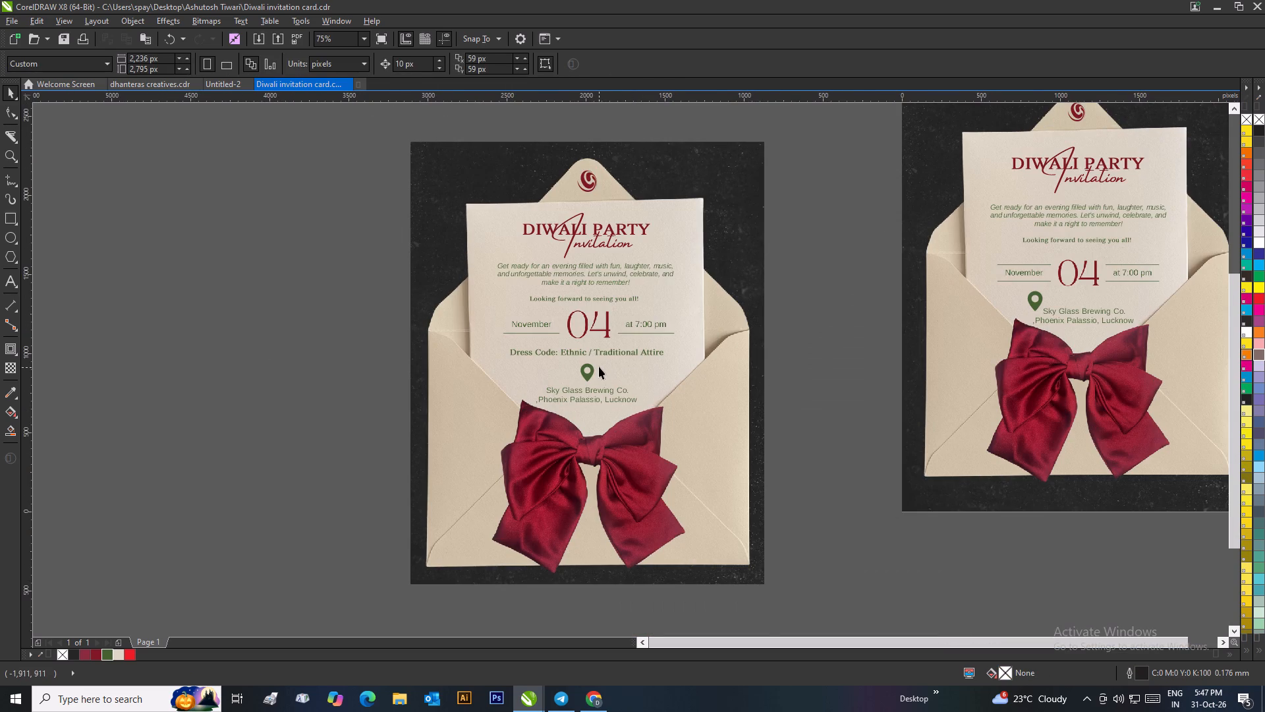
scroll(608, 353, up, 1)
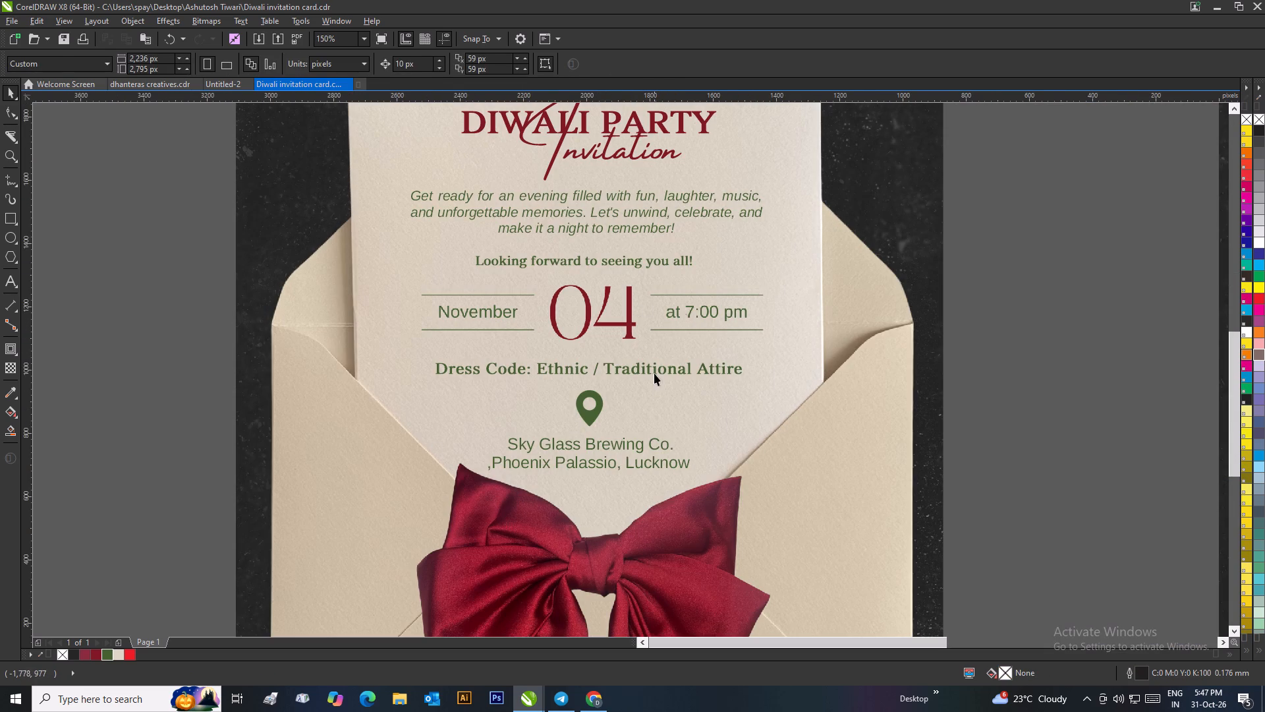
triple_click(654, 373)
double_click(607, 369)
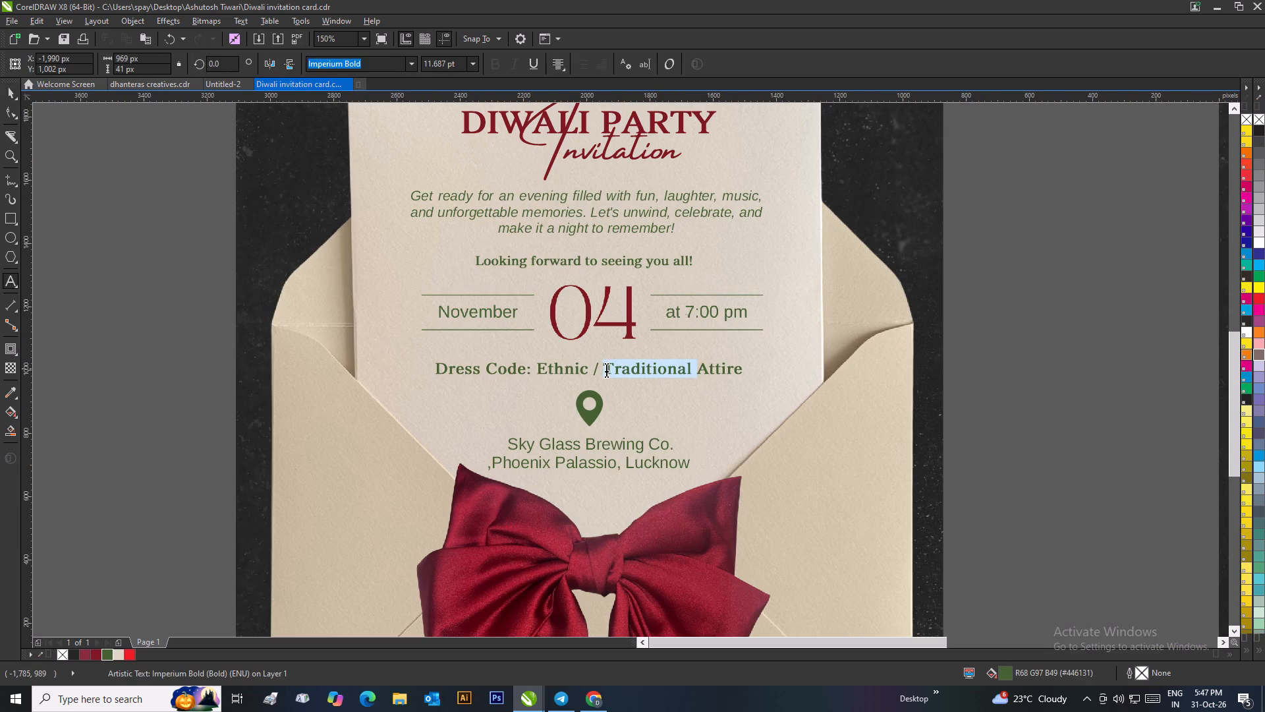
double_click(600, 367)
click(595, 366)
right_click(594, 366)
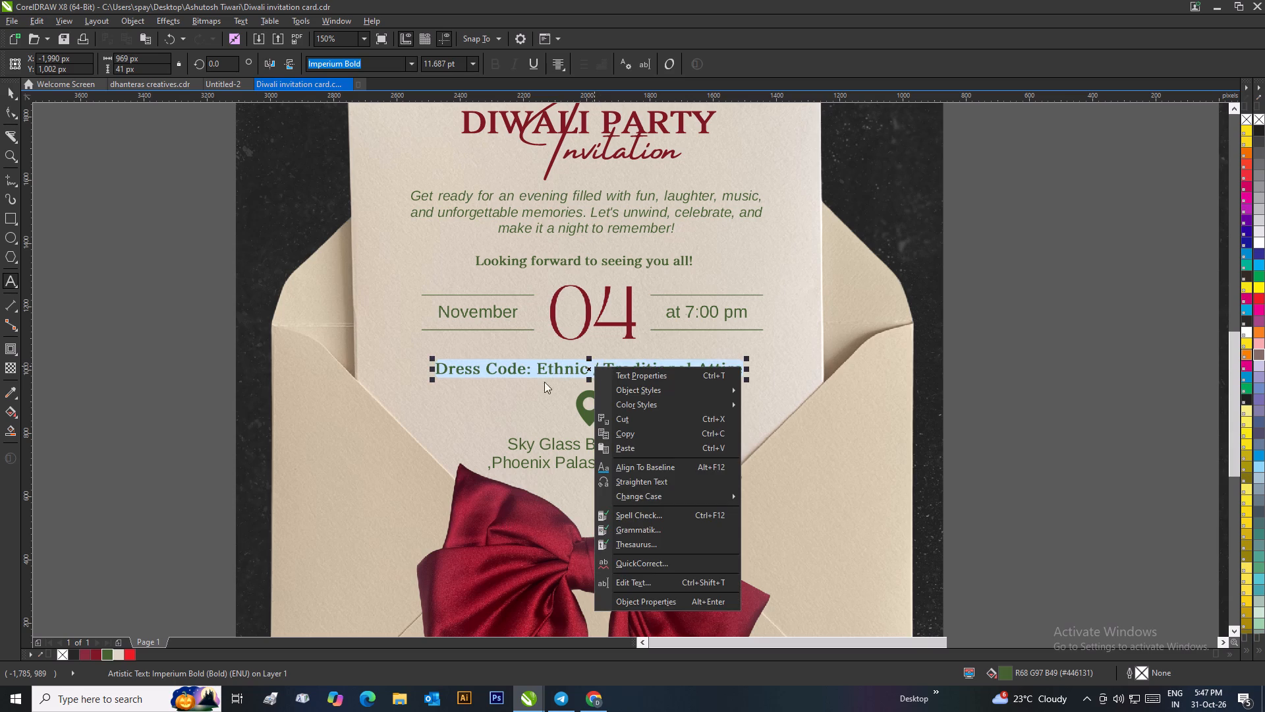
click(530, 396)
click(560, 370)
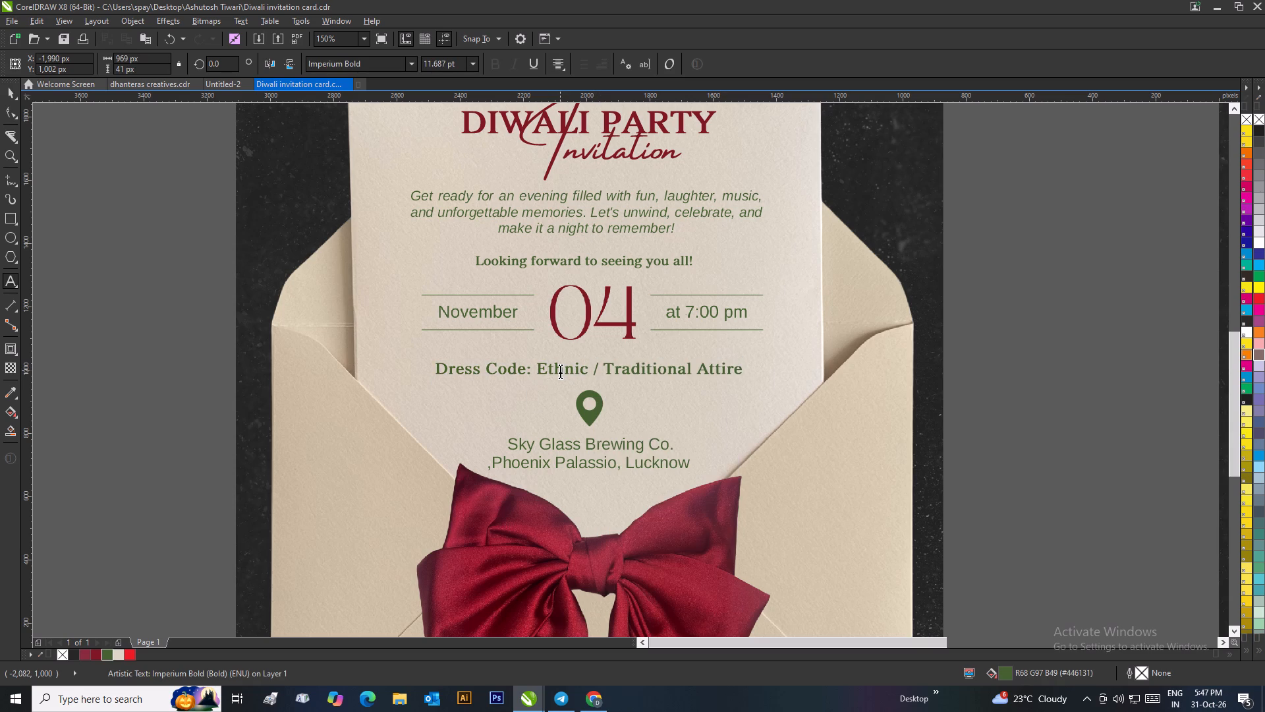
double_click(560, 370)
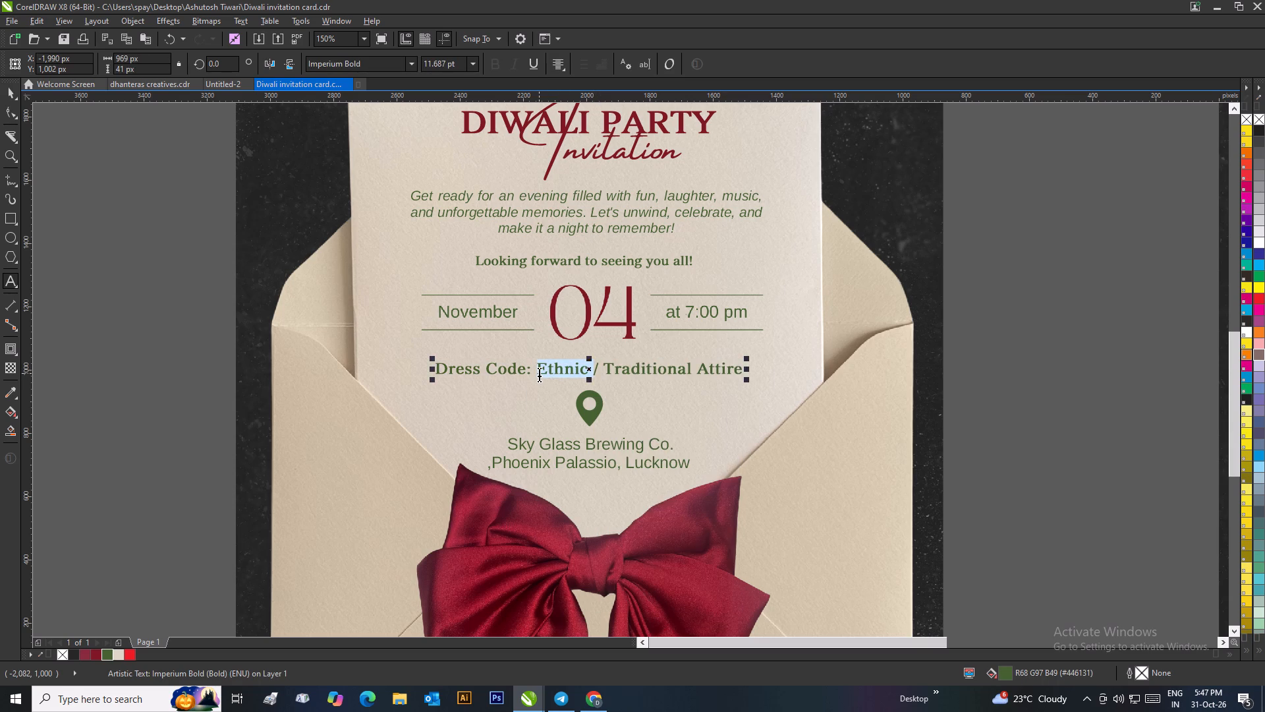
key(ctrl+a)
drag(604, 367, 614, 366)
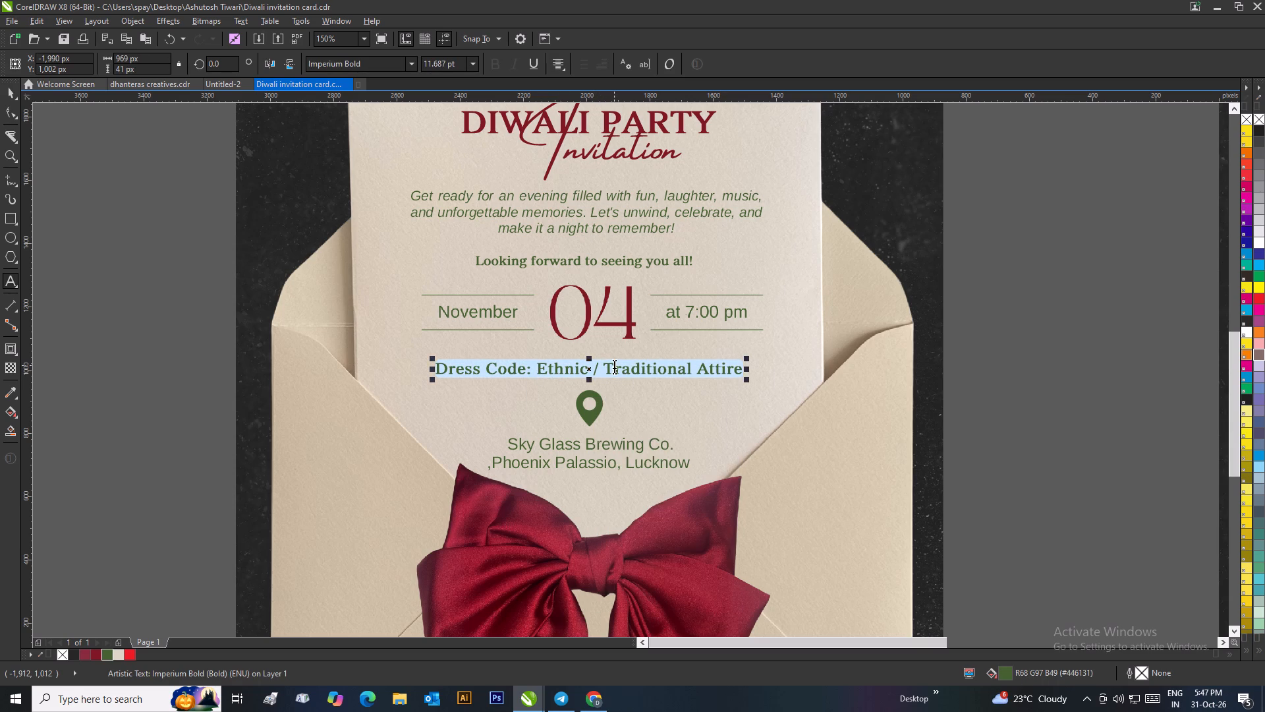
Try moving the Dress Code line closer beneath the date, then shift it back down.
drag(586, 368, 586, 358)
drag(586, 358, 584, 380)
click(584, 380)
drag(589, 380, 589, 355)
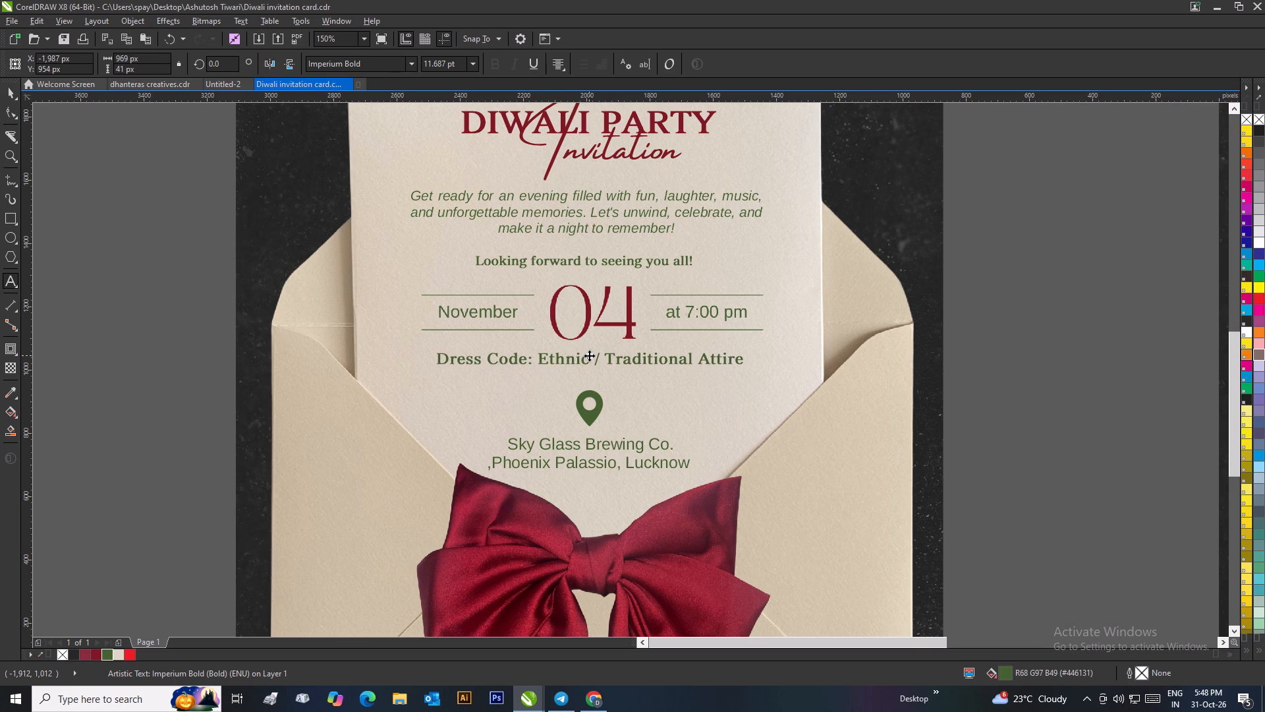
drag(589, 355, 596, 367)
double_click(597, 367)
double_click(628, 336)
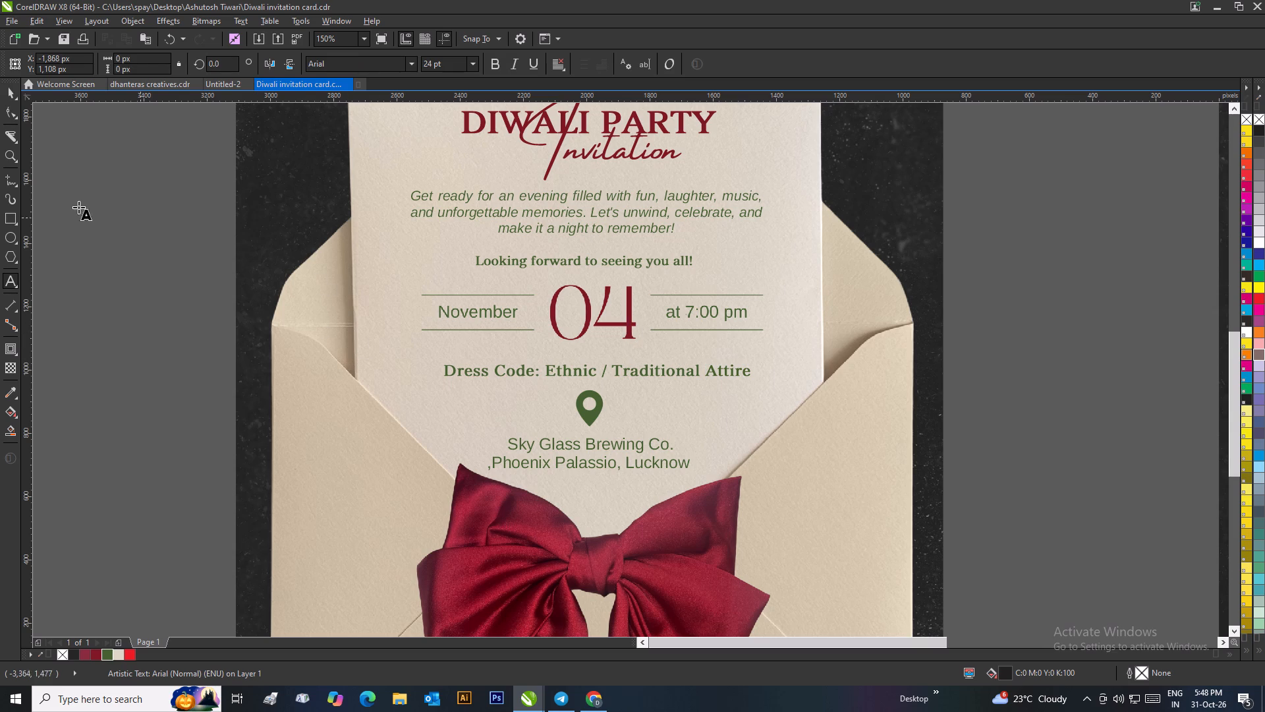
Move the Dress Code line slightly up toward the date, to about 1,018 px vertically.
click(9, 88)
click(152, 218)
scroll(550, 327, down, 1)
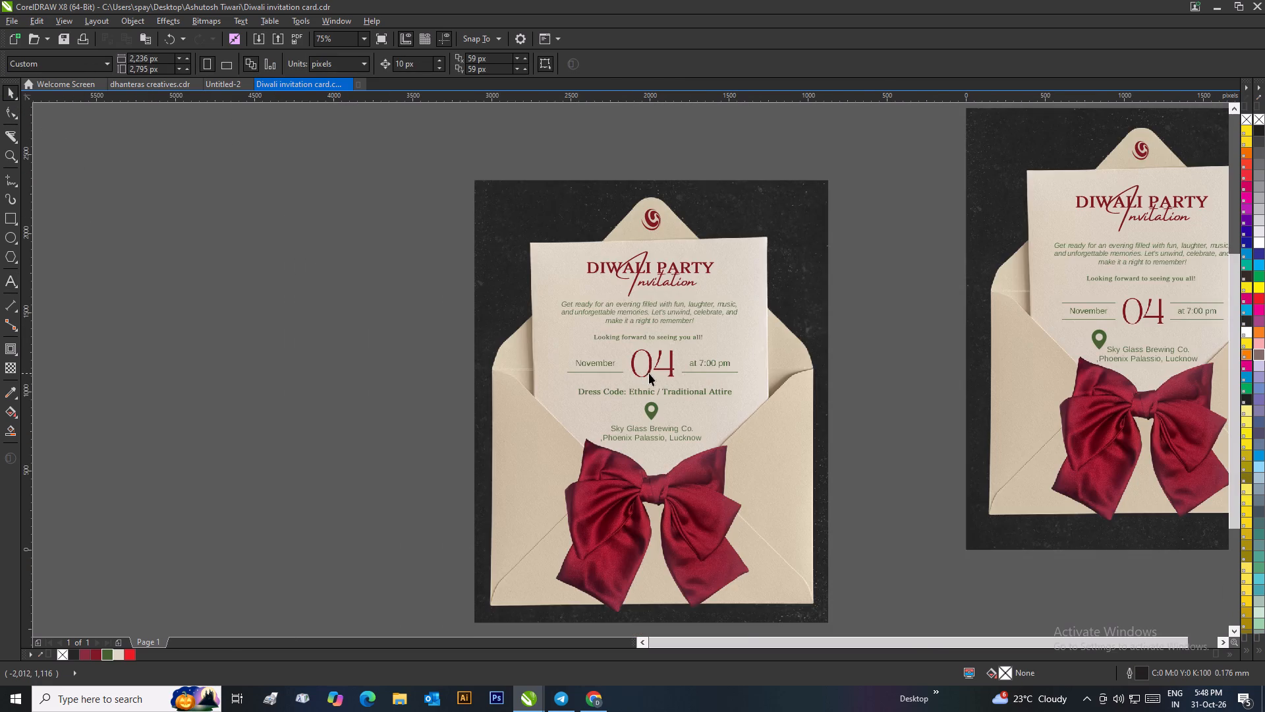
scroll(665, 358, up, 1)
drag(640, 439, 640, 434)
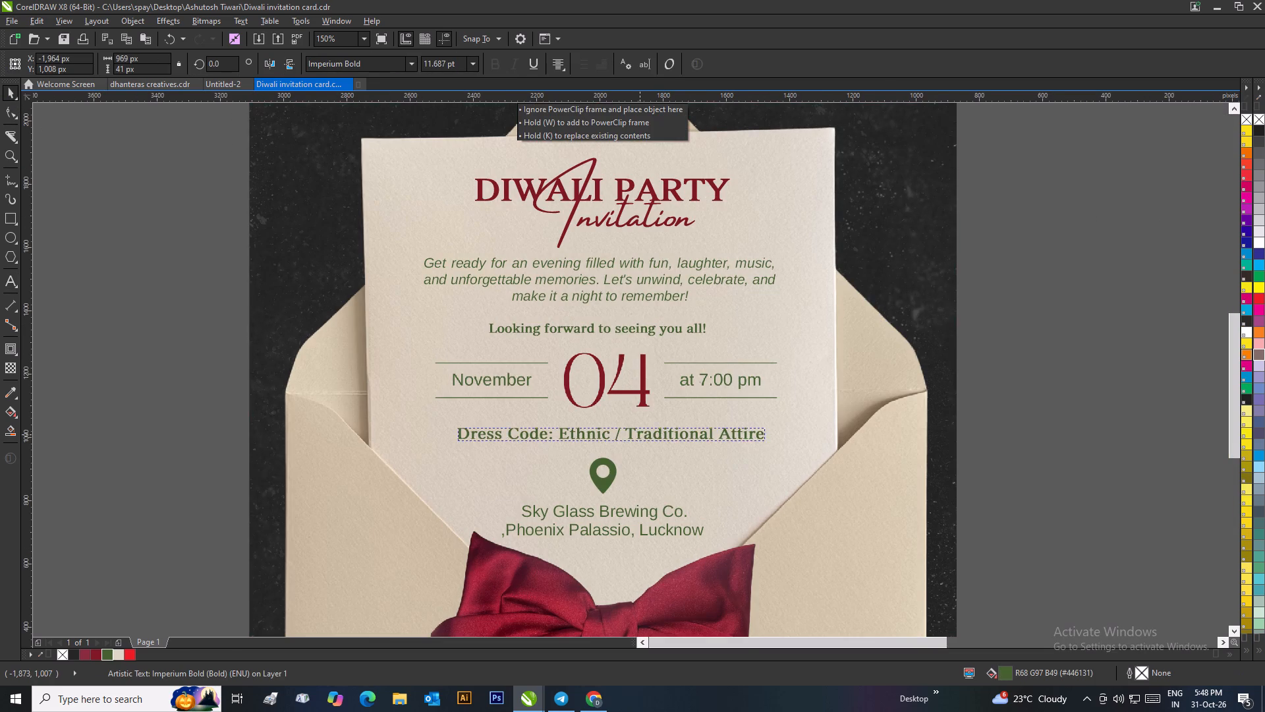
drag(640, 434, 640, 432)
scroll(702, 438, down, 1)
click(818, 381)
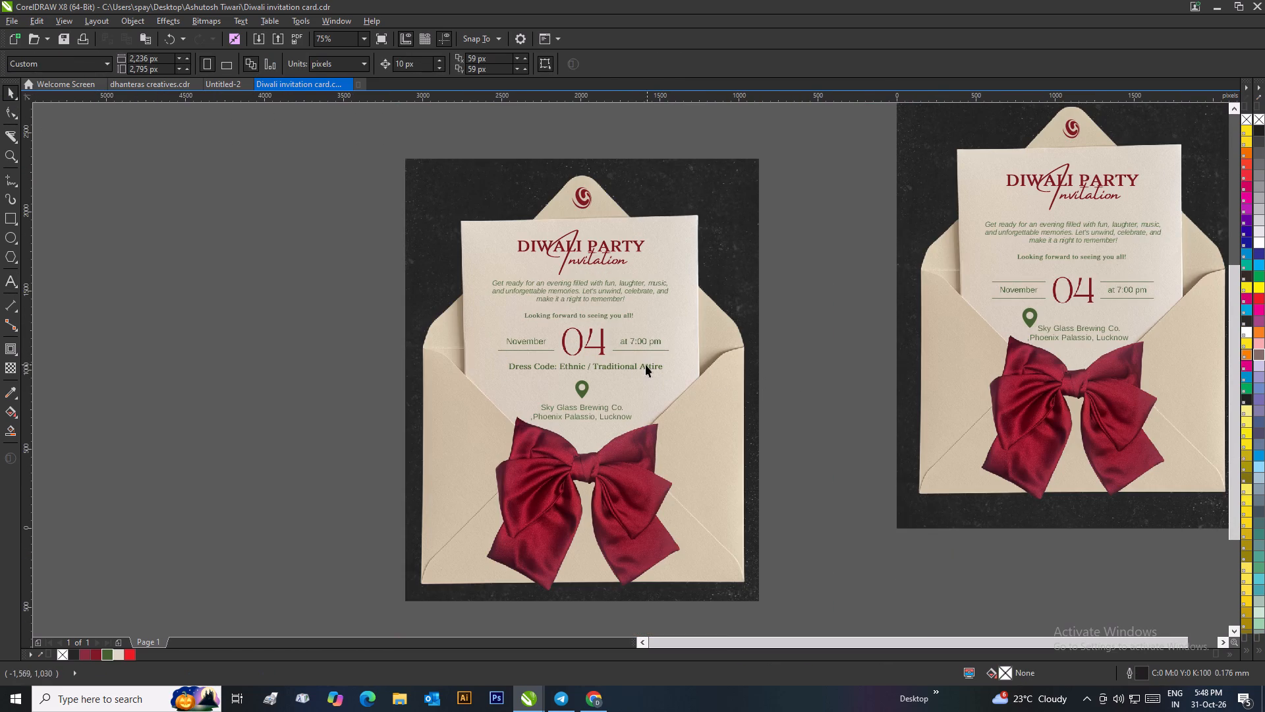
Ungroup the message paragraph and the "Looking forward to seeing you all!" line.
click(631, 365)
click(613, 316)
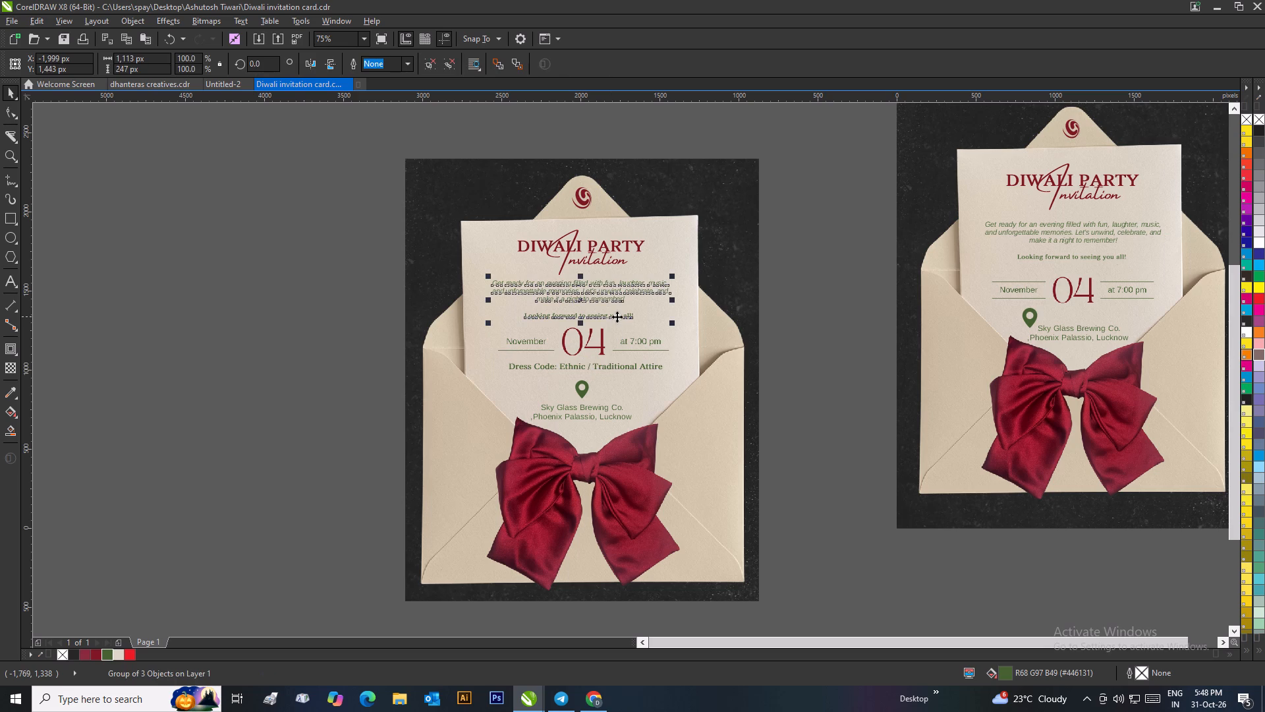
right_click(617, 316)
click(667, 388)
click(775, 365)
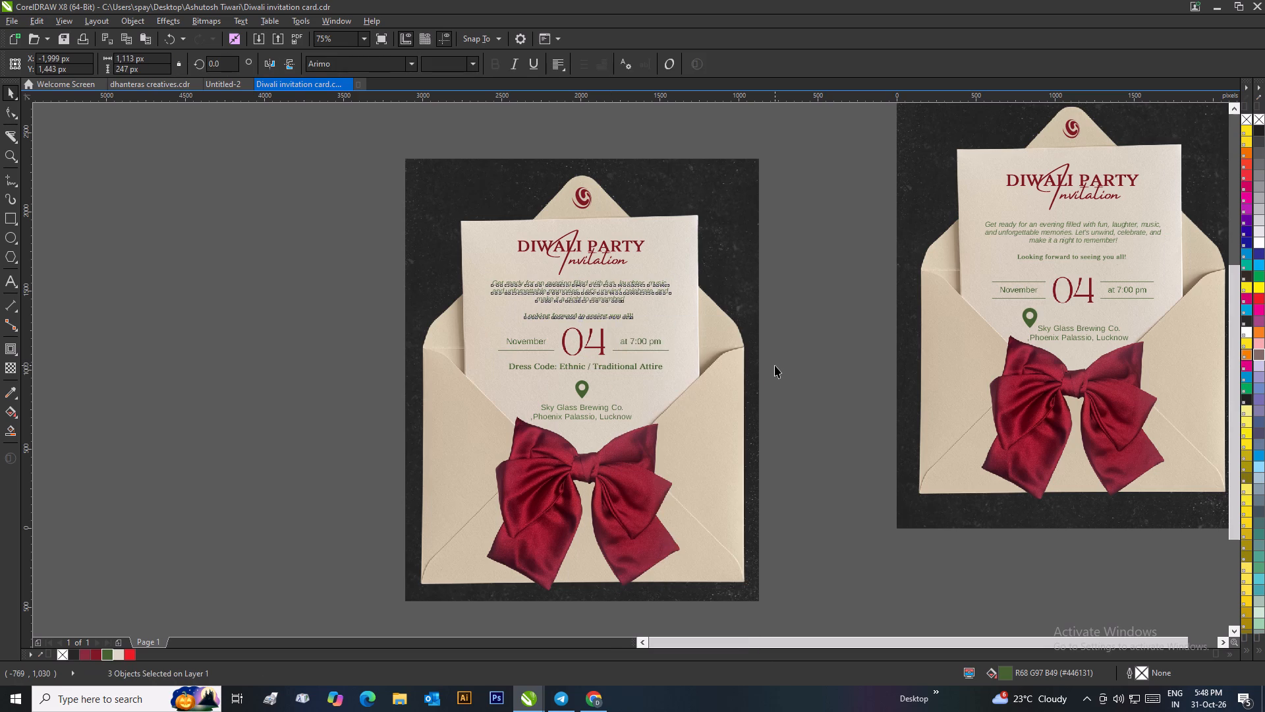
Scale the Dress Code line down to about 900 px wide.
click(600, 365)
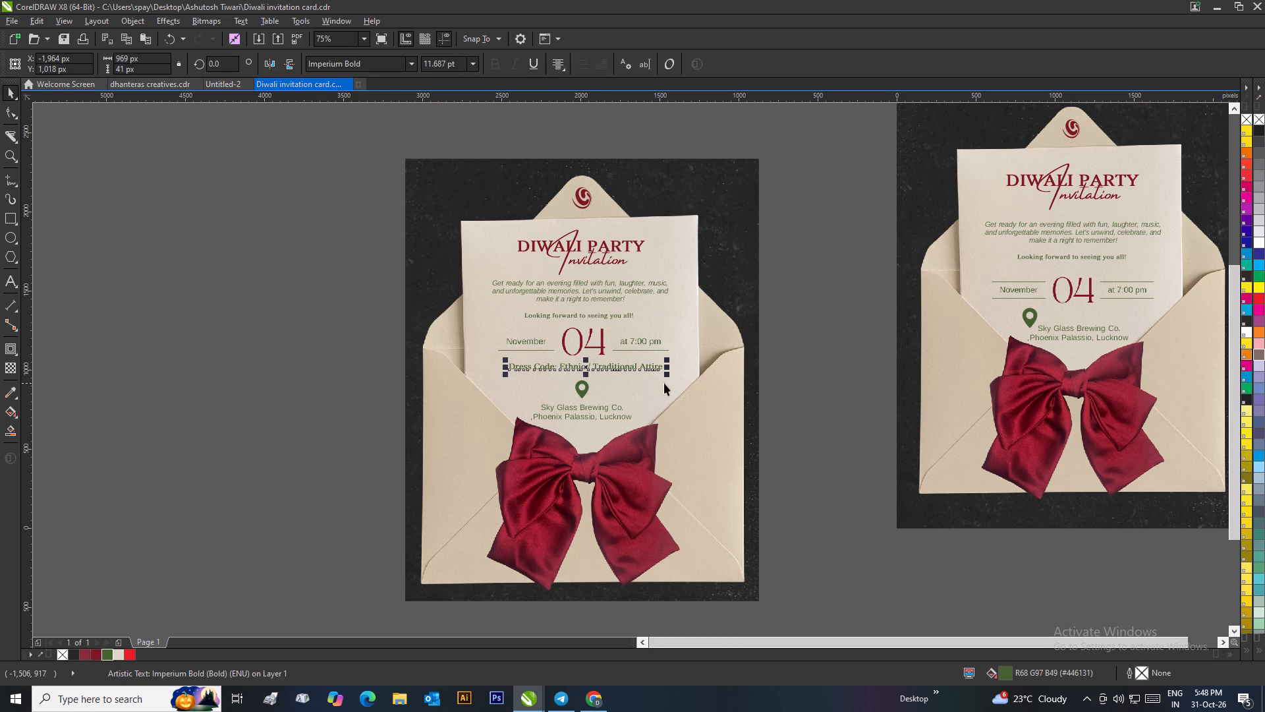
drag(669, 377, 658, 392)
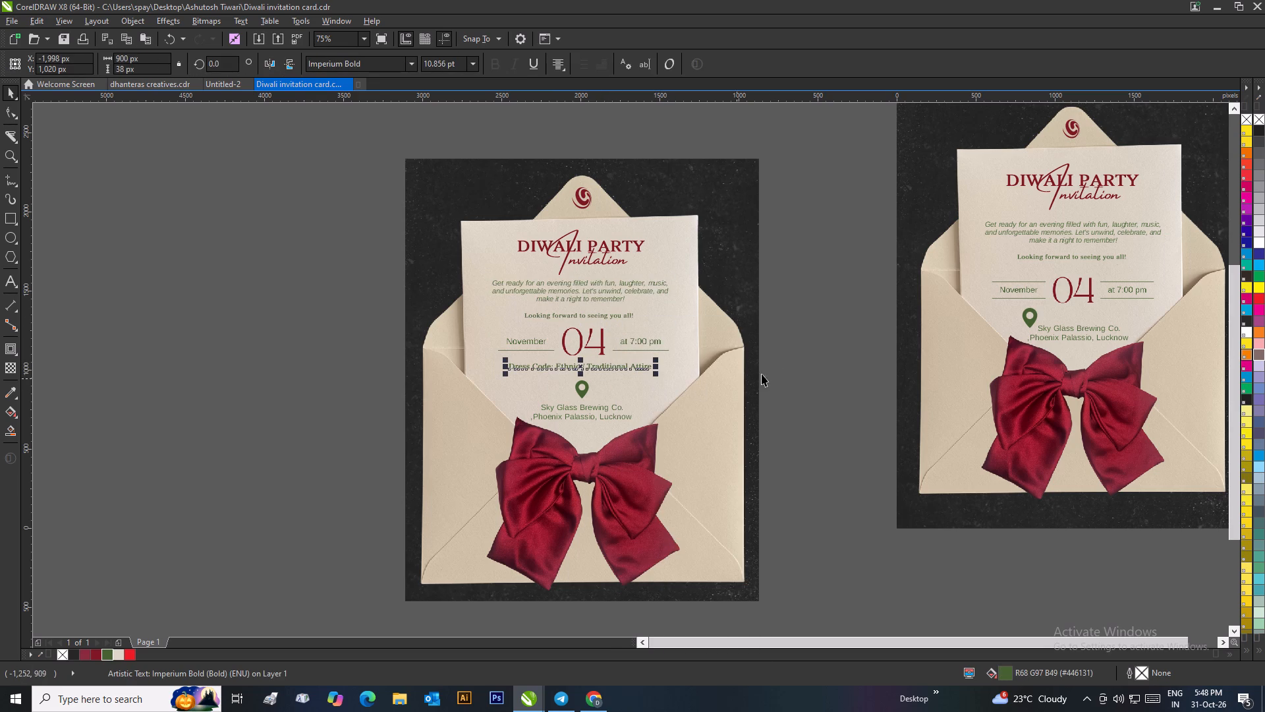
Set the "Looking forward to seeing you all!" line to 10 pt and center it horizontally on the card.
click(604, 314)
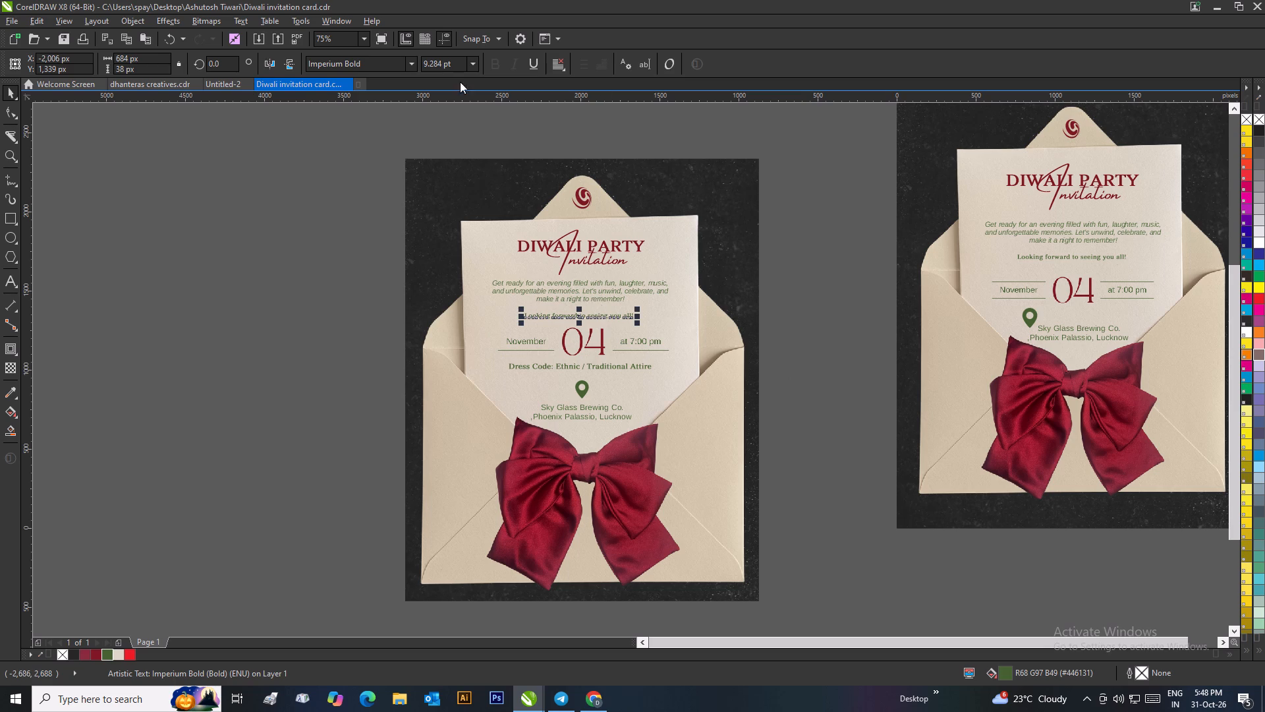
drag(456, 66, 418, 71)
key(BackSpace)
text(10)
key(Return)
shift+click(664, 310)
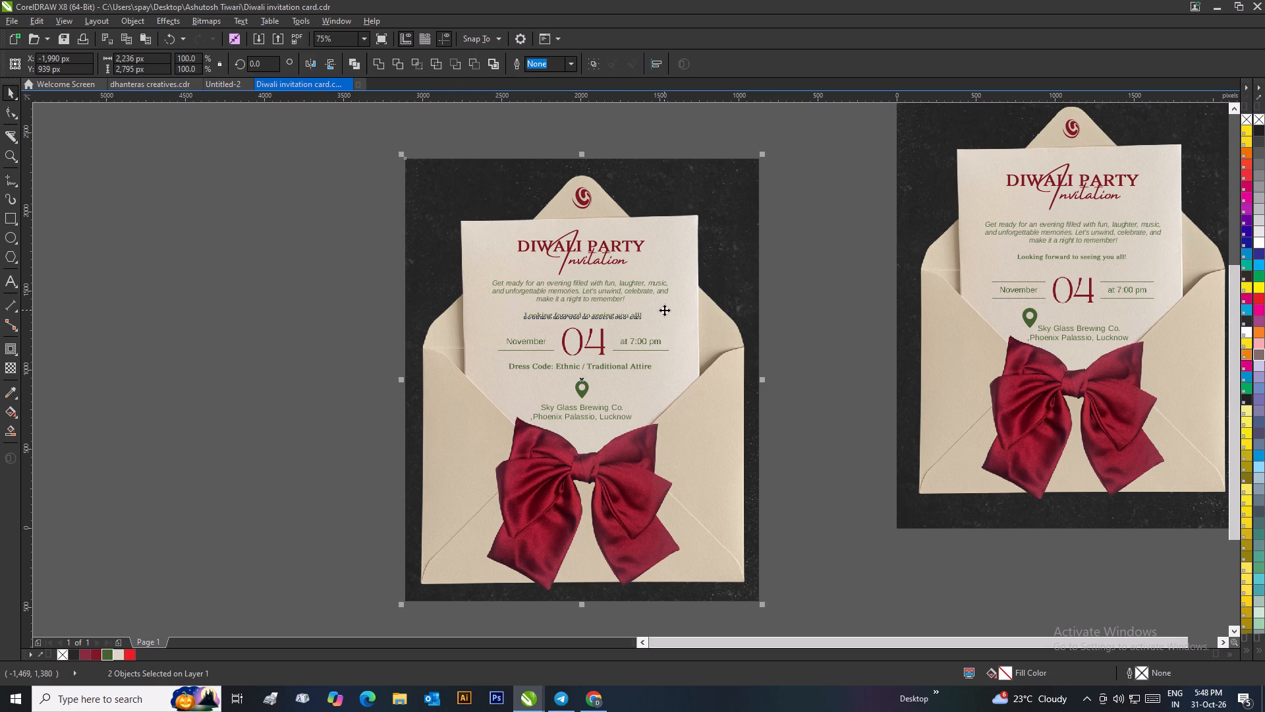
key(c)
click(813, 328)
Set the Dress Code line to 10 pt and center it horizontally on the card.
click(621, 365)
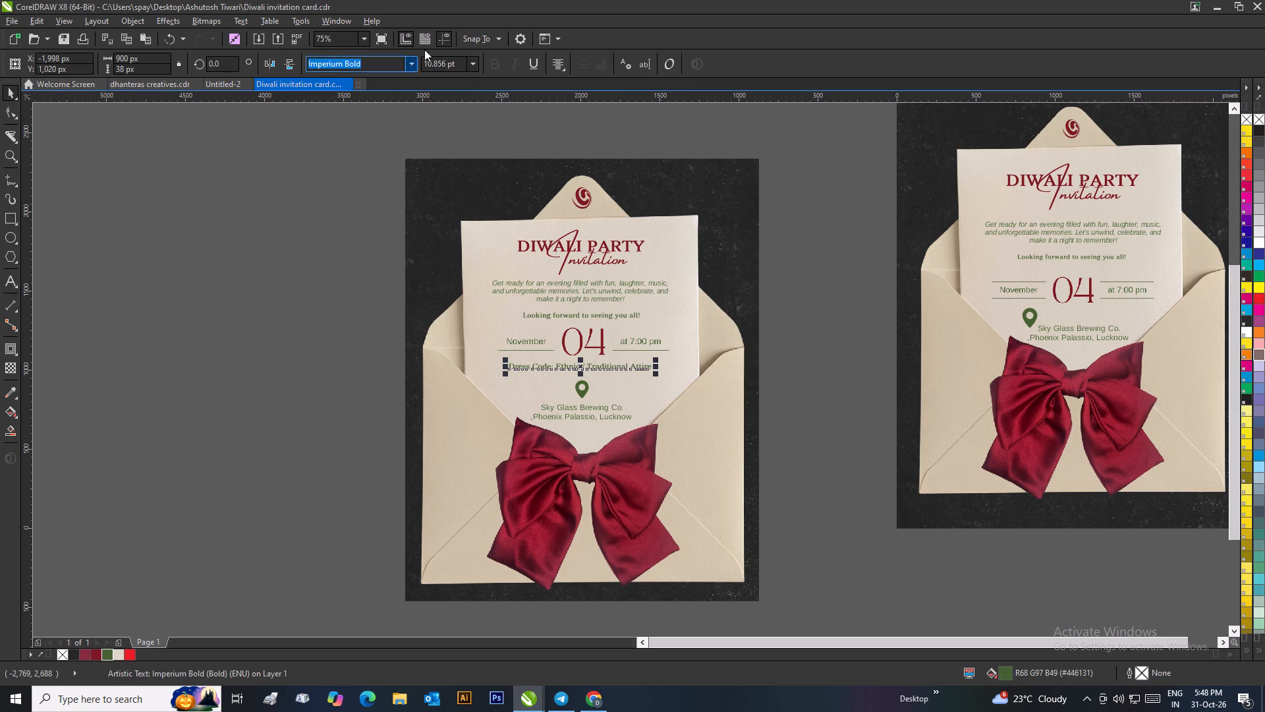
drag(460, 65, 416, 77)
key(BackSpace)
text(10)
key(Return)
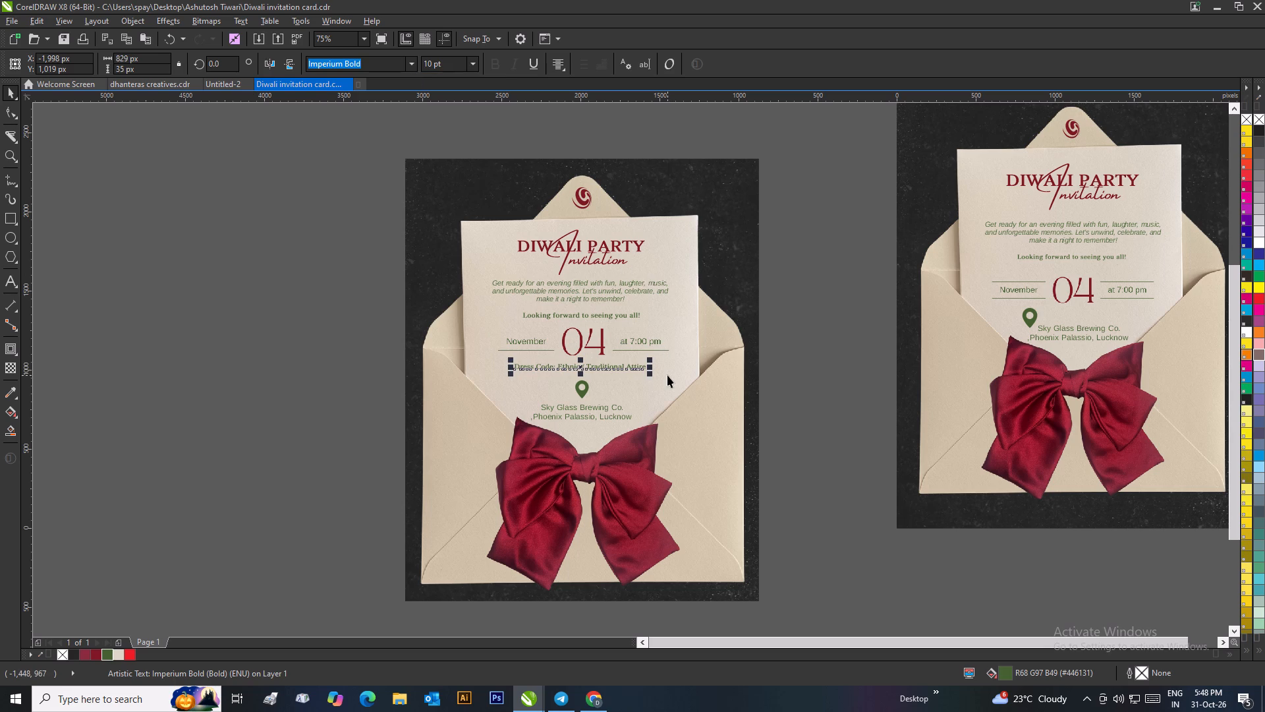
shift+click(667, 375)
key(c)
drag(834, 376, 824, 379)
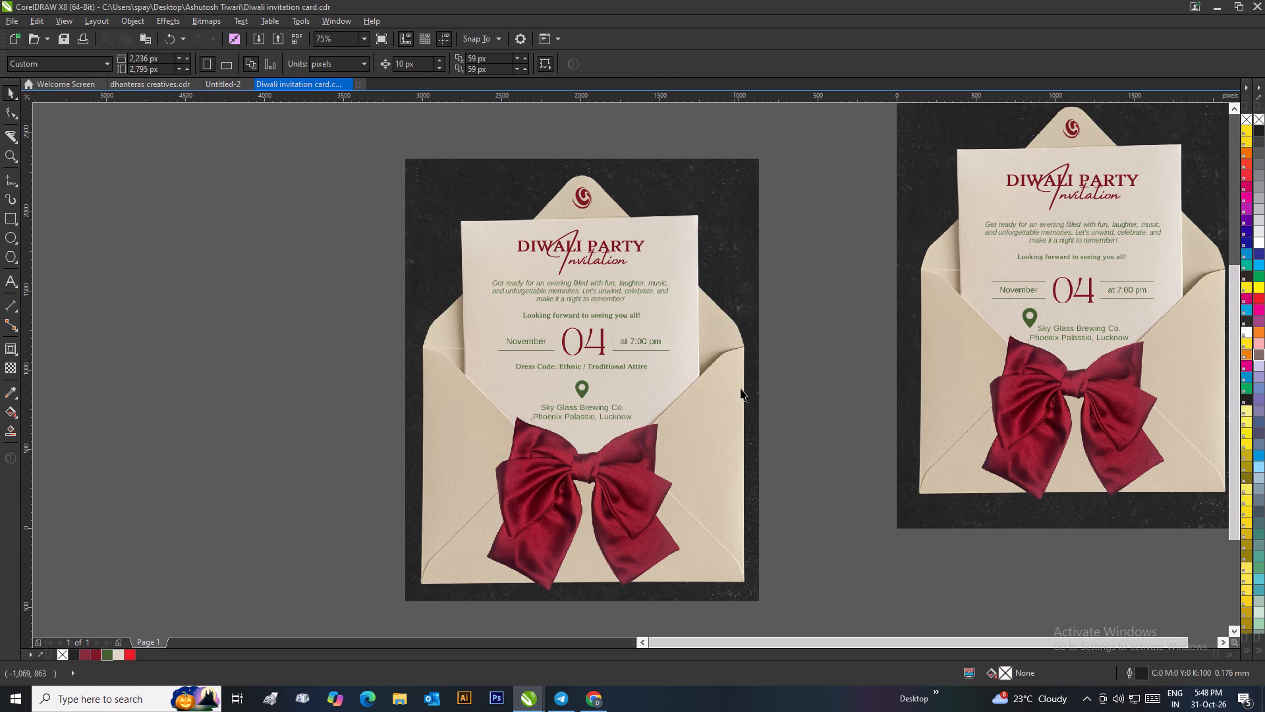
Distribute the Dress Code line, location pin and venue text with equal vertical spacing.
drag(791, 367, 510, 424)
scroll(584, 394, up, 2)
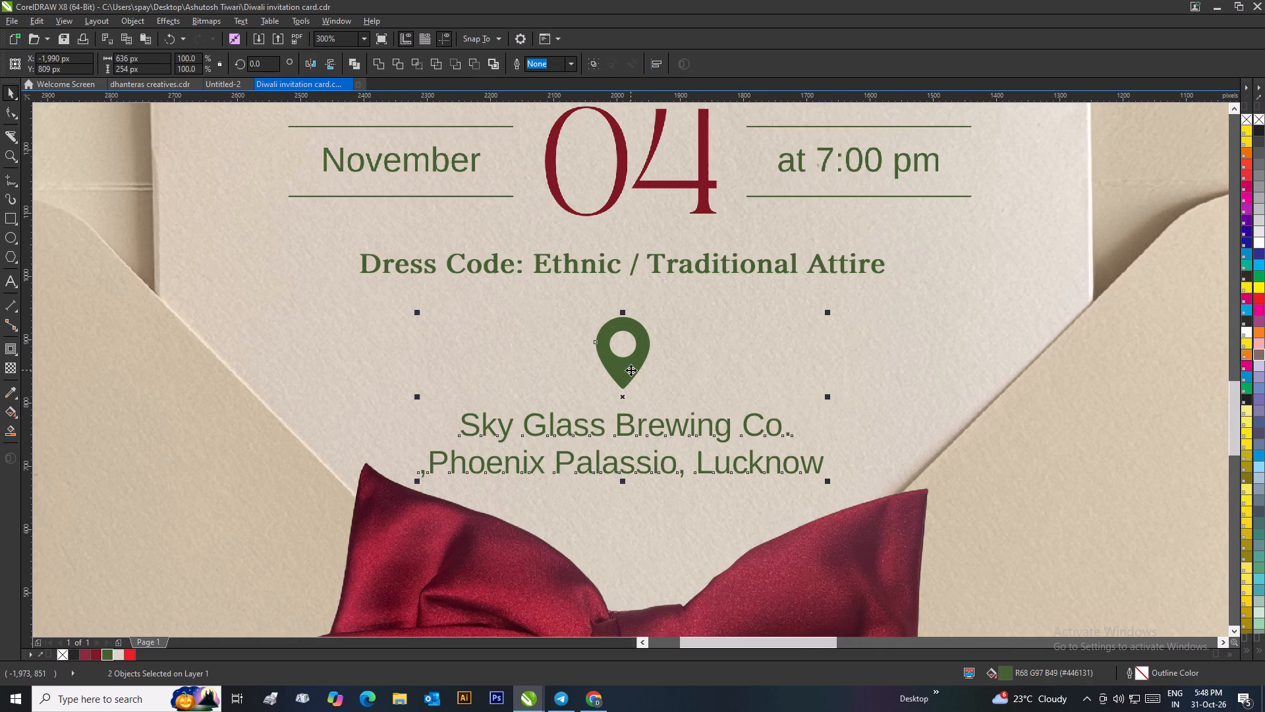
shift+click(612, 269)
key(shift+a)
scroll(629, 308, down, 2)
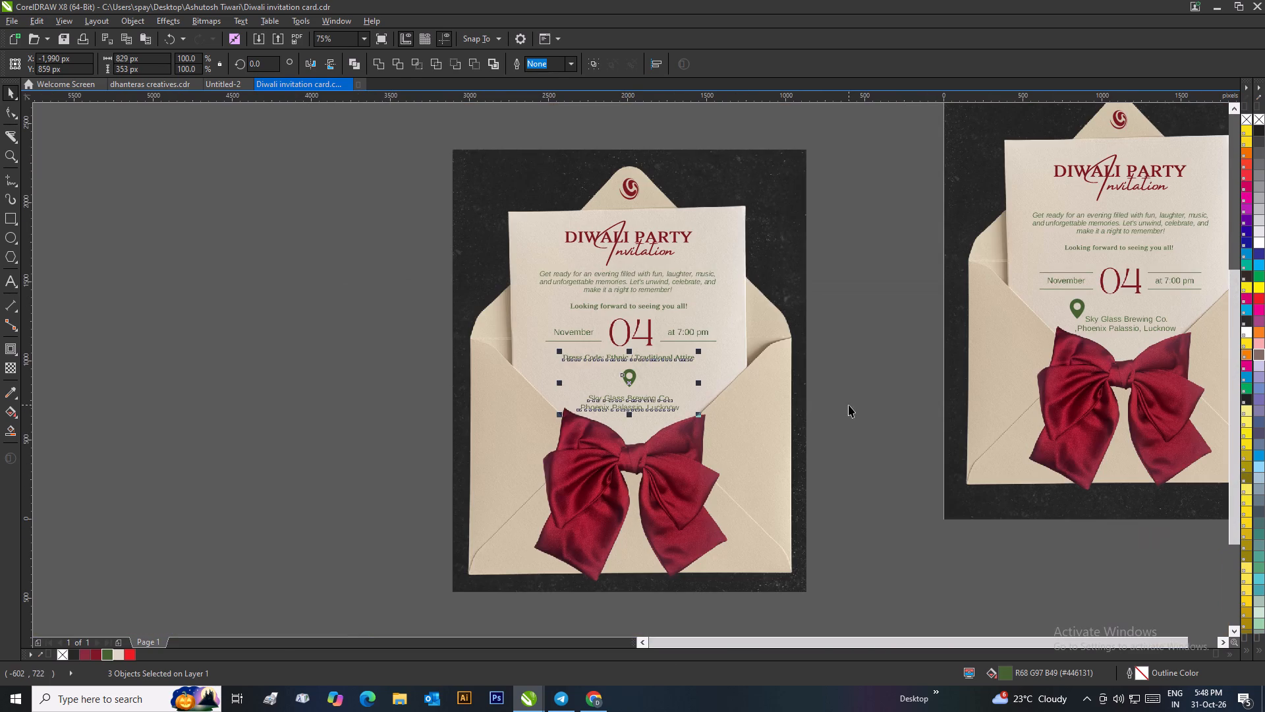
click(849, 405)
Group all objects of the updated card, including its background, text and location pin.
scroll(635, 403, up, 1)
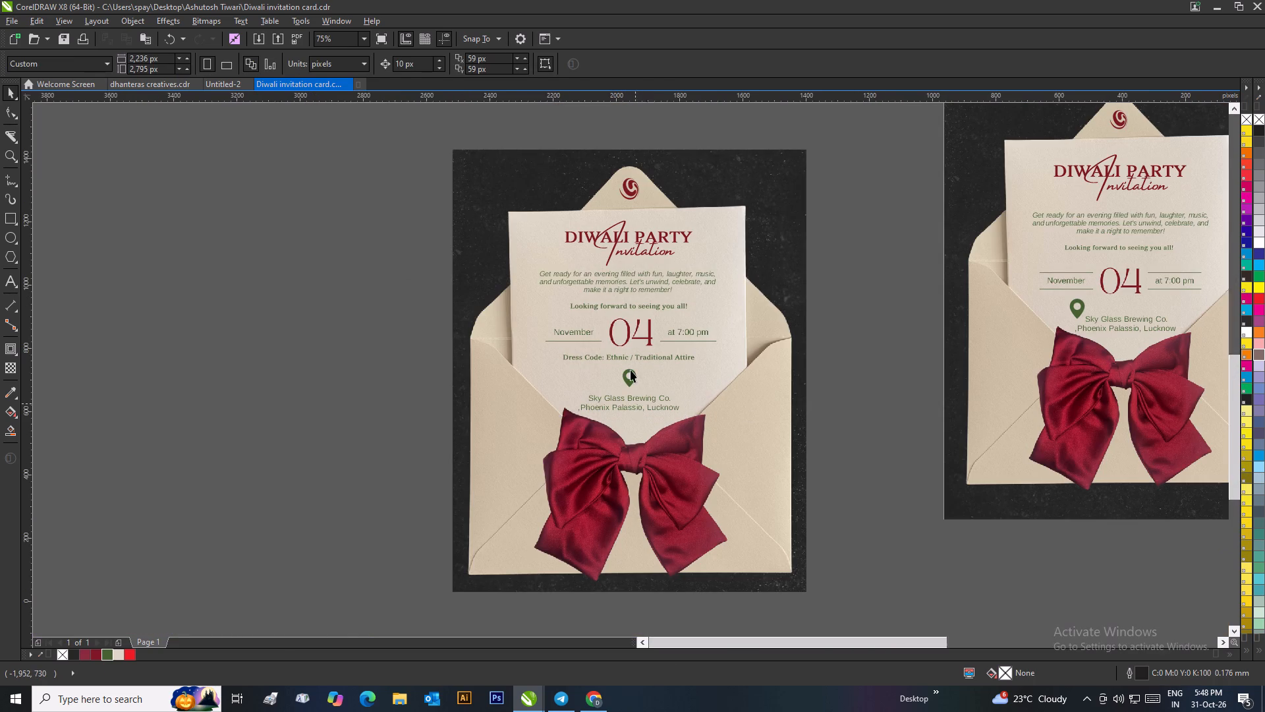
scroll(631, 370, down, 1)
scroll(681, 283, down, 1)
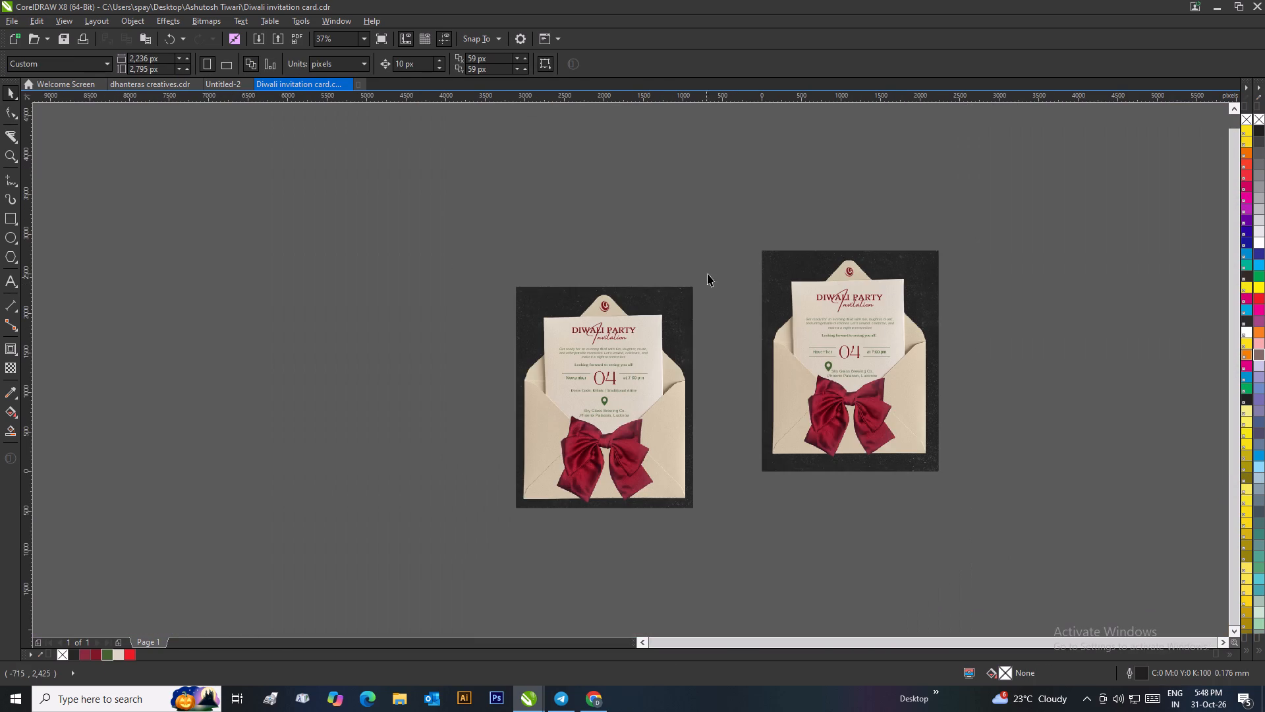
drag(710, 270, 482, 513)
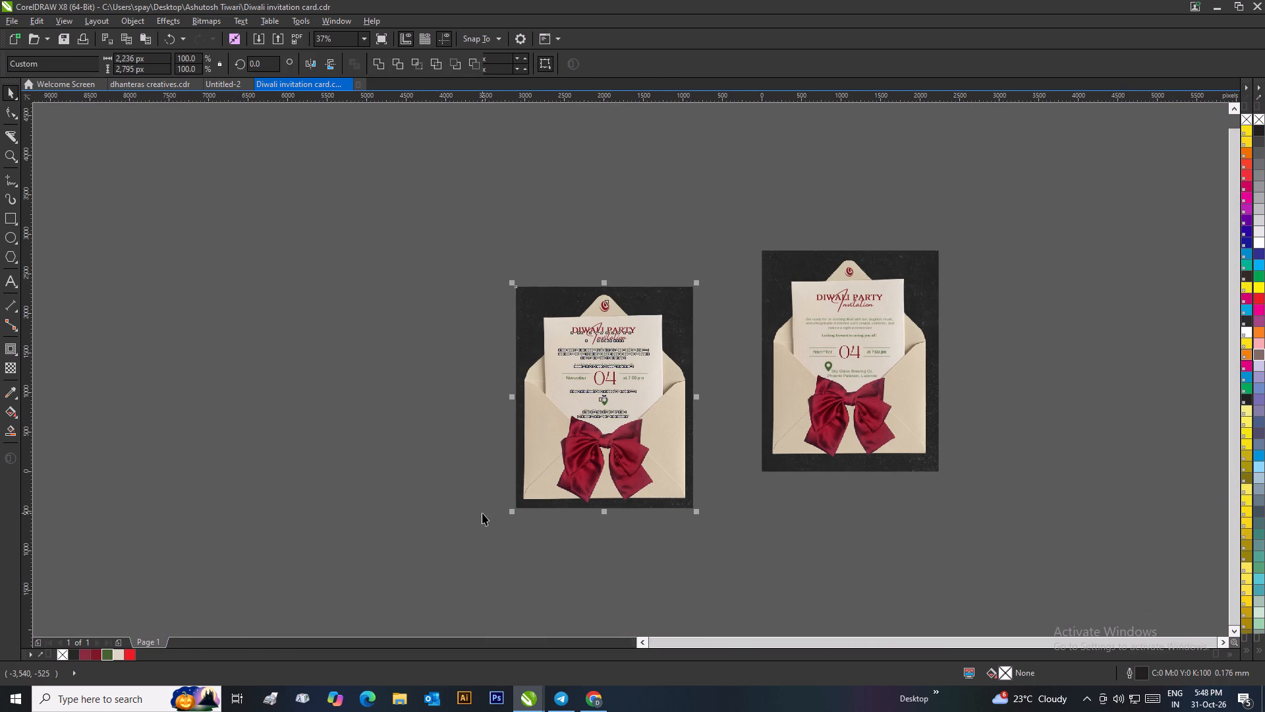
key(ctrl+g)
click(716, 469)
scroll(623, 387, up, 1)
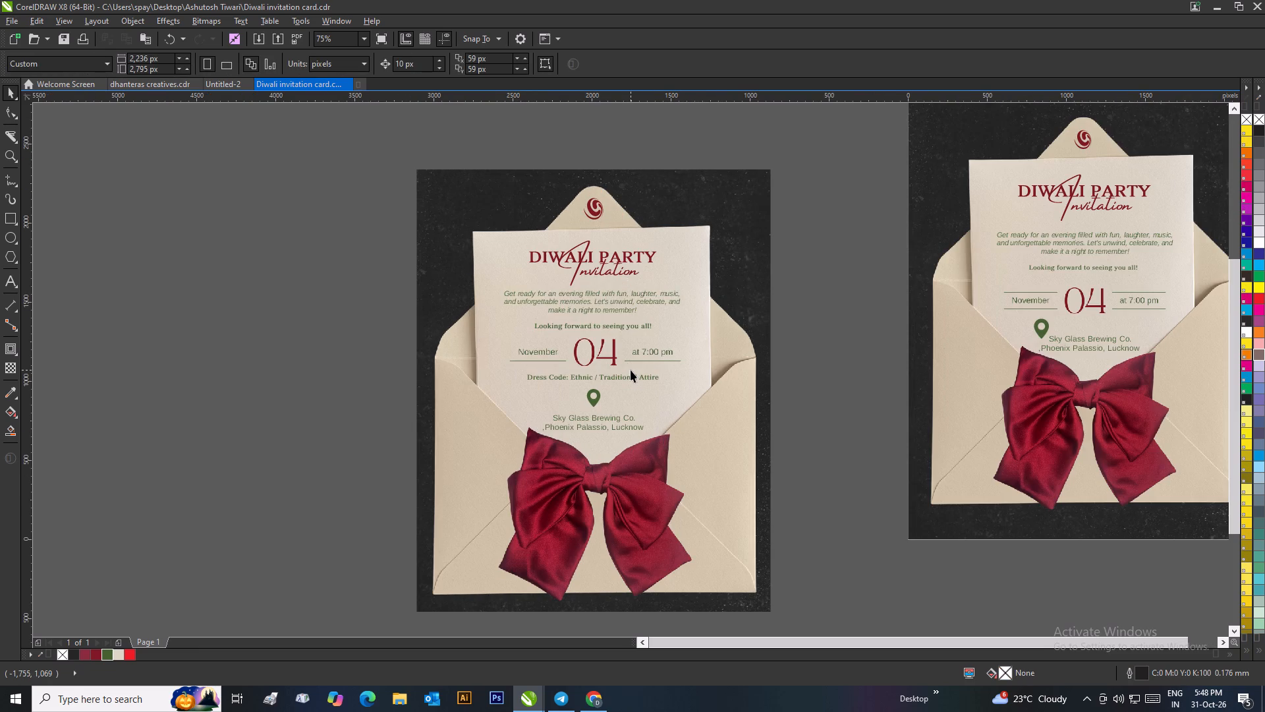
Delete all objects of the old invitation card from the page.
scroll(631, 370, up, 1)
scroll(633, 374, down, 1)
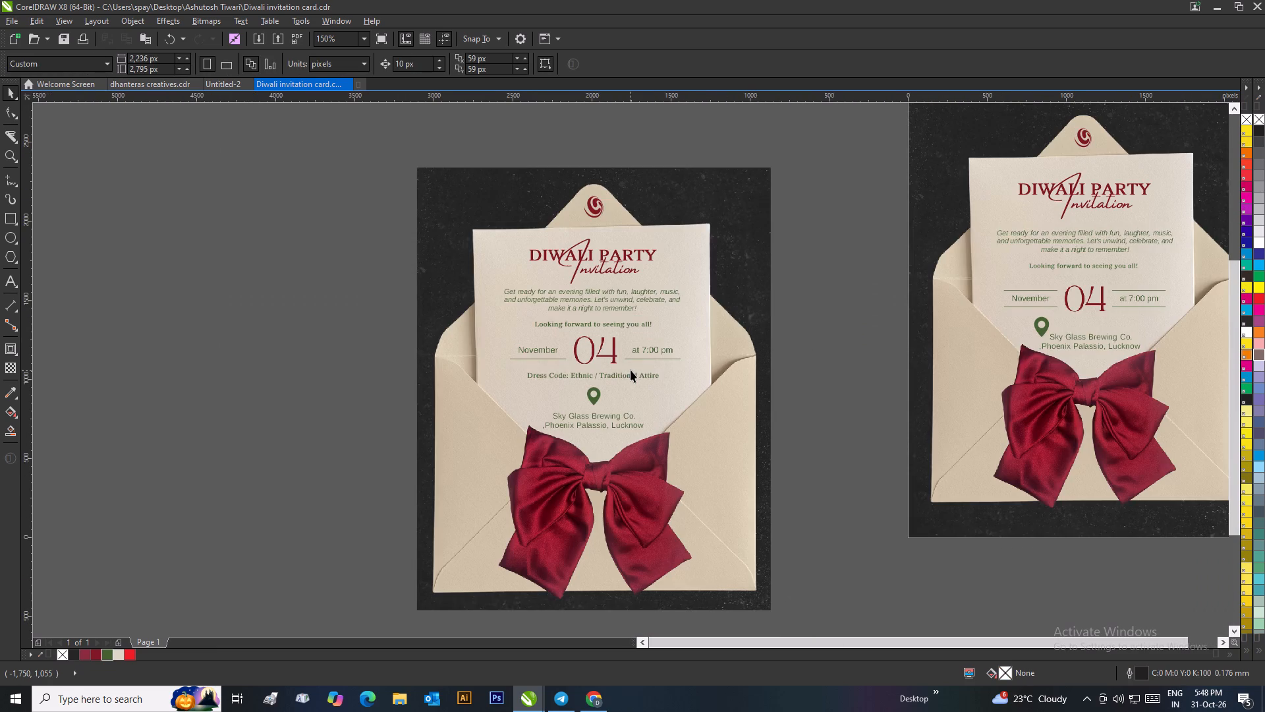
scroll(848, 282, down, 1)
drag(632, 257, 981, 528)
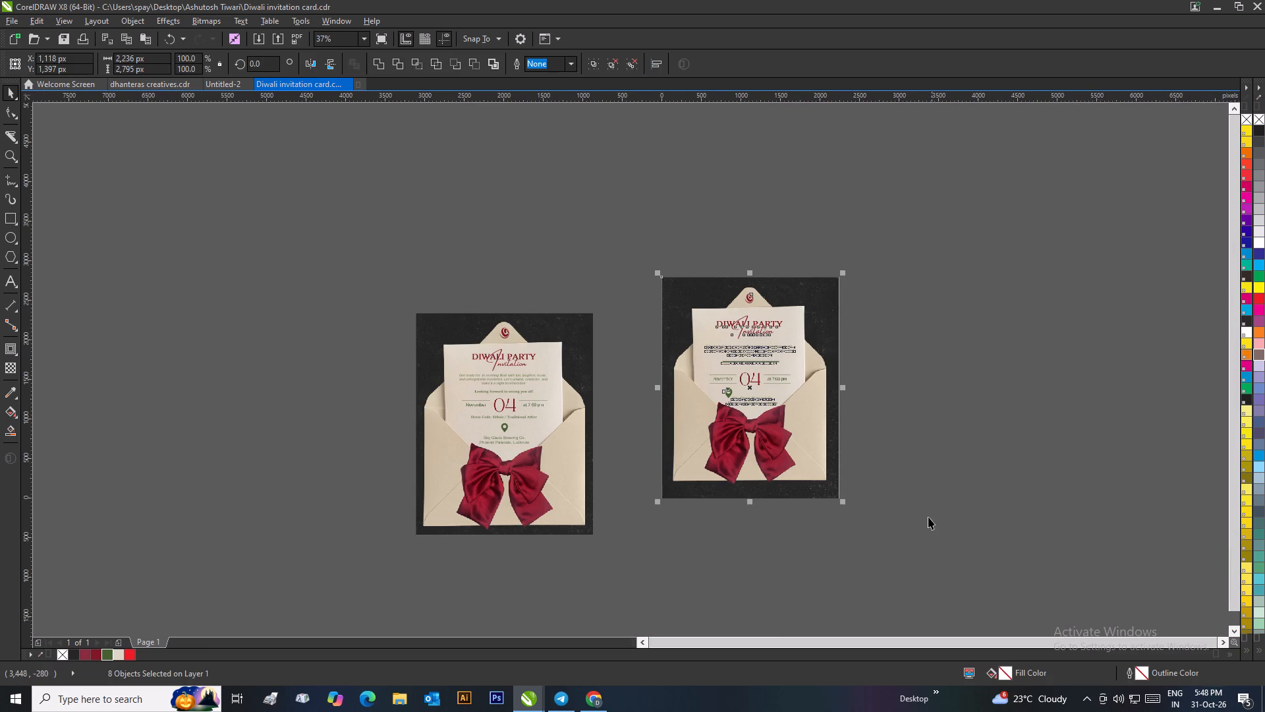
key(Delete)
Center the updated, grouped invitation card on the empty page.
drag(627, 297, 316, 552)
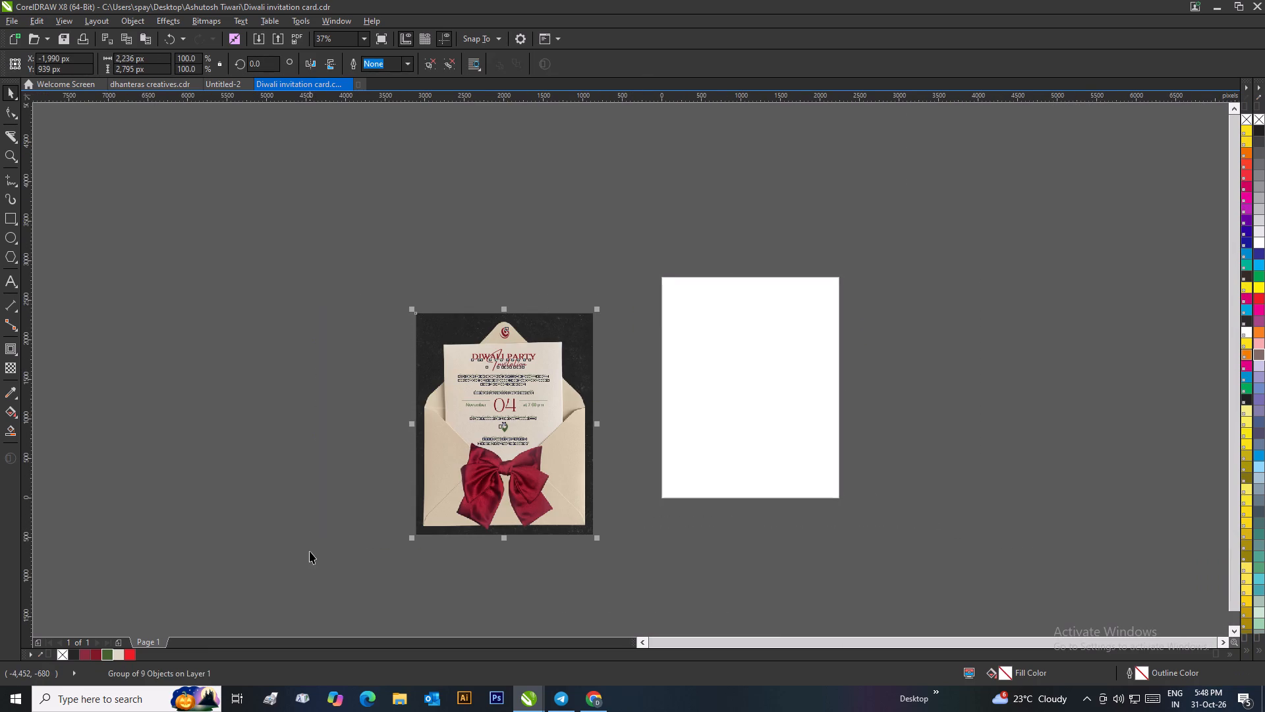
key(ctrl+g)
key(p)
click(900, 467)
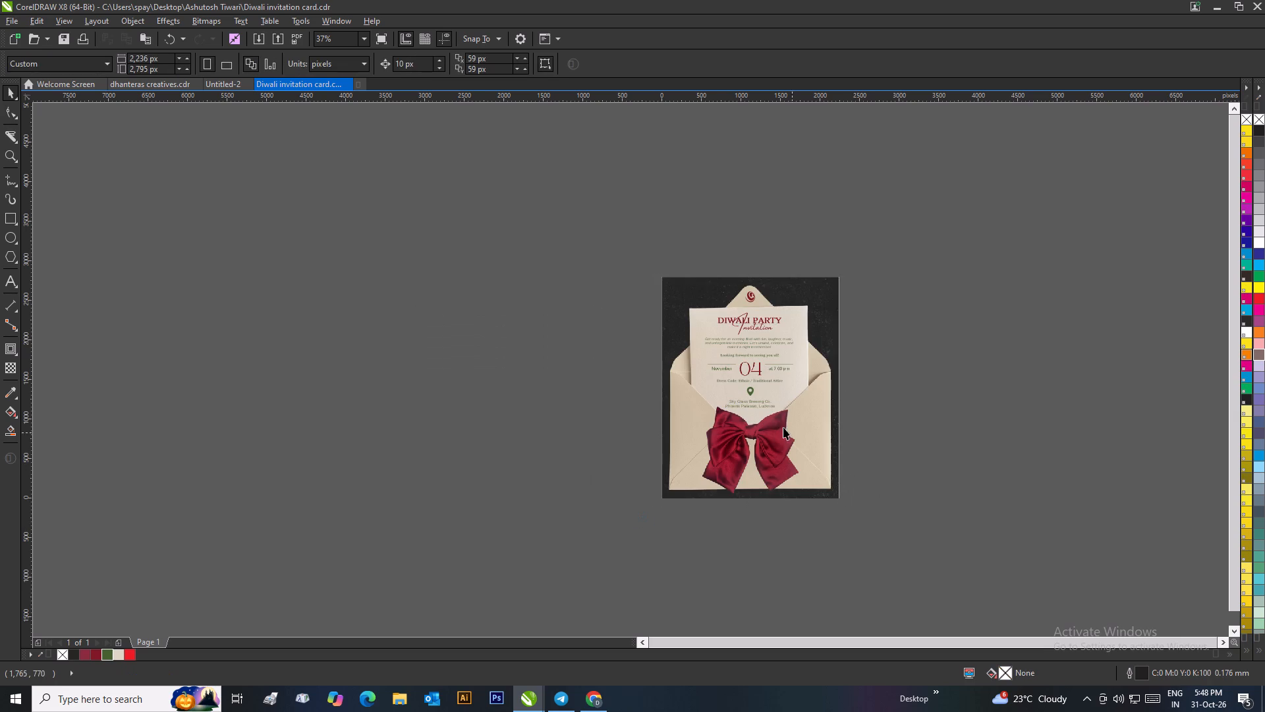
click(773, 420)
click(914, 432)
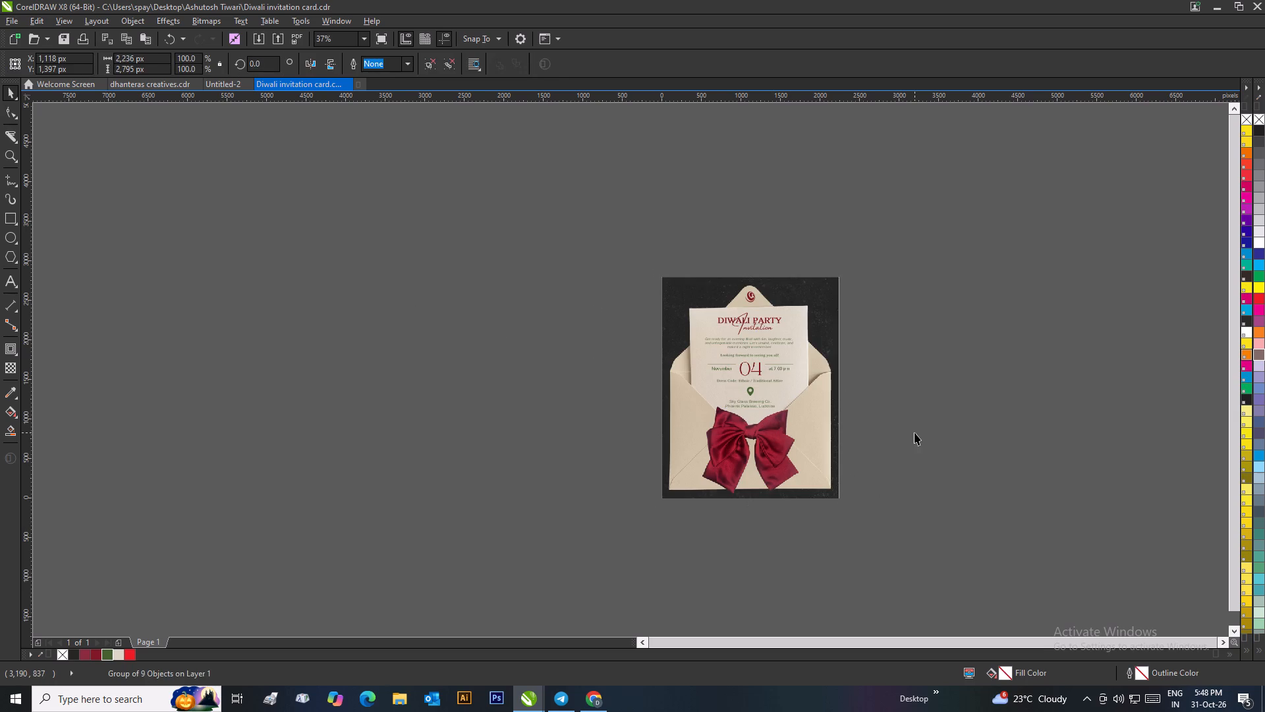
Export the card as JPG "Diwali invitation card", replacing the existing file, with the color mode set to RGB Color (24-bit).
click(724, 412)
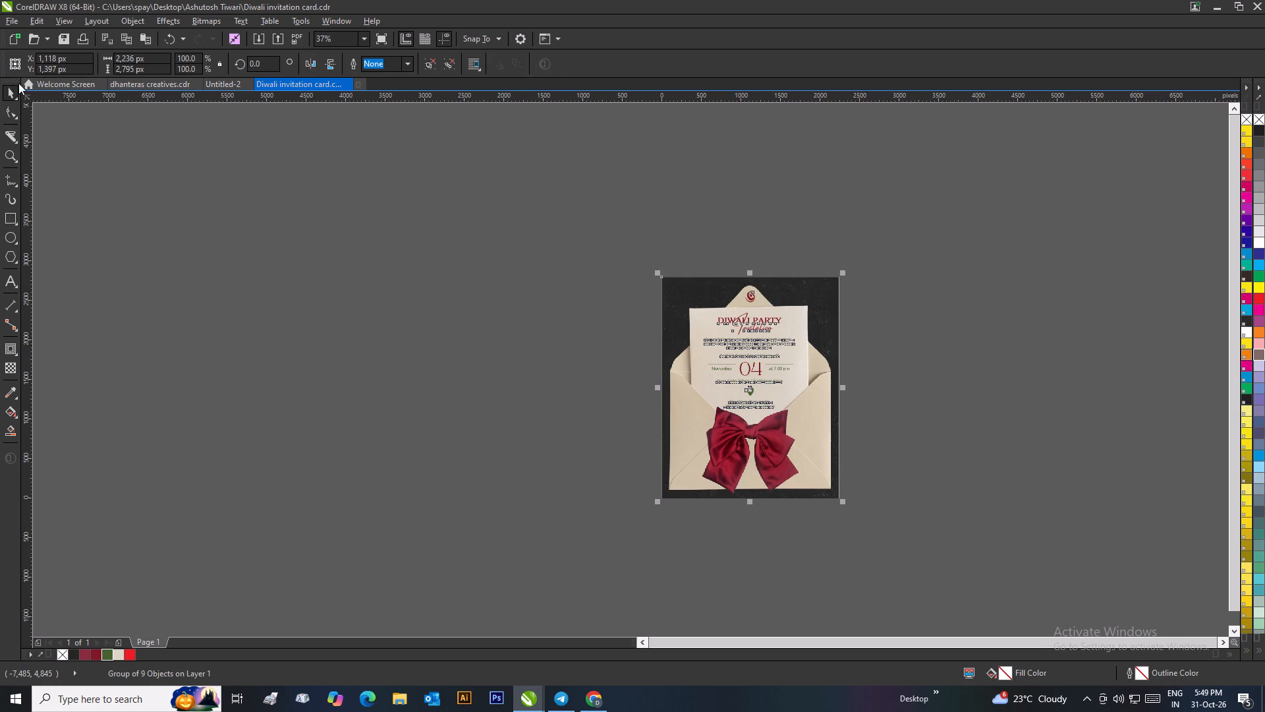
click(12, 24)
click(59, 243)
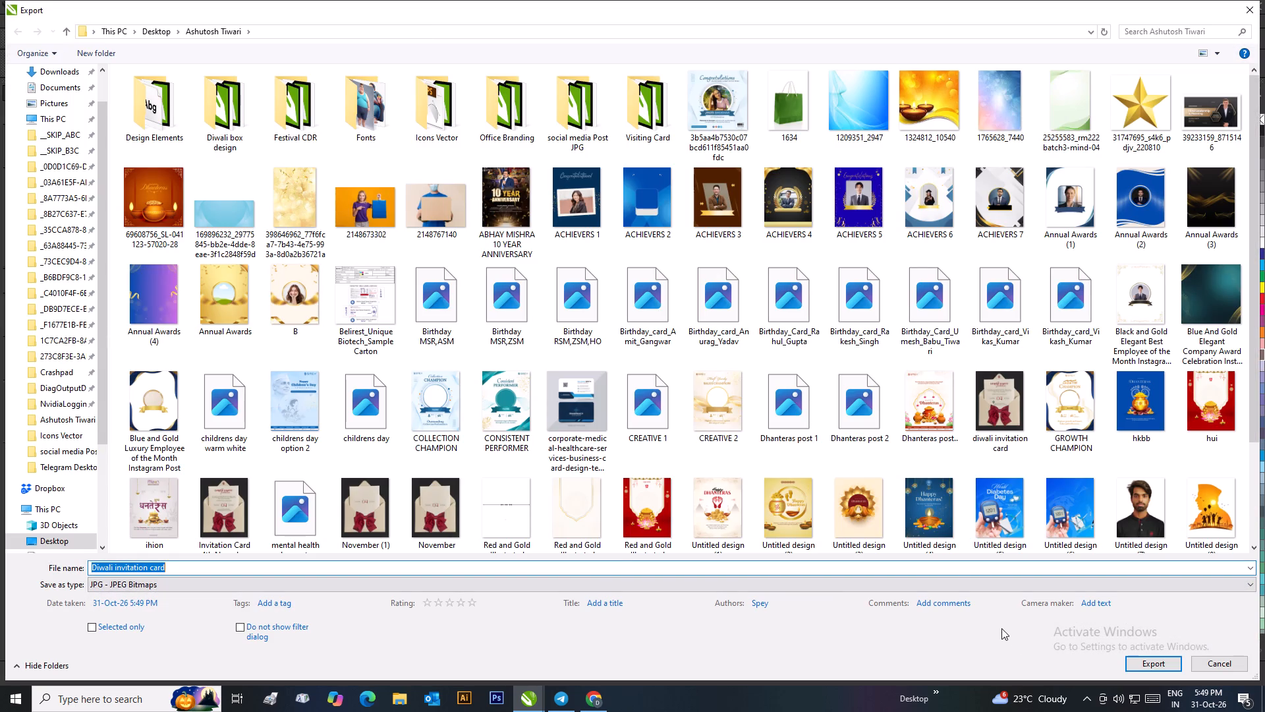
click(1144, 661)
click(663, 352)
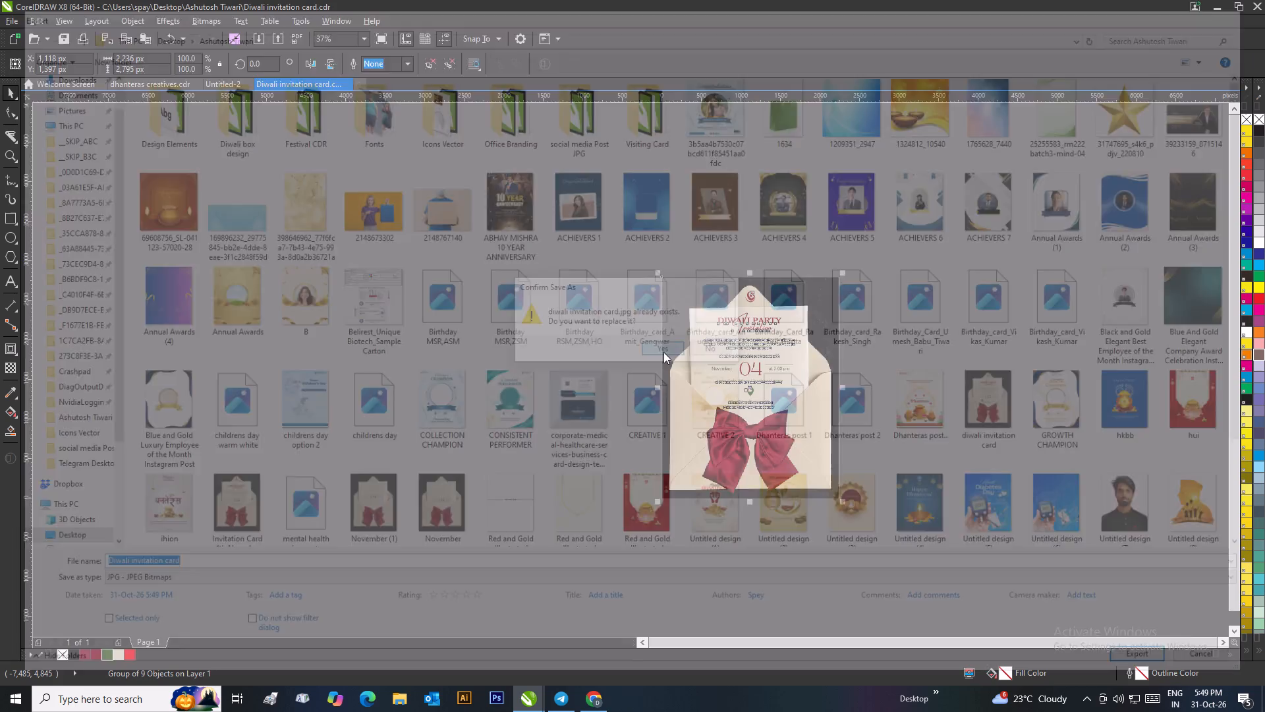
click(837, 291)
click(833, 306)
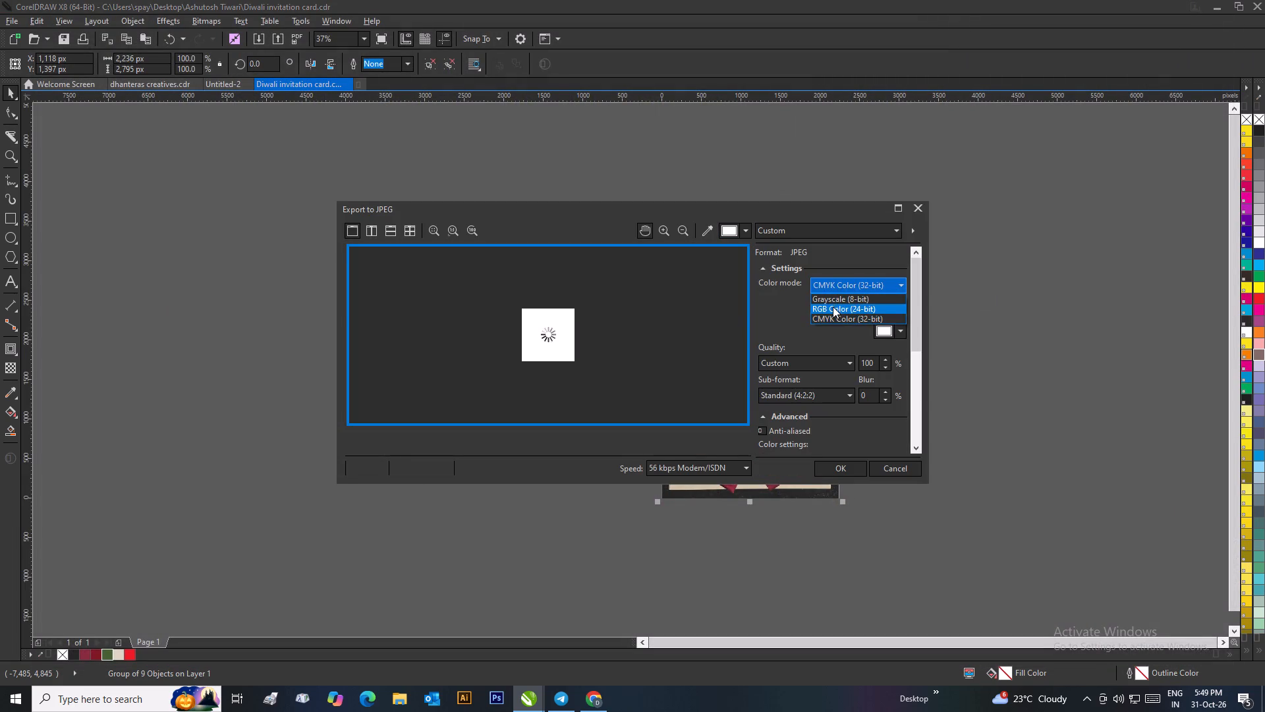
click(838, 466)
click(867, 474)
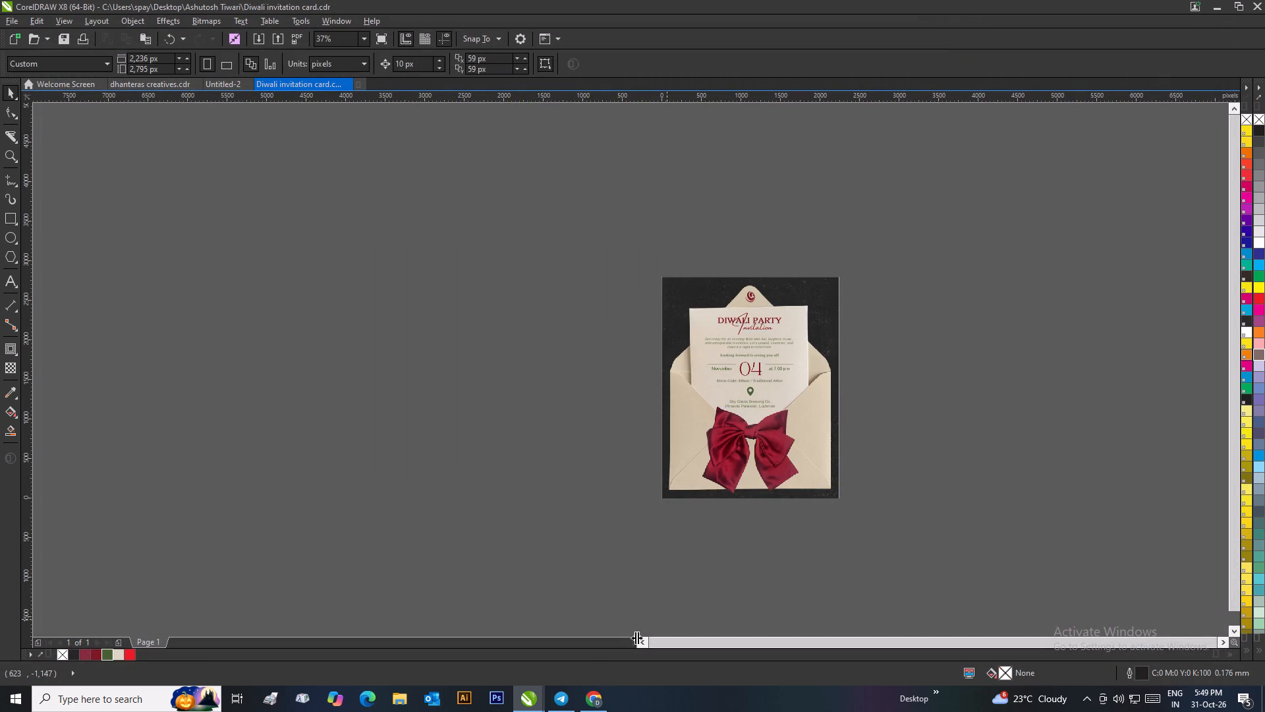
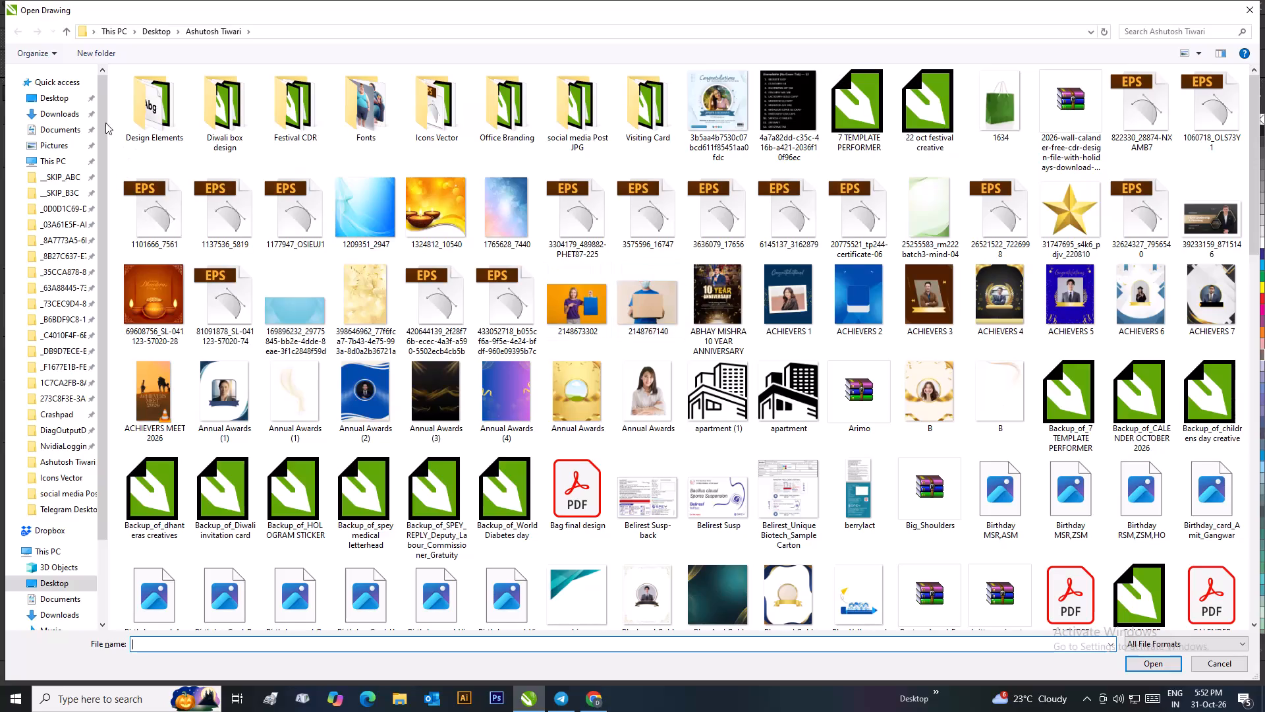
Open the recent CorelDRAW file "Diwali invitation card".
click(66, 81)
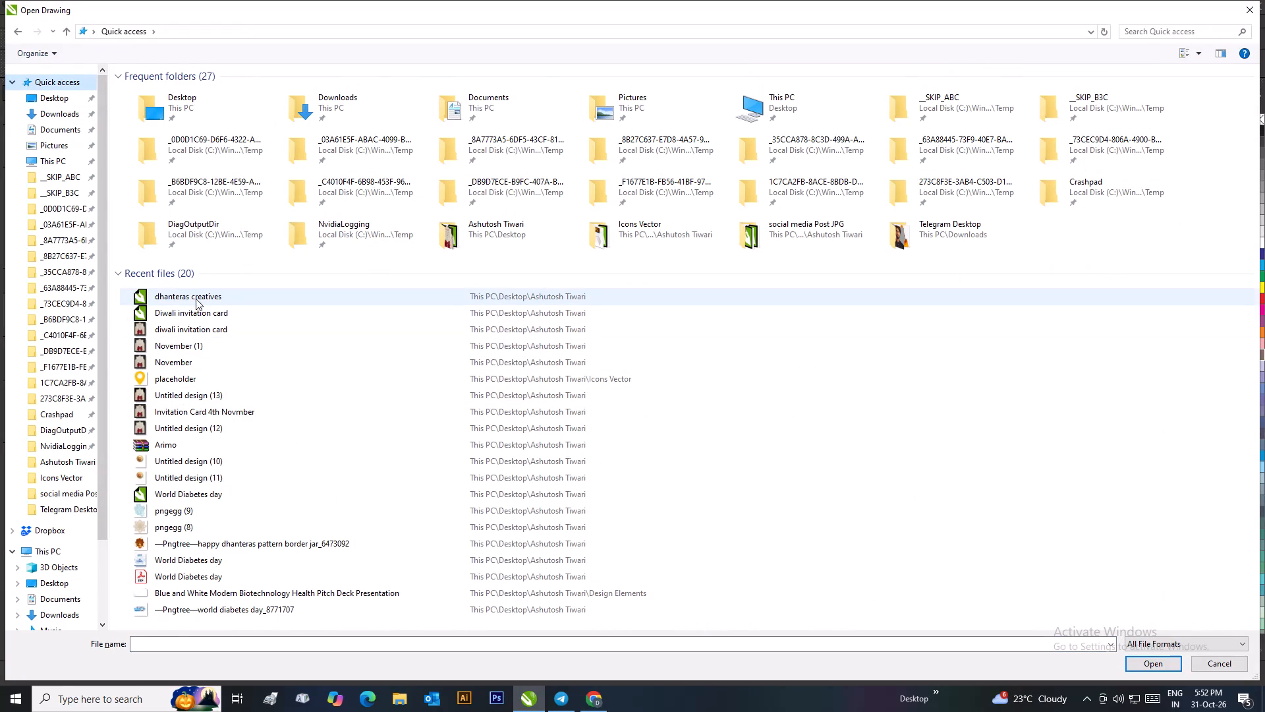
double_click(186, 312)
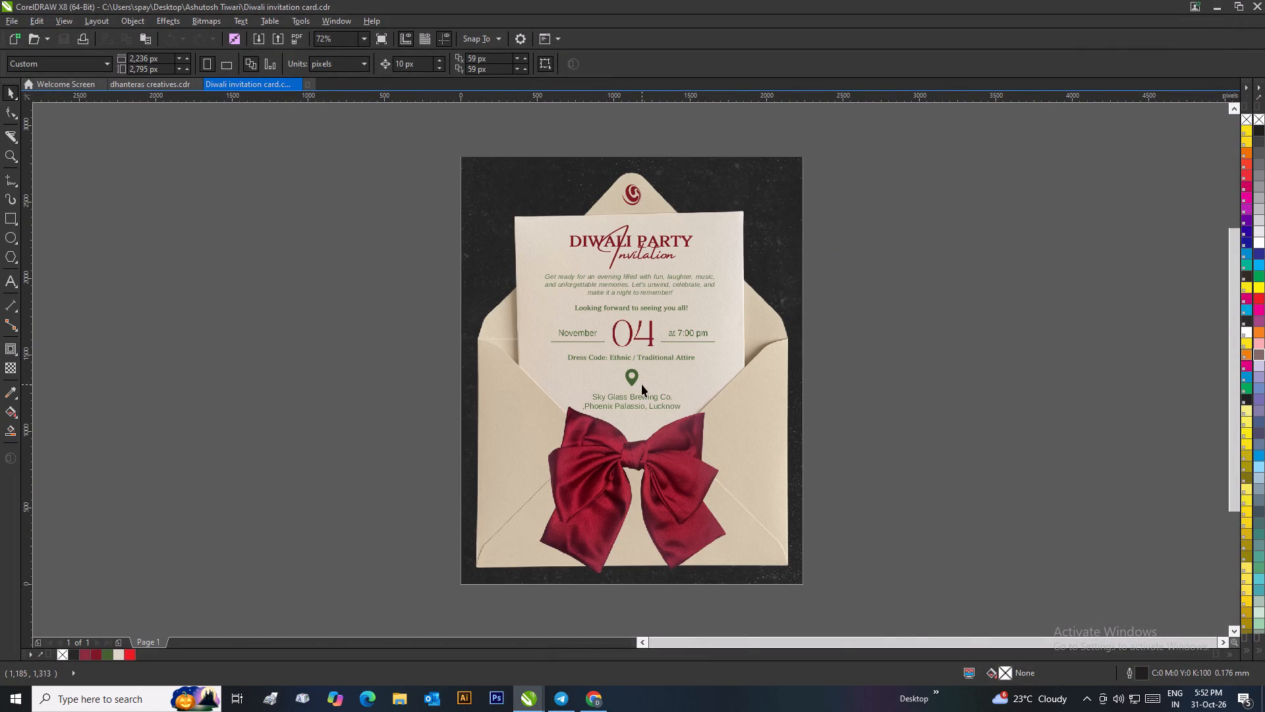
Ungroup the whole invitation card into its separate objects.
scroll(664, 363, up, 2)
double_click(621, 353)
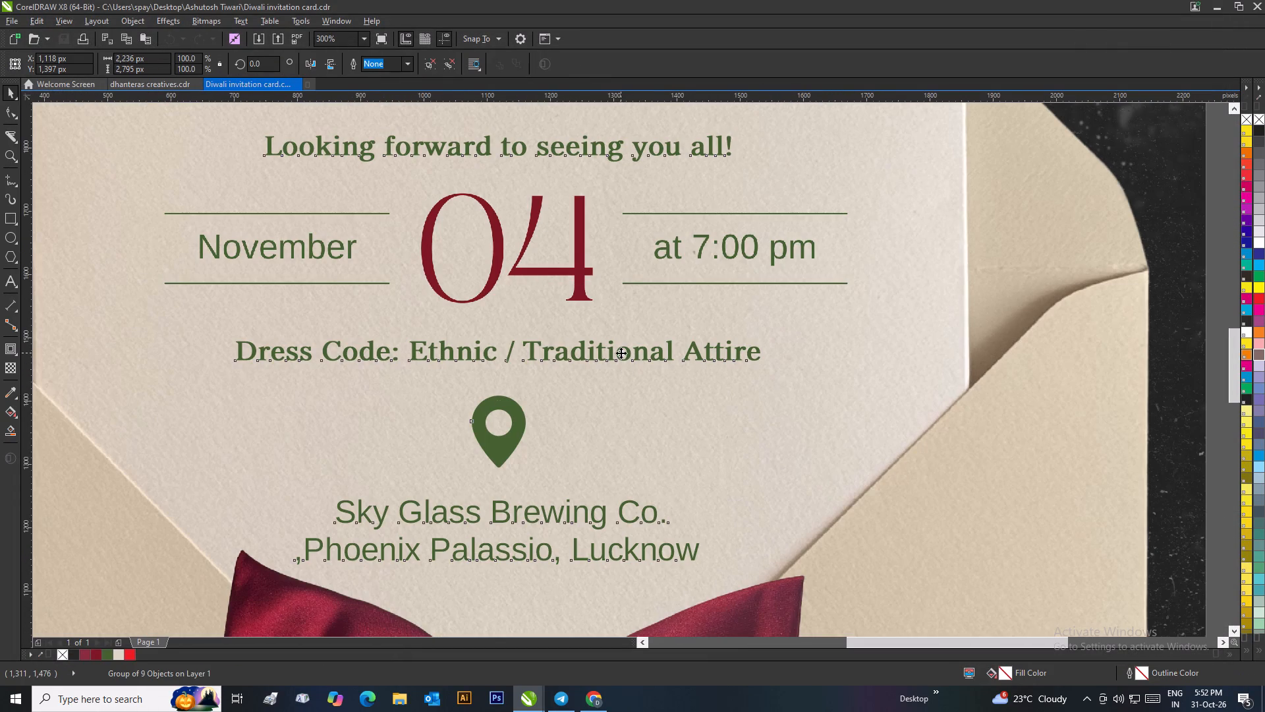
right_click(621, 353)
click(687, 71)
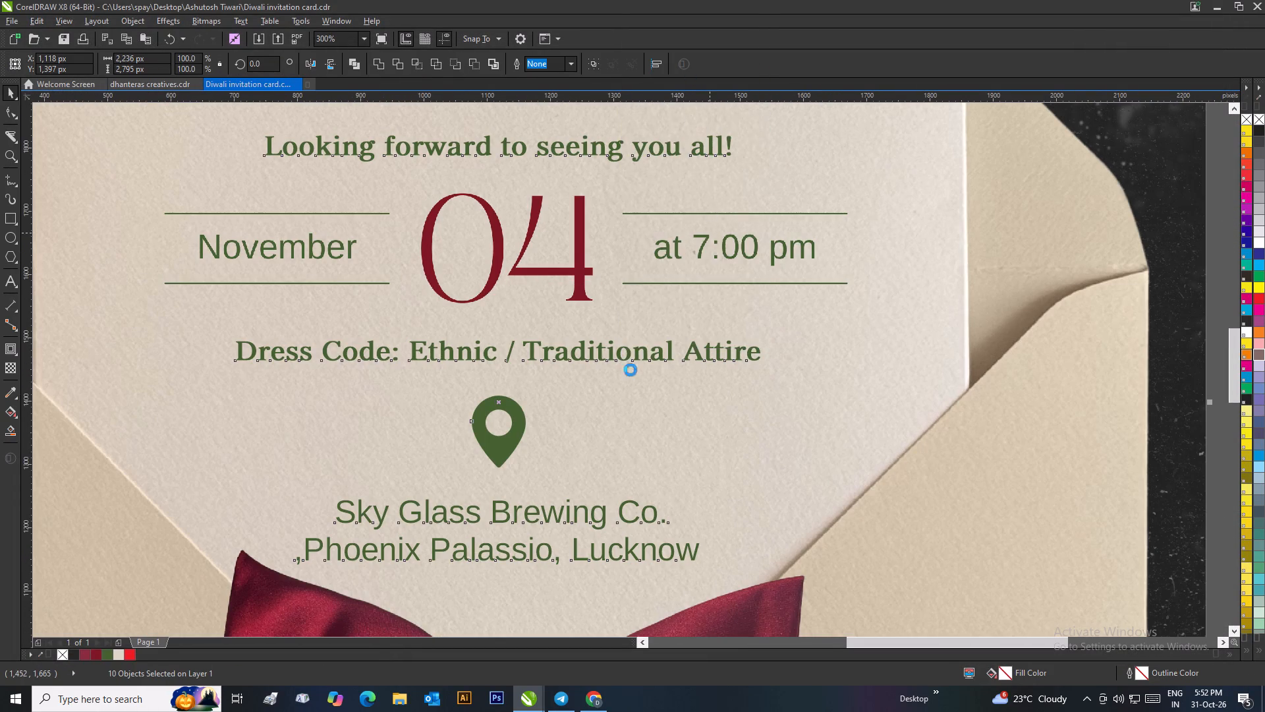
scroll(710, 233, down, 1)
click(891, 382)
Replace "Traditional Attire" in the dress code line with "Indo western".
scroll(650, 361, up, 2)
scroll(513, 325, down, 2)
scroll(595, 482, up, 1)
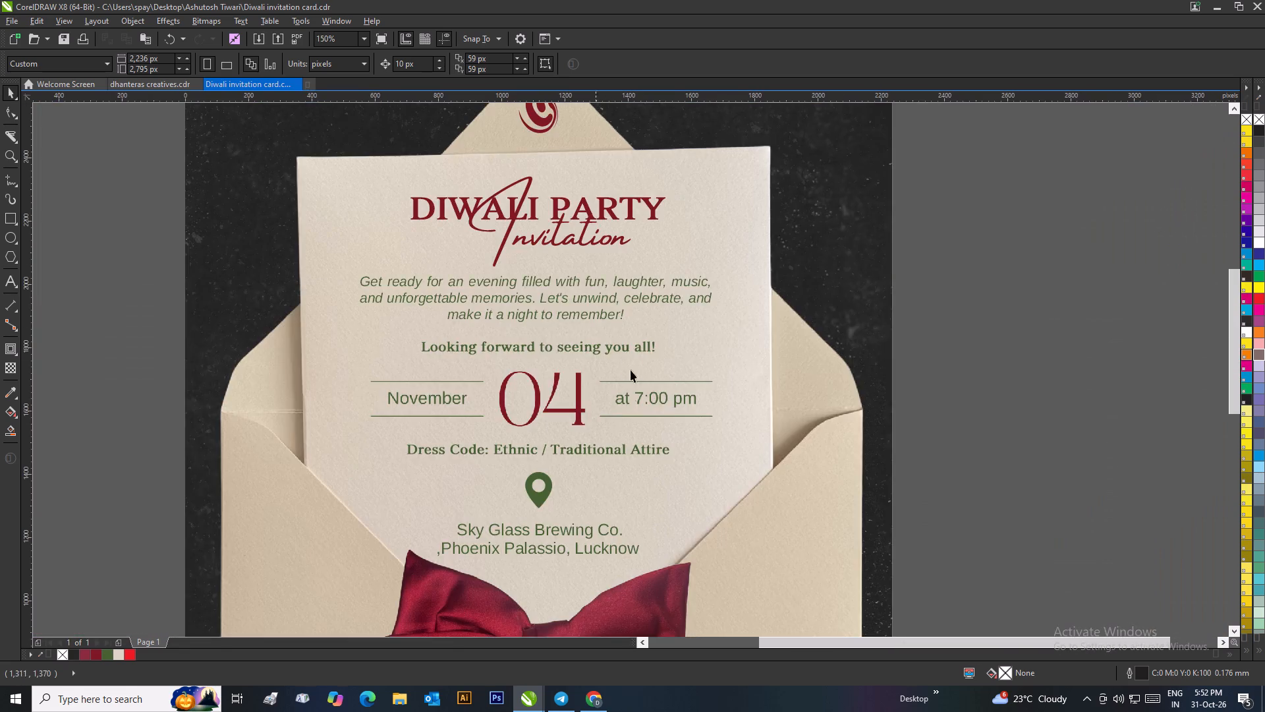
double_click(680, 304)
click(782, 305)
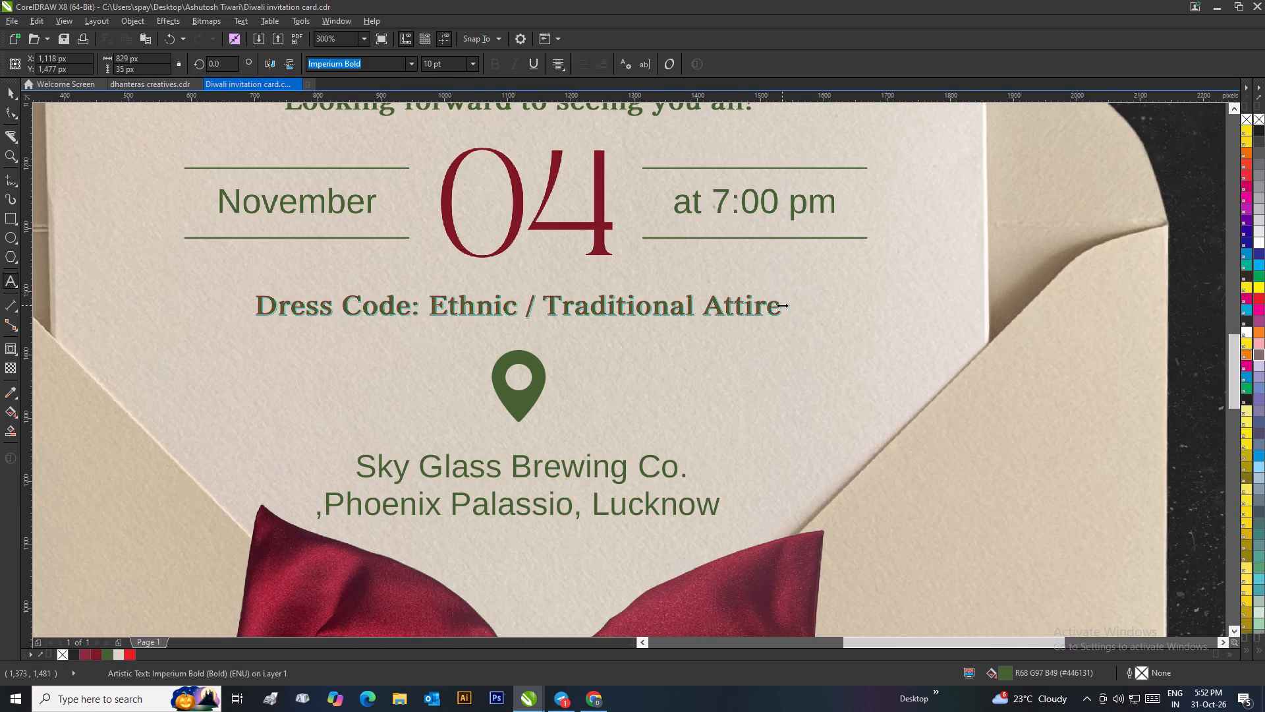
drag(777, 310, 551, 320)
key(BackSpace)
key(shift+i)
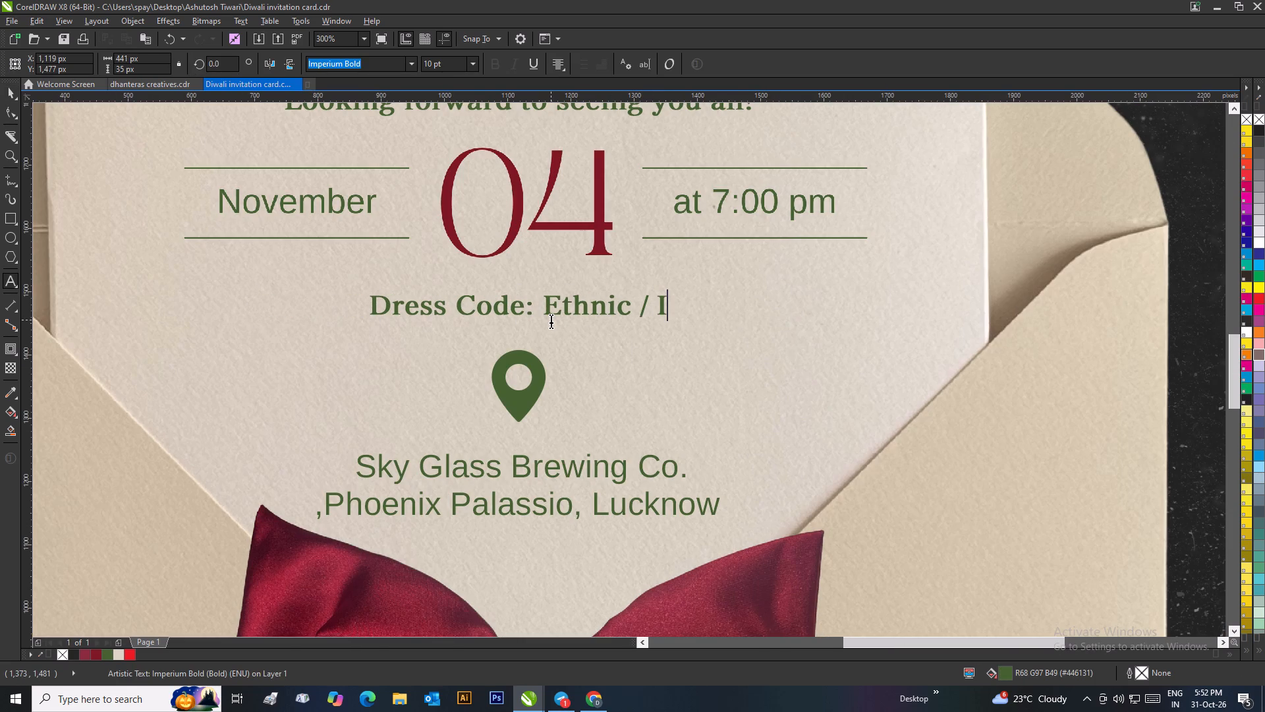
text(ndo)
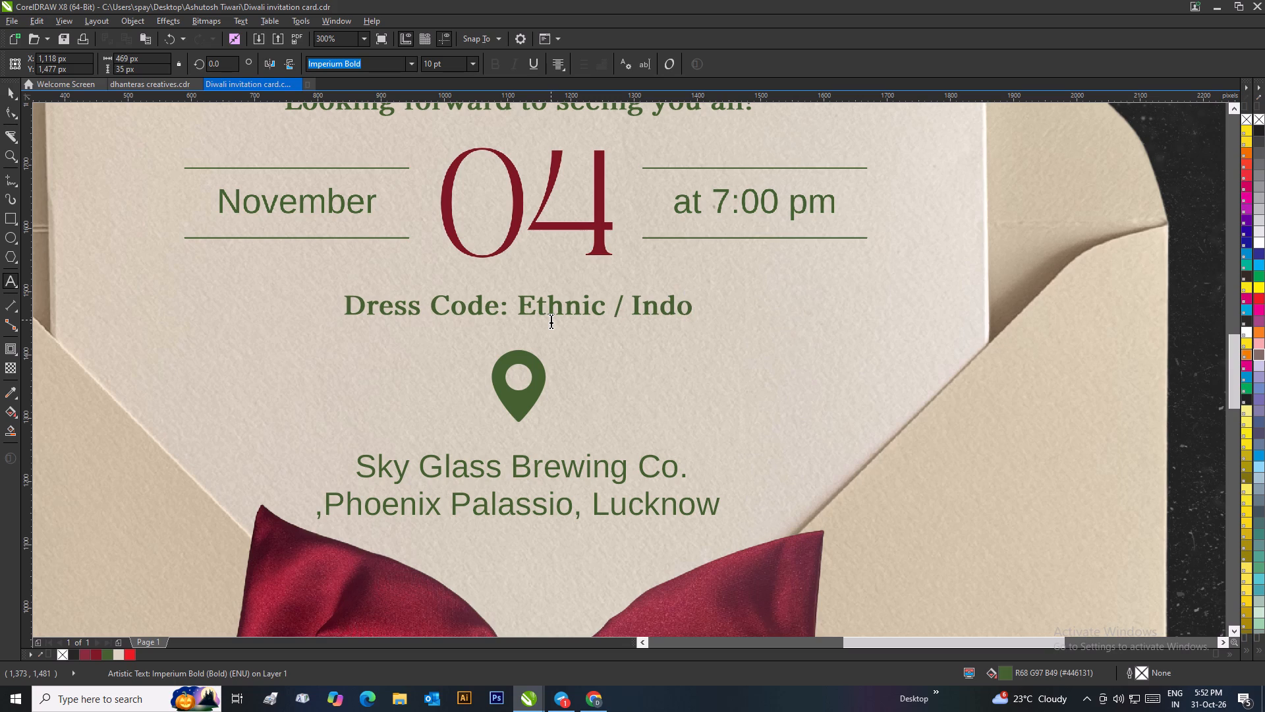
key(space)
text(western)
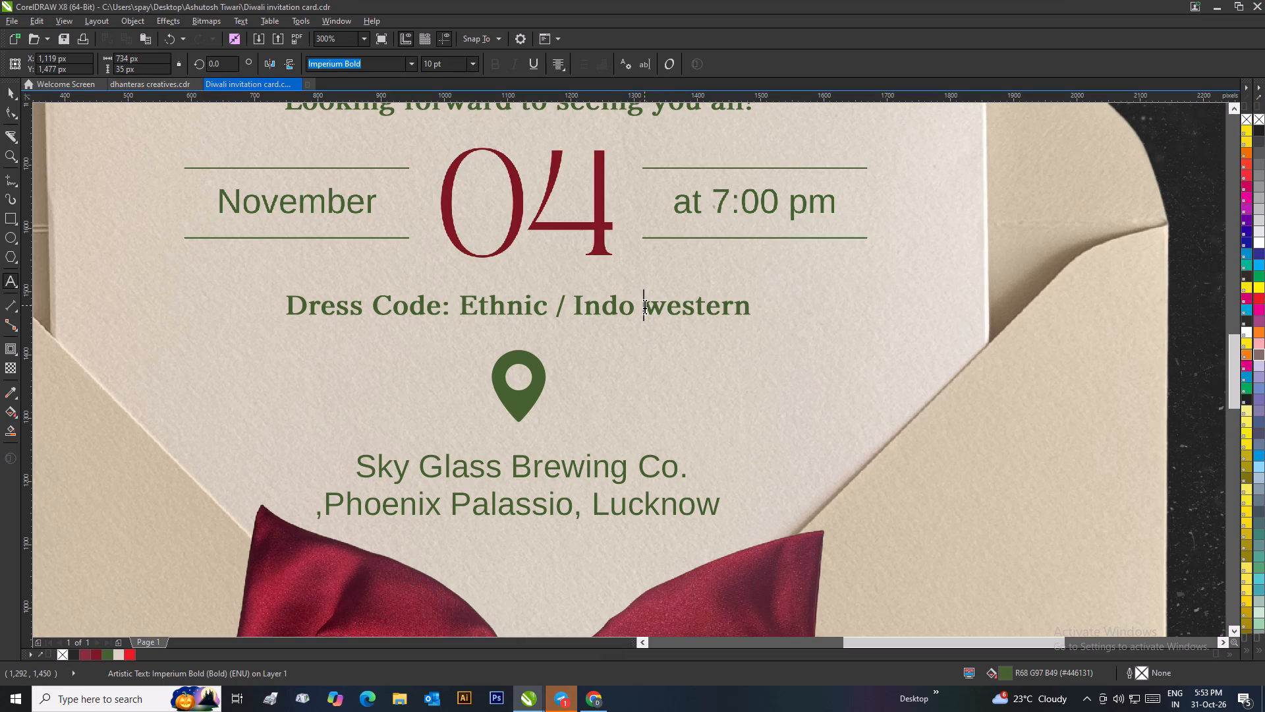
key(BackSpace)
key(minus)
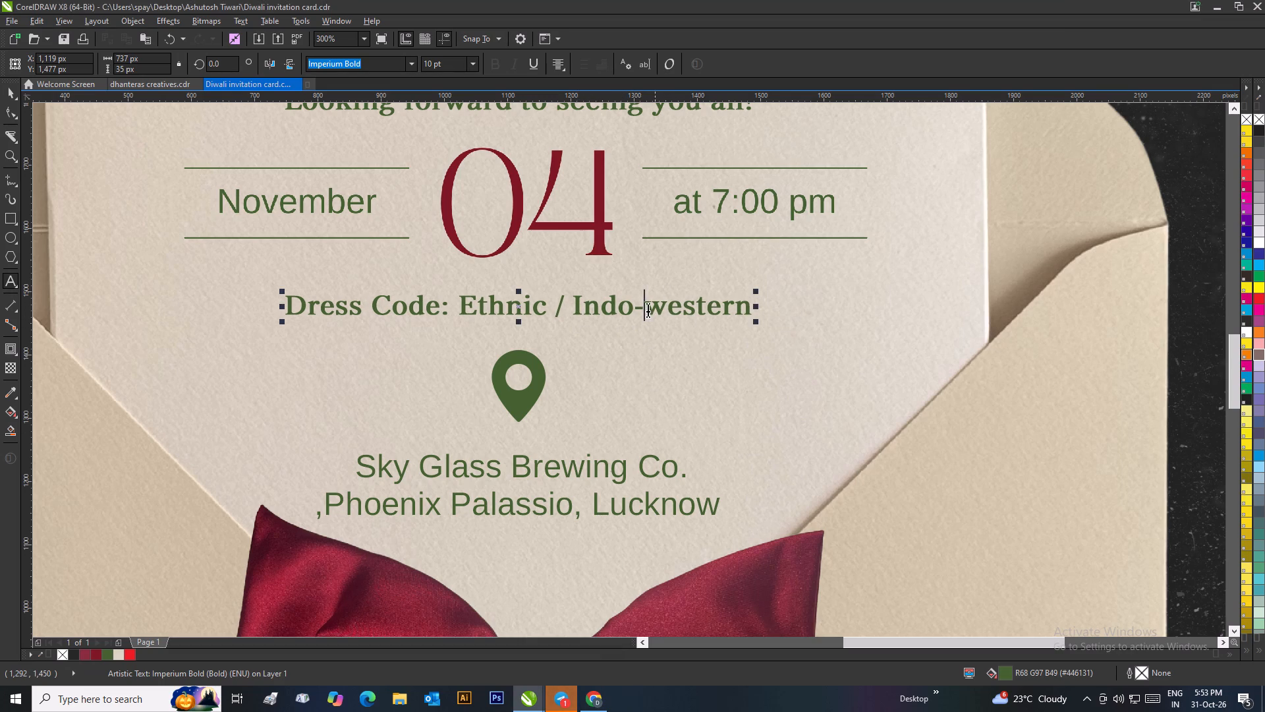
click(14, 88)
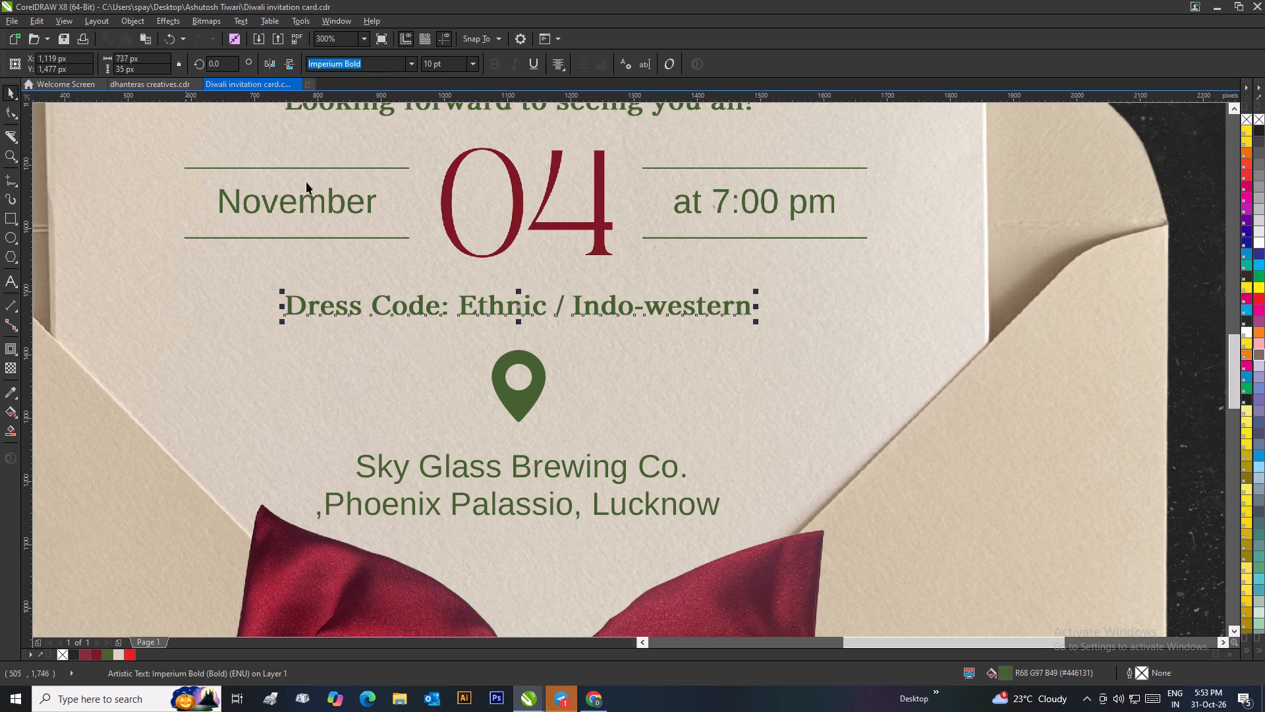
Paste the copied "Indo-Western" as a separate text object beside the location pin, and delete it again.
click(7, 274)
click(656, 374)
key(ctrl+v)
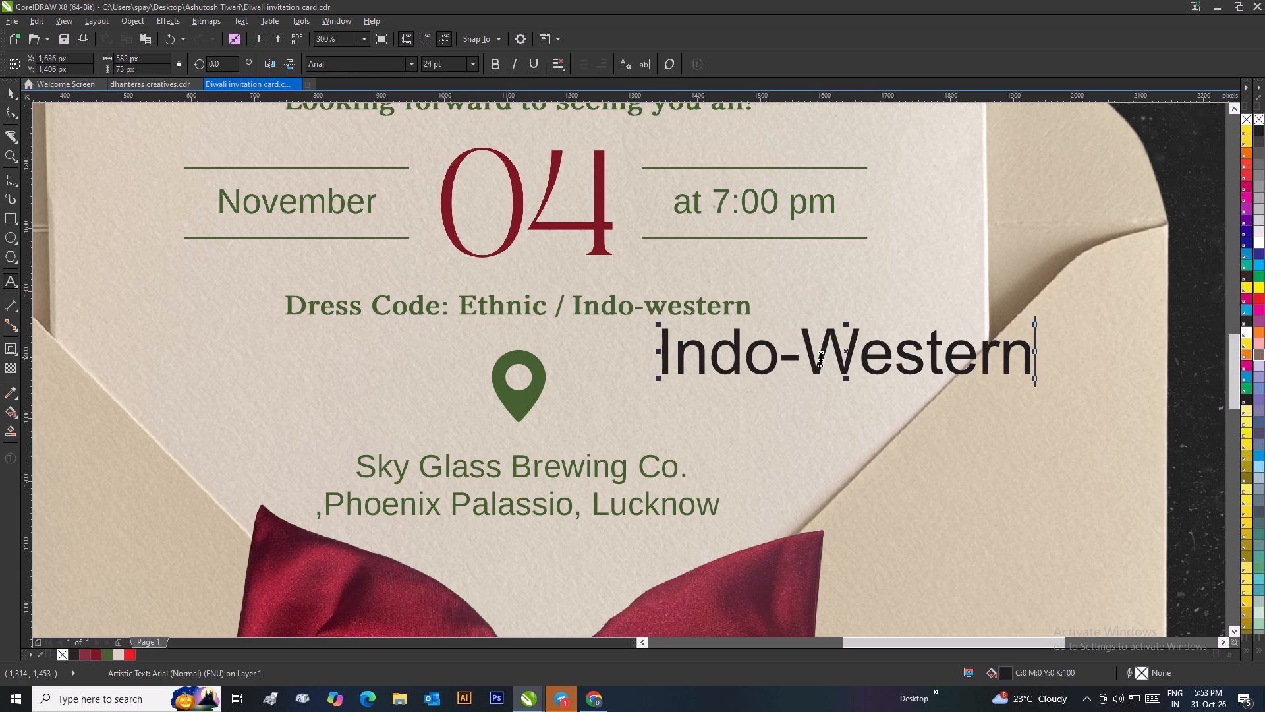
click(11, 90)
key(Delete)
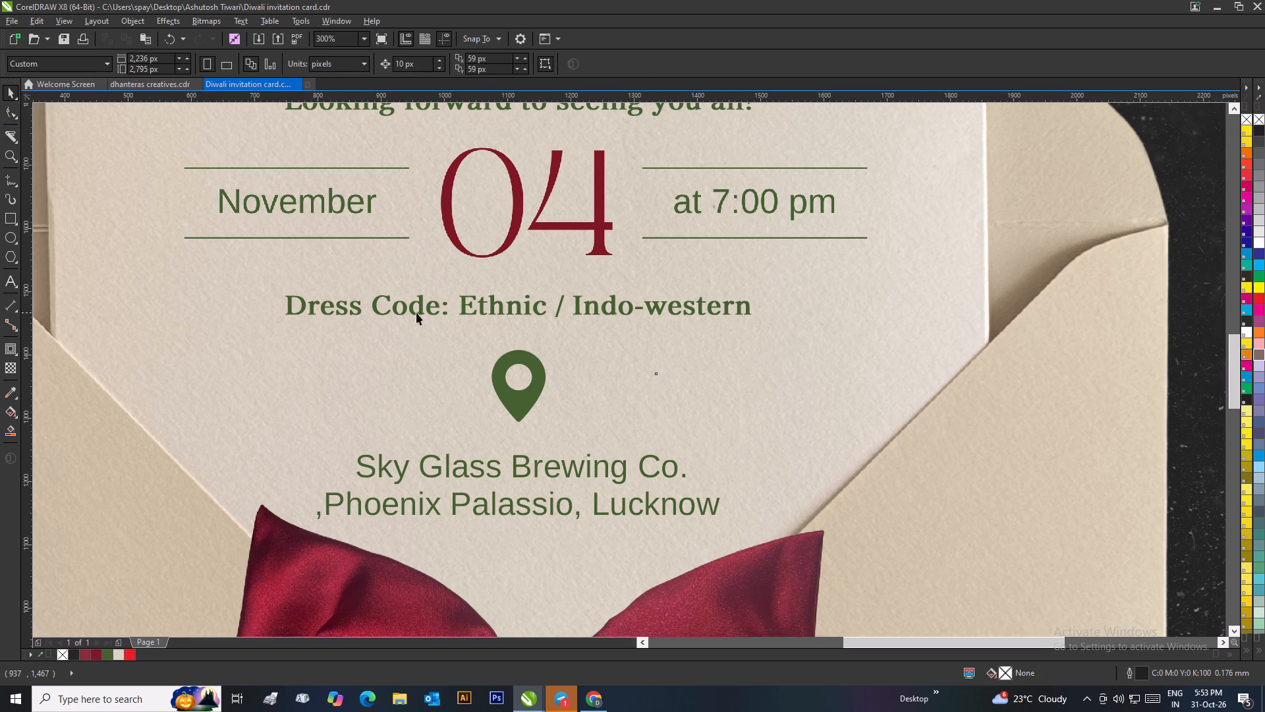
Center the dress code line horizontally on the card background.
click(463, 305)
shift+click(559, 355)
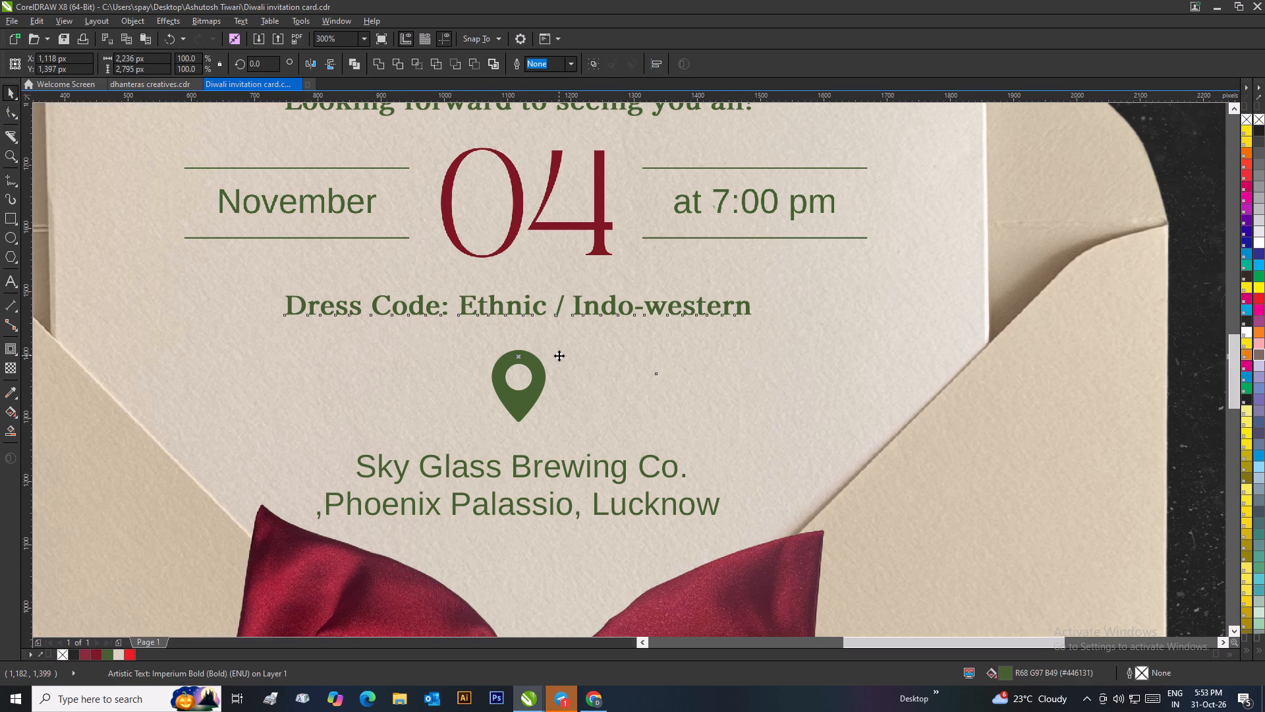
key(c)
scroll(557, 357, down, 2)
click(847, 319)
Align the dress code line, location pin and venue text on a common vertical center line.
scroll(641, 364, up, 1)
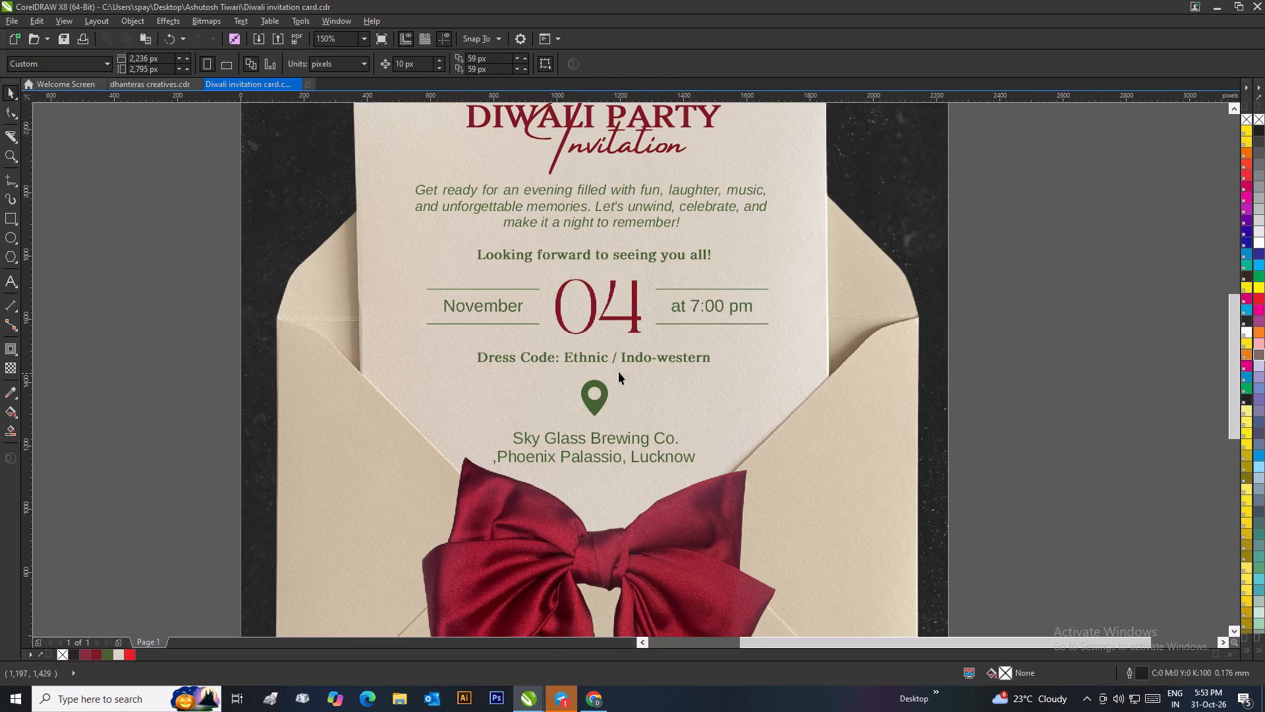
click(615, 359)
shift+click(604, 385)
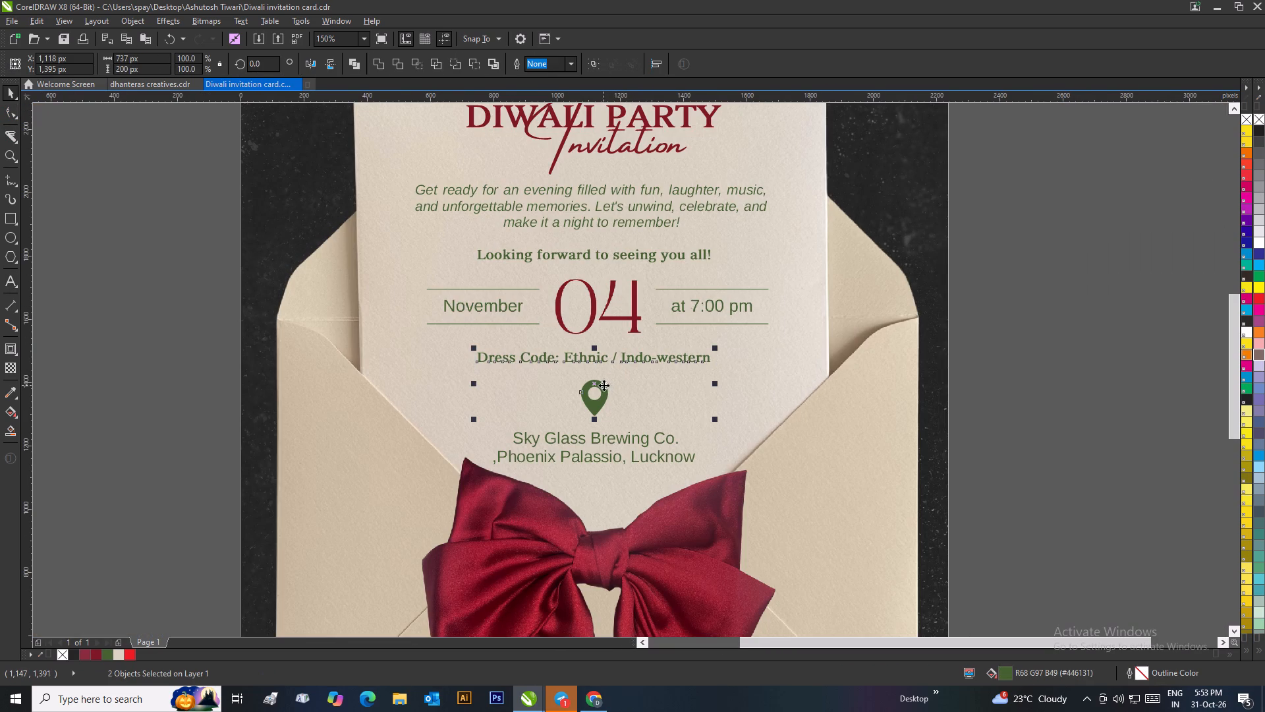
key(c)
click(1005, 389)
drag(208, 332, 215, 341)
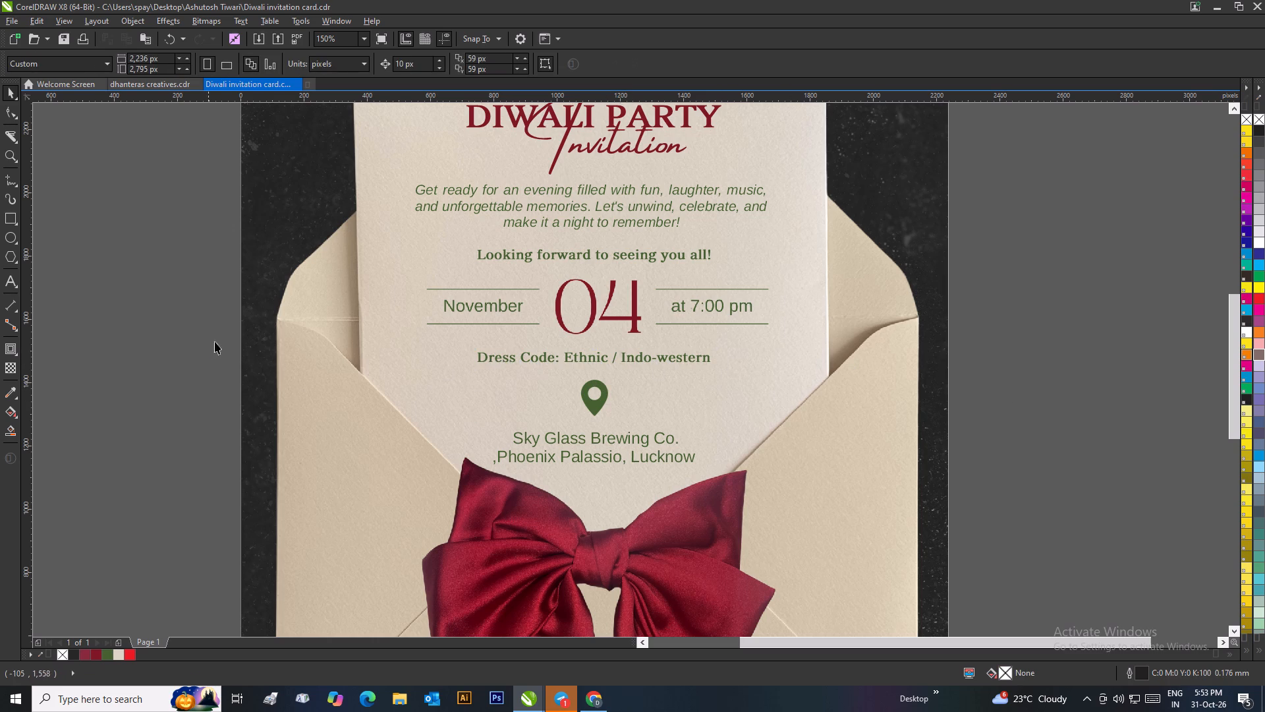
drag(215, 341, 756, 472)
key(c)
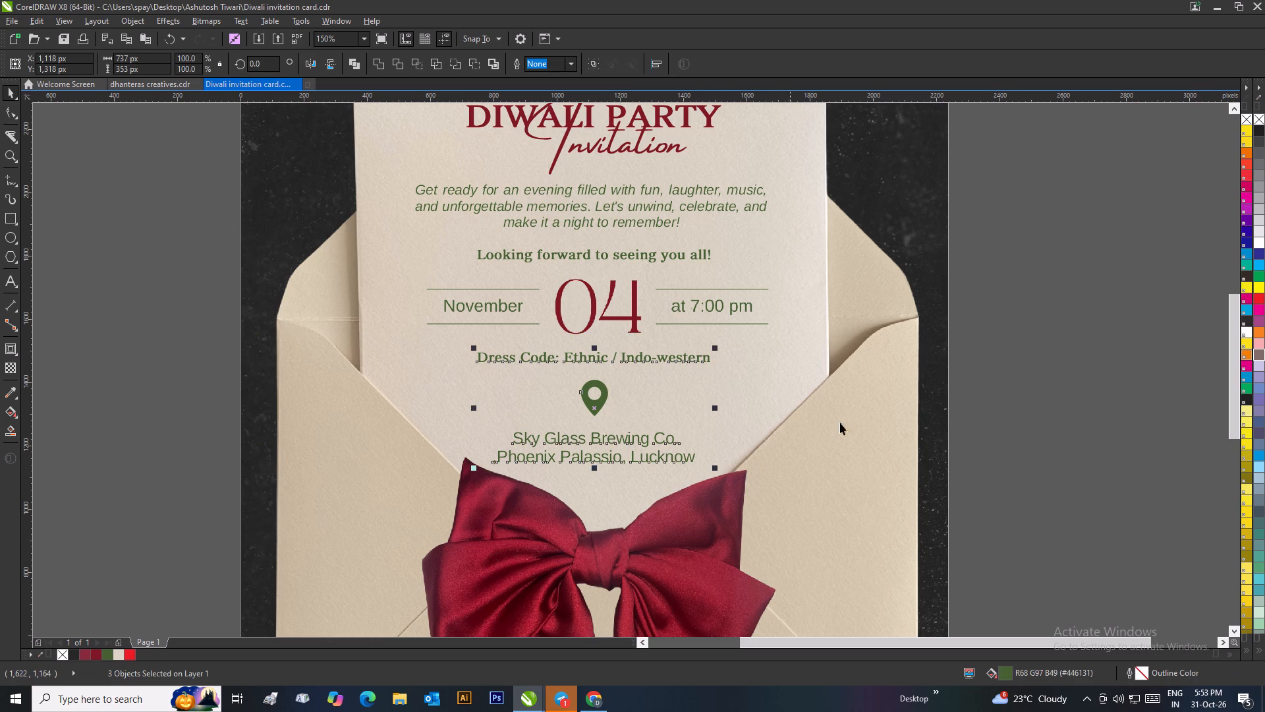
click(1013, 372)
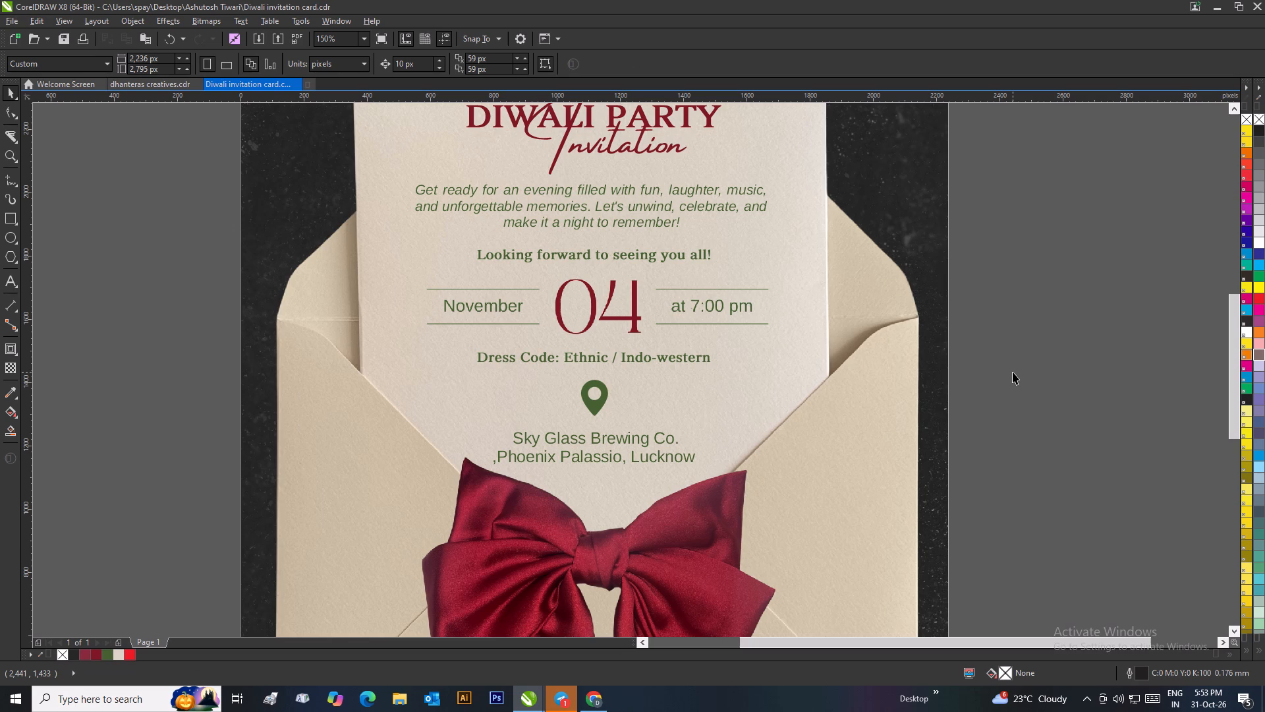
Group all objects of the invitation card, including its background, text and location pin.
scroll(777, 340, down, 2)
click(725, 347)
scroll(629, 347, up, 1)
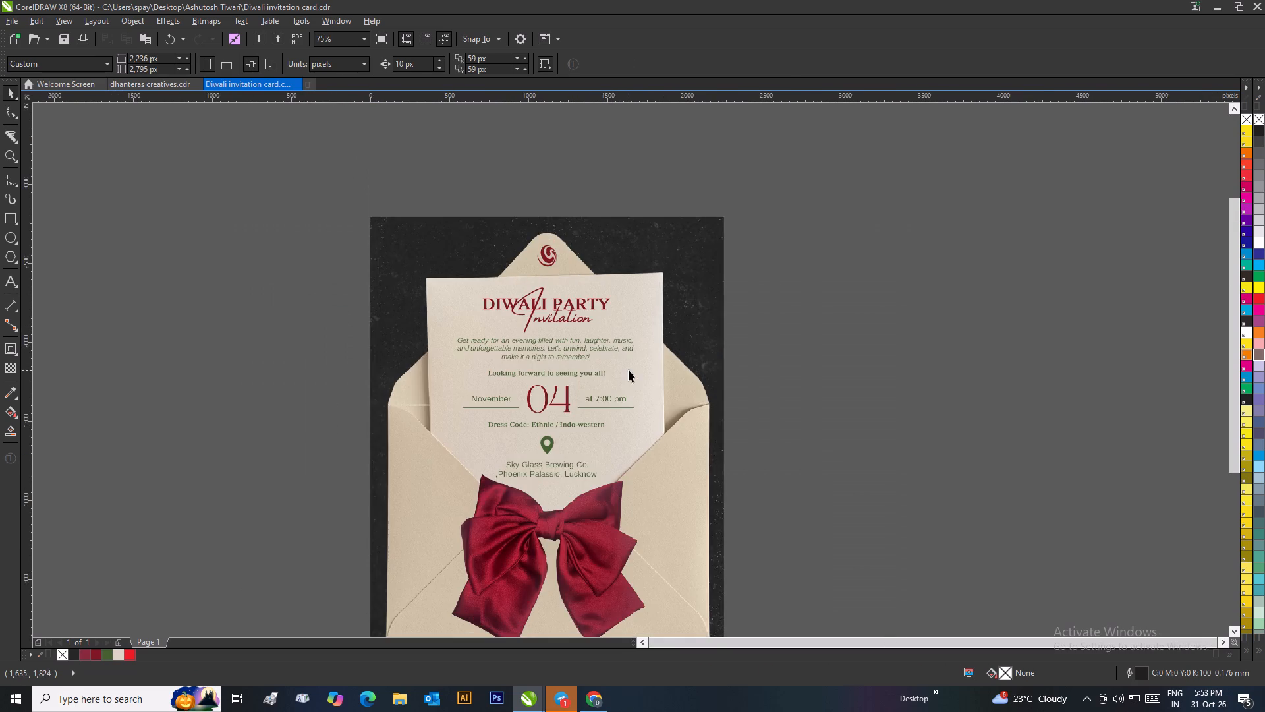
scroll(631, 368, down, 1)
drag(712, 274, 472, 523)
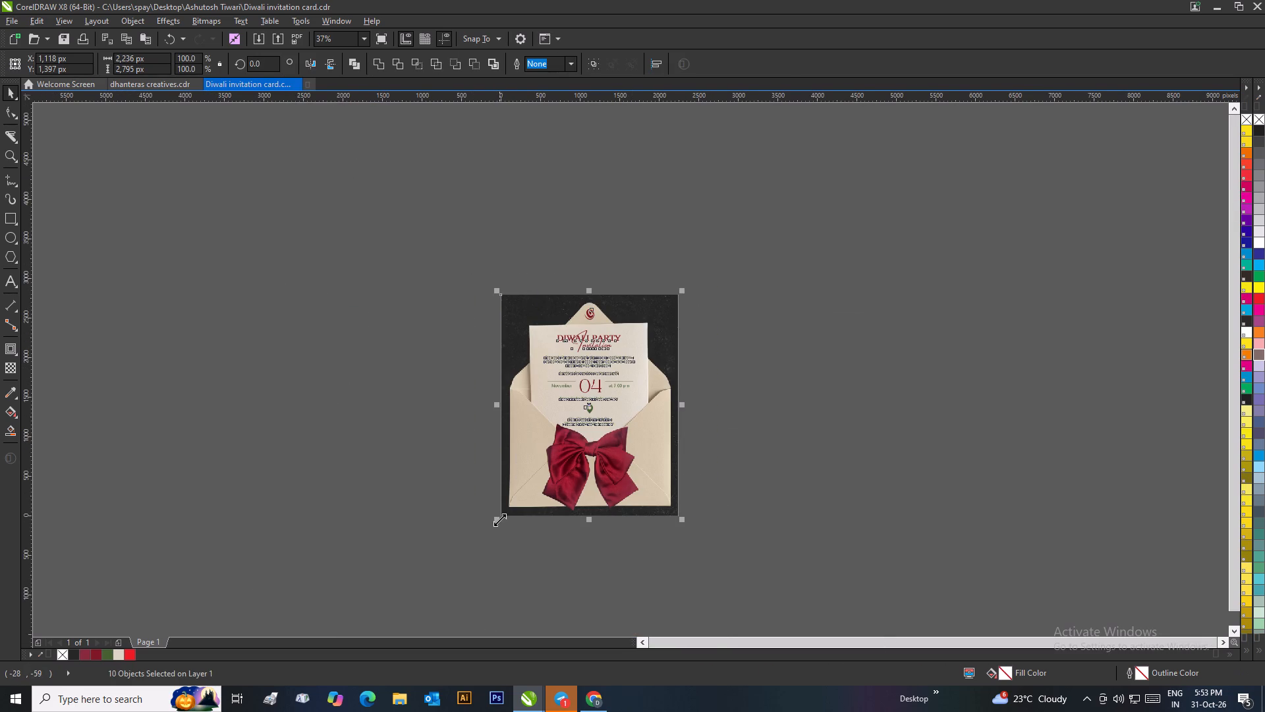
key(ctrl+g)
click(729, 430)
Center the grouped invitation card on the page.
click(615, 376)
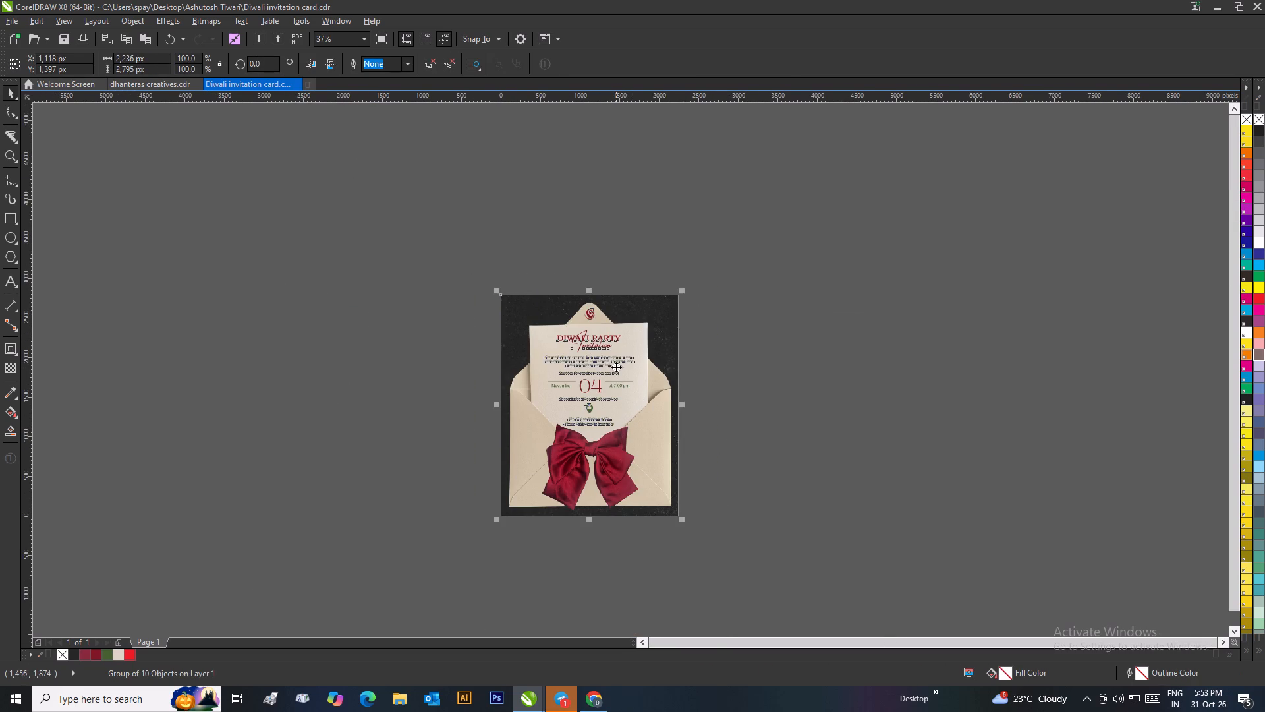
drag(616, 367, 505, 392)
key(p)
click(746, 411)
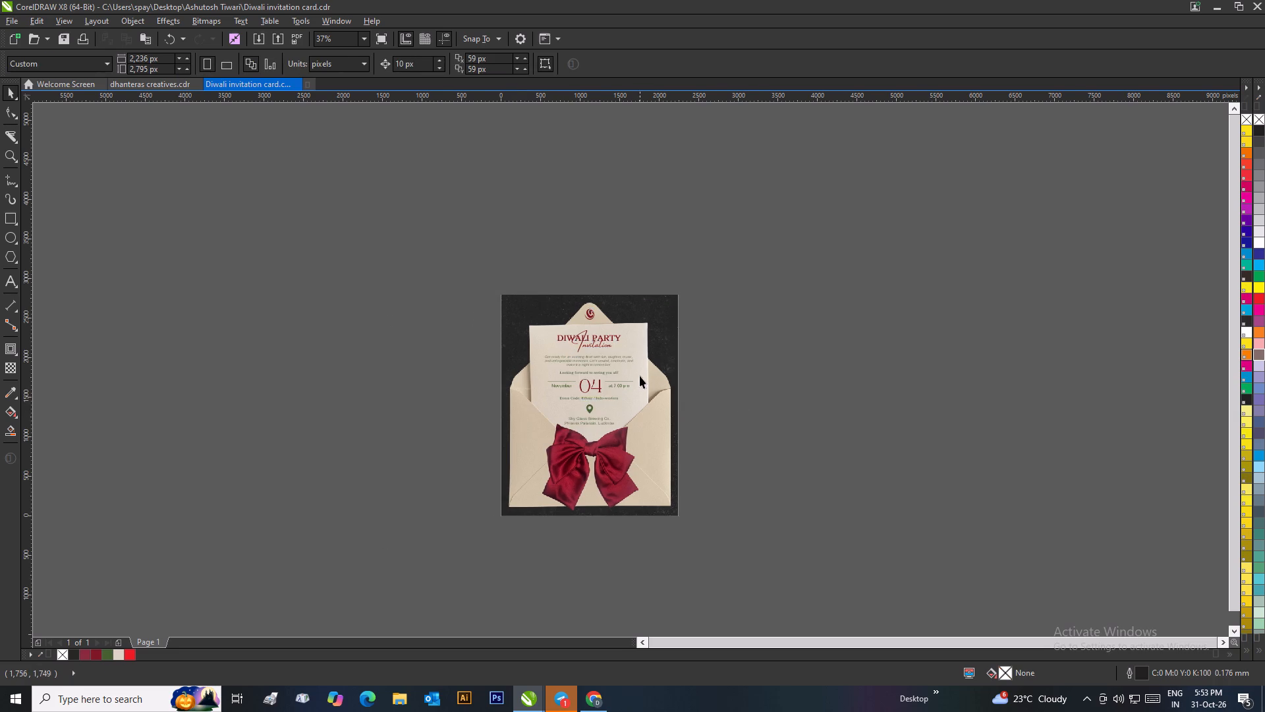
Examine the invitation card's date, dress code, venue and intro text up close.
scroll(637, 368, up, 1)
scroll(547, 442, up, 1)
scroll(625, 374, up, 1)
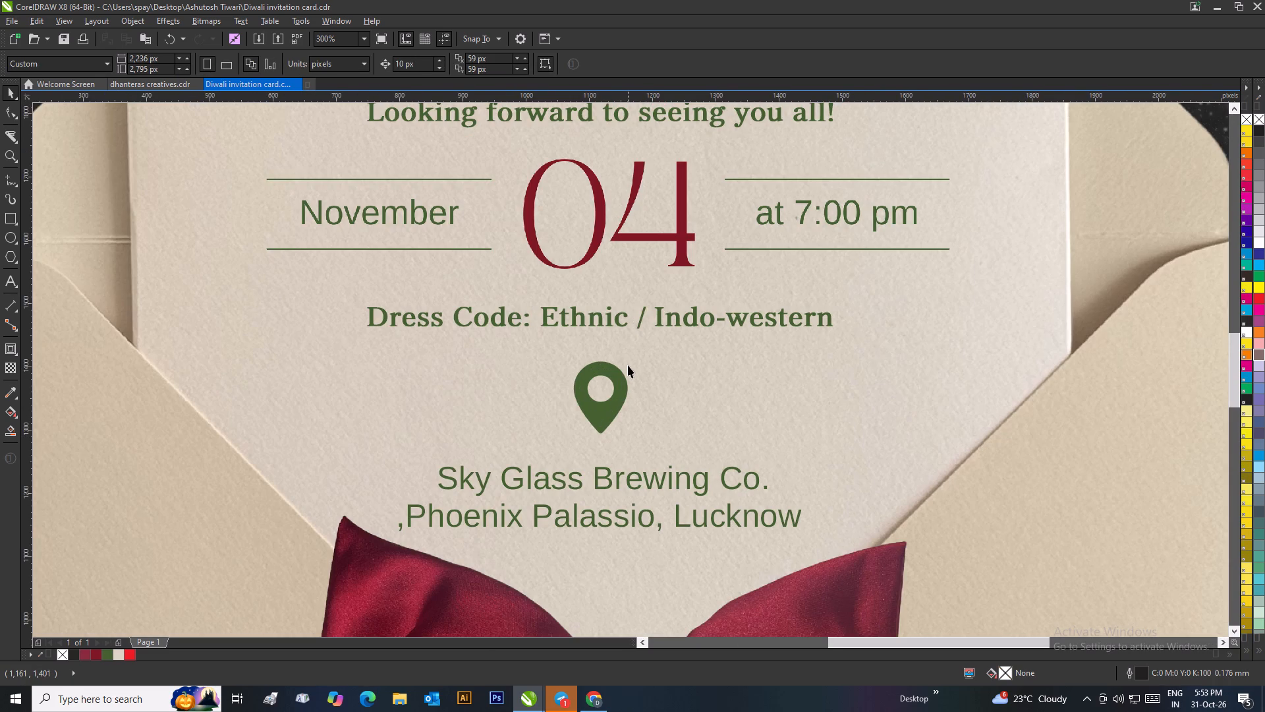
scroll(629, 363, down, 1)
scroll(637, 351, up, 2)
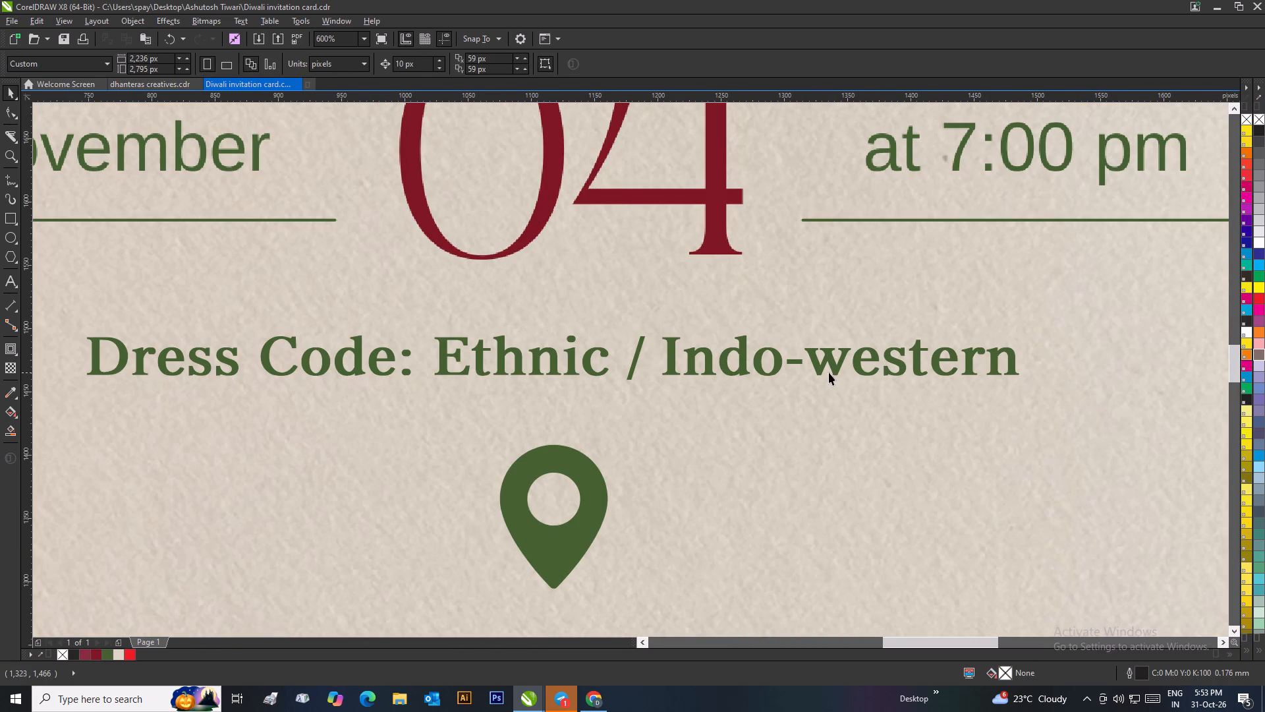
scroll(831, 372, down, 1)
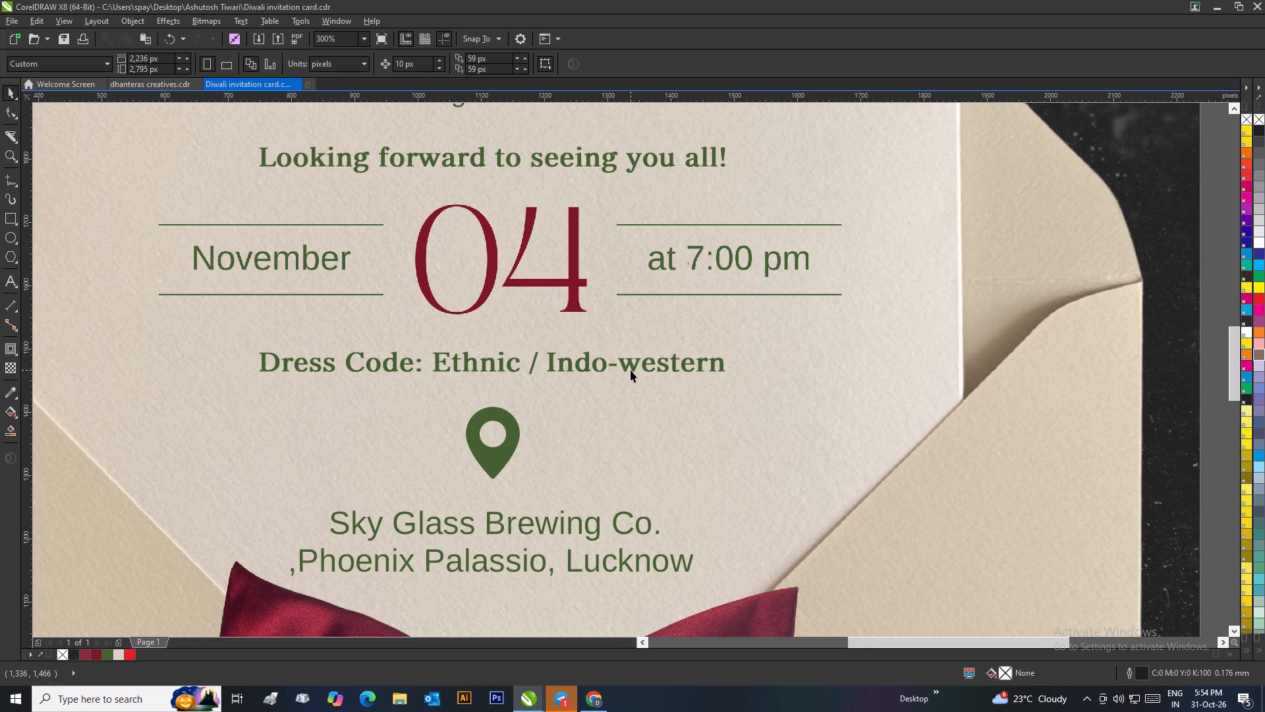
scroll(631, 370, down, 2)
scroll(590, 309, up, 2)
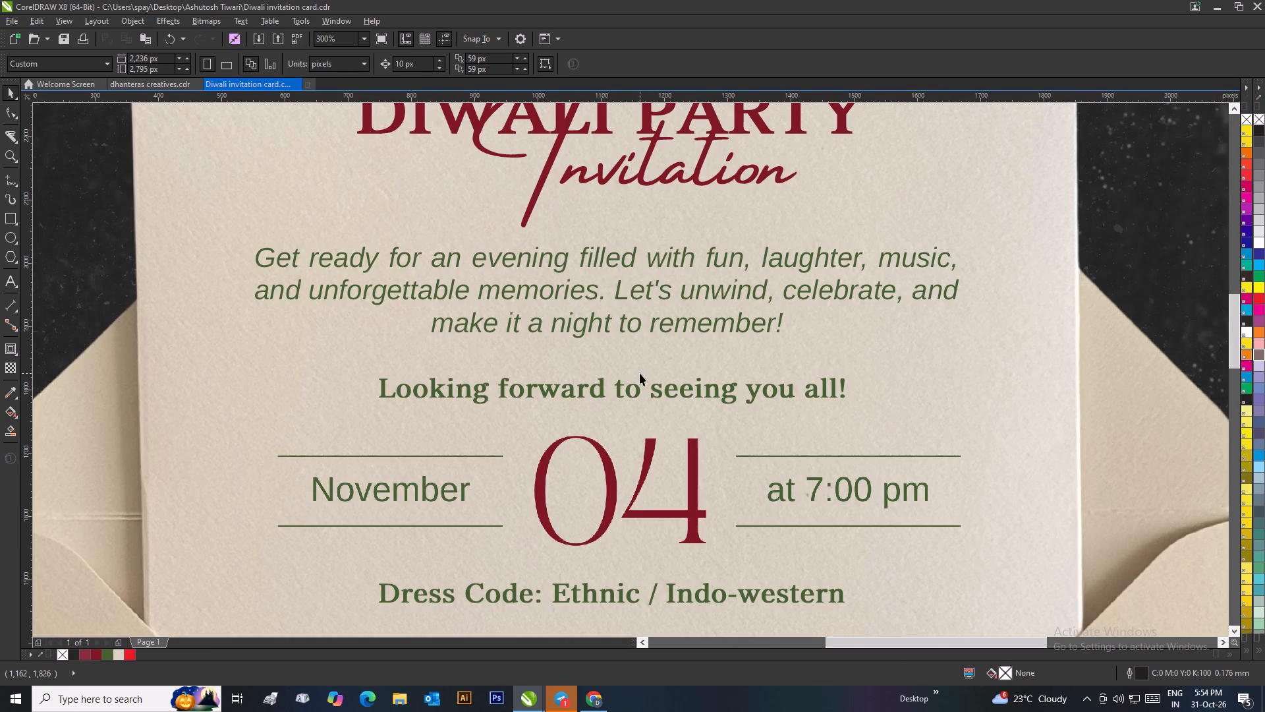
scroll(655, 389, down, 1)
scroll(644, 481, up, 1)
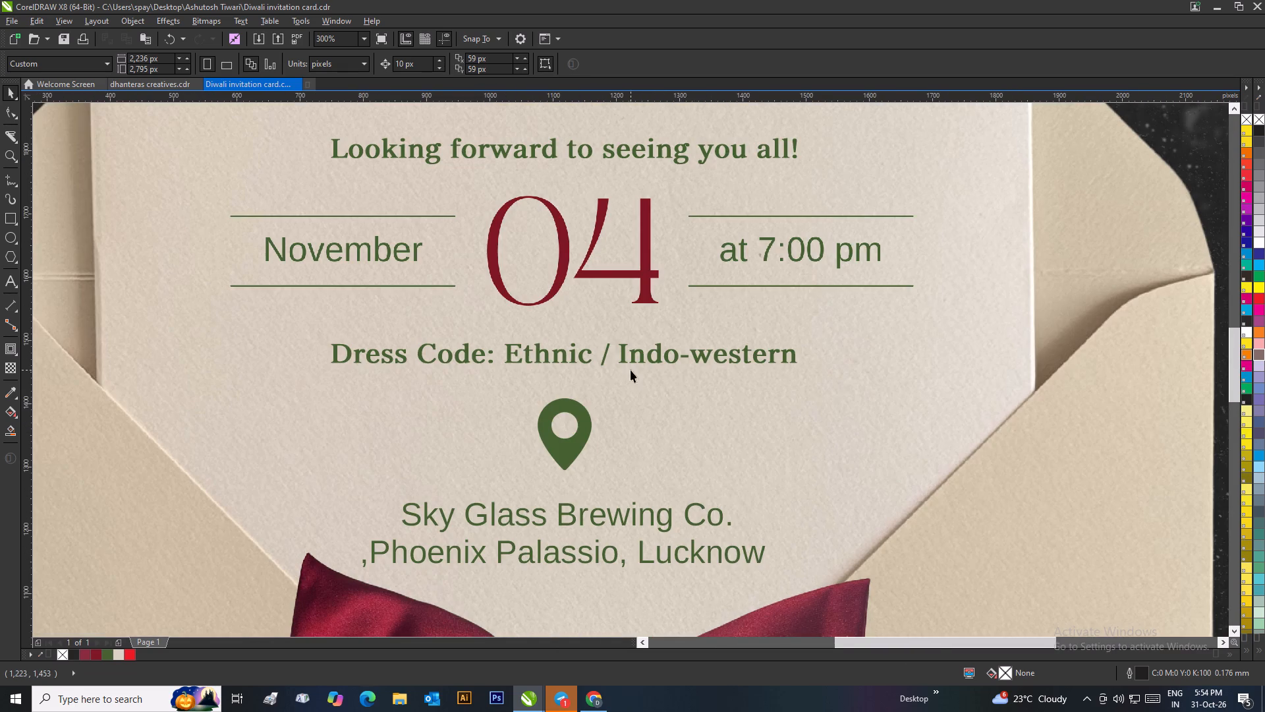
Ungroup all objects of the invitation card.
click(701, 358)
right_click(701, 358)
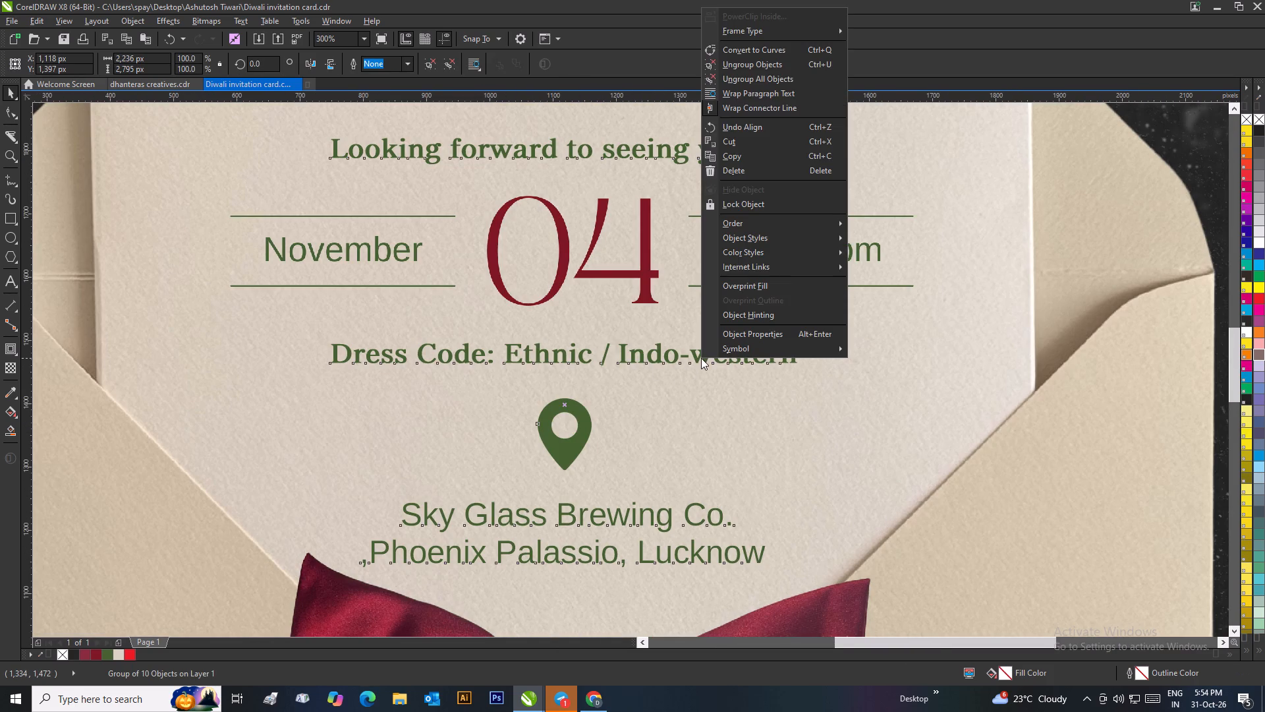
click(764, 86)
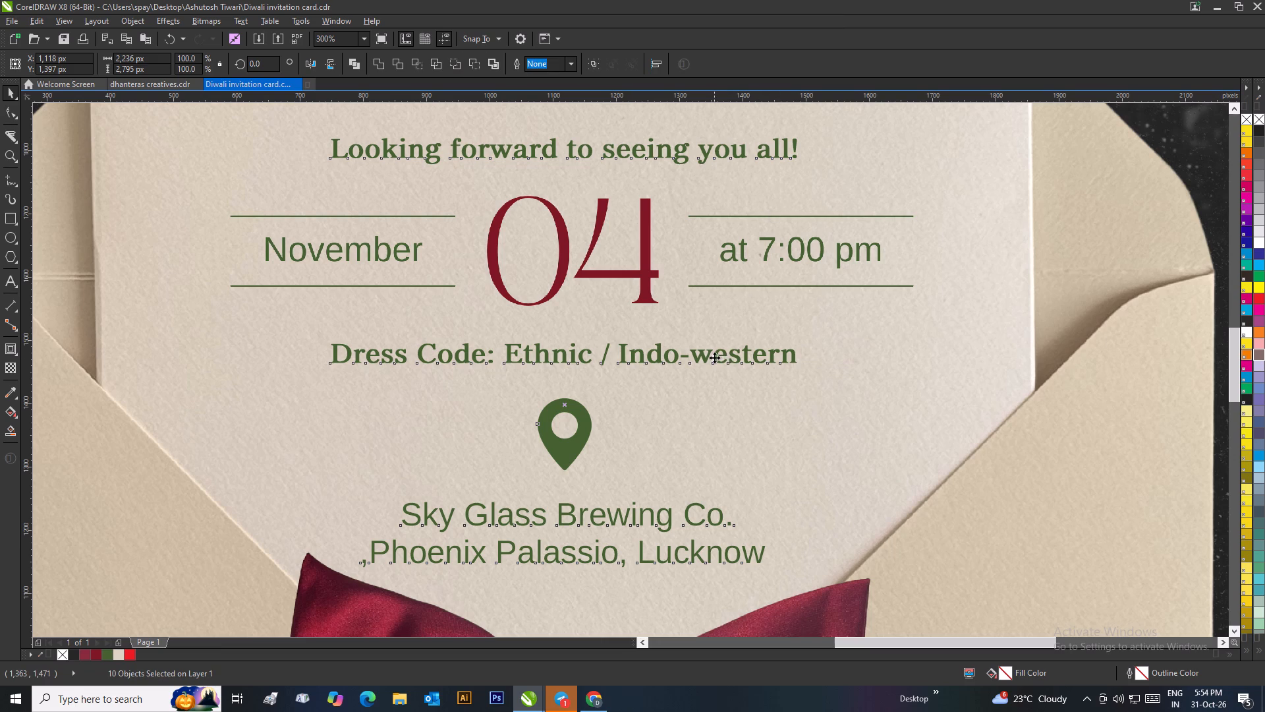
Capitalize the W in the dress code line so that it reads "Indo-Western".
double_click(714, 357)
double_click(721, 353)
click(712, 354)
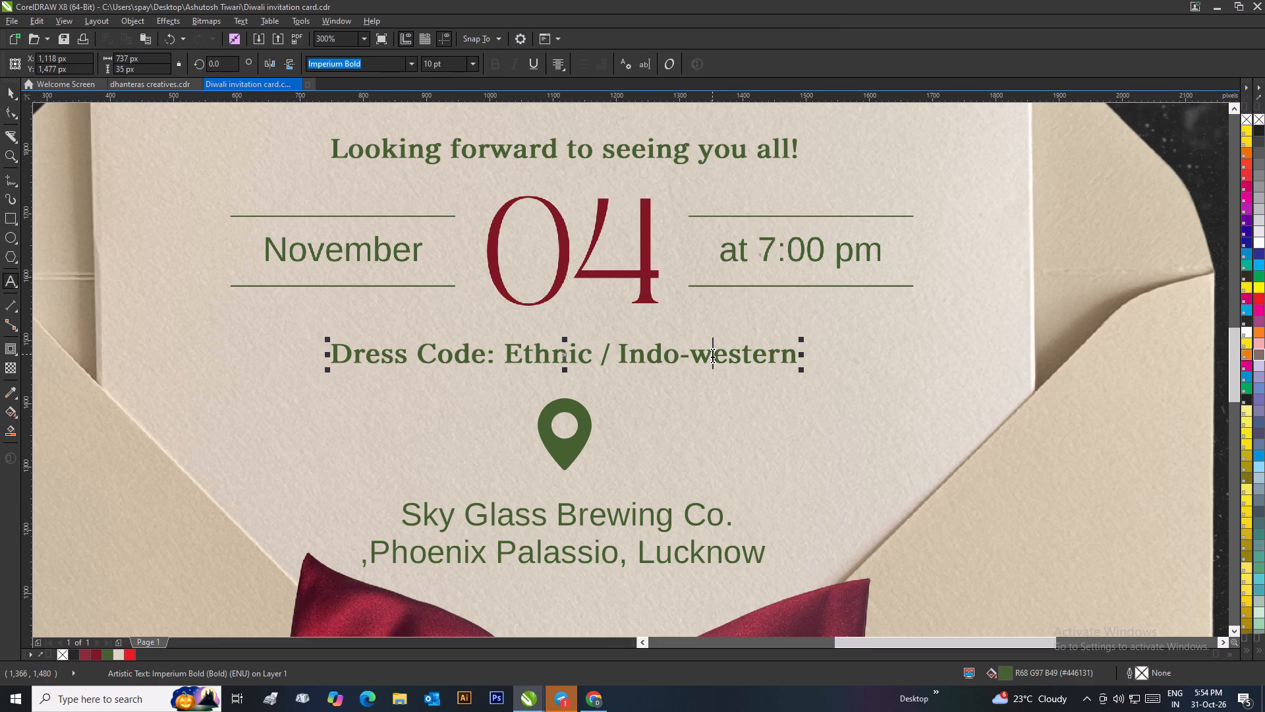
key(Home)
key(shift+w)
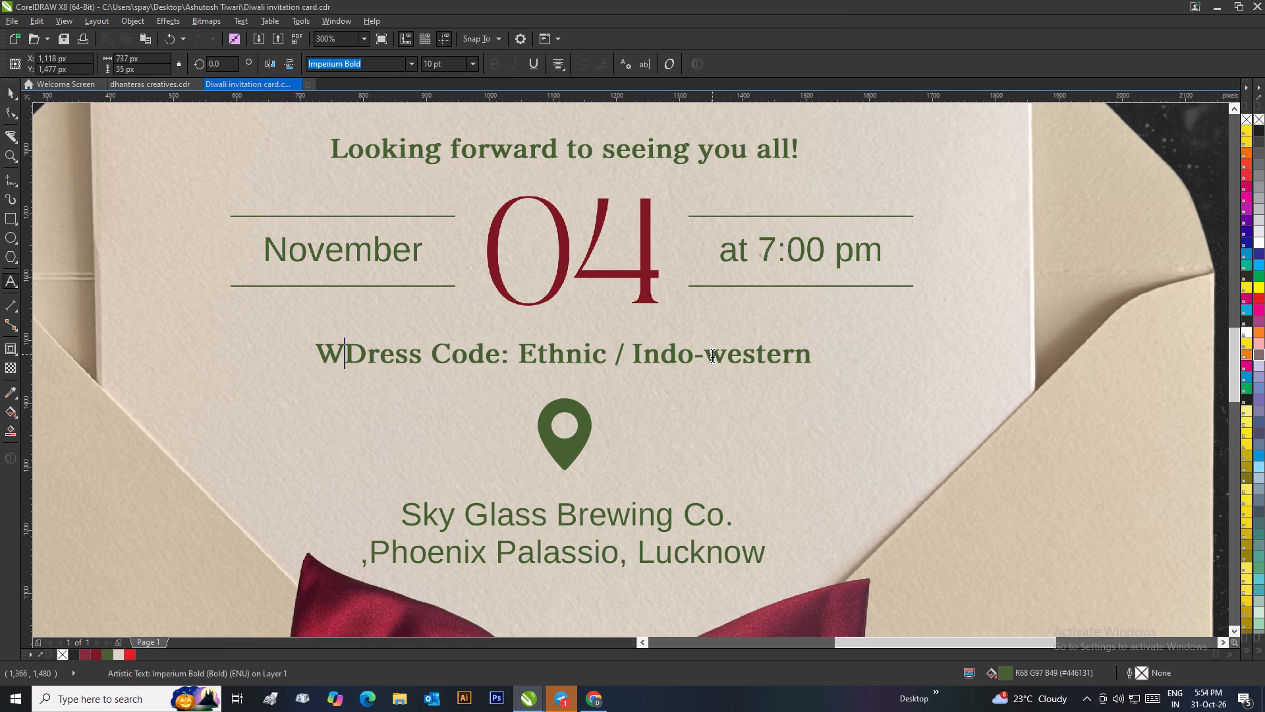
key(ctrl+z)
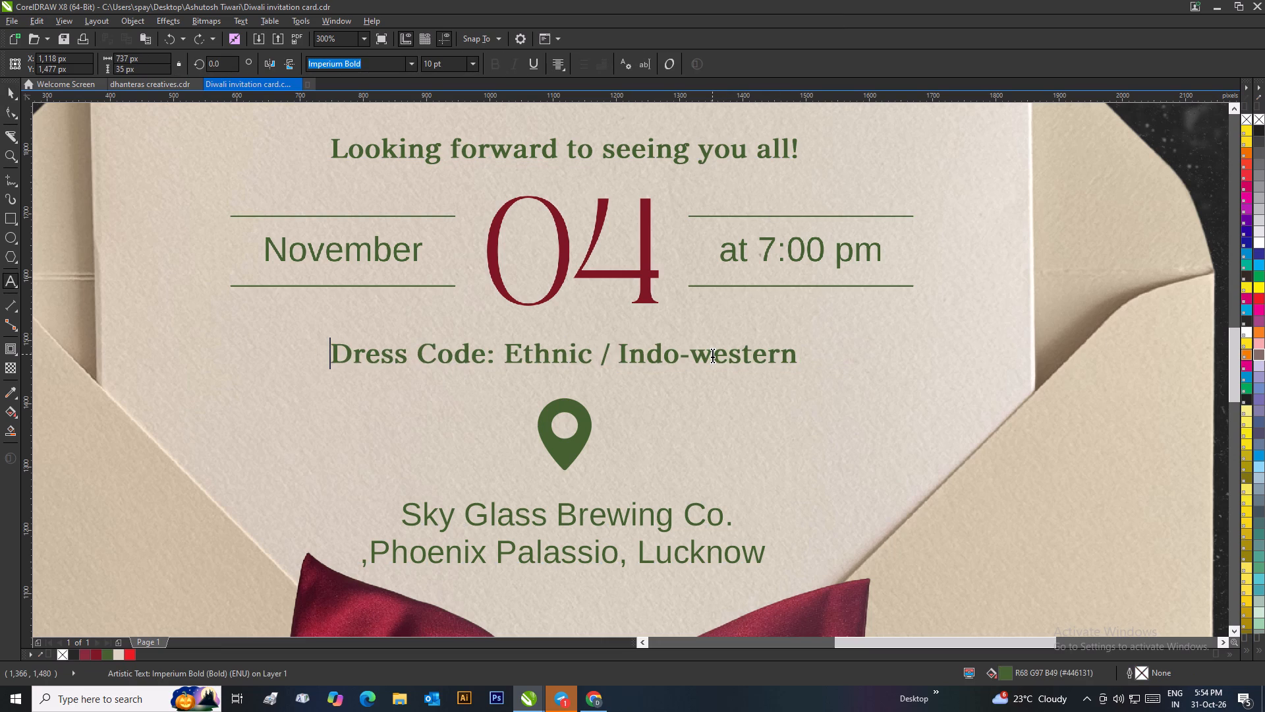
click(718, 351)
key(BackSpace)
key(shift+w)
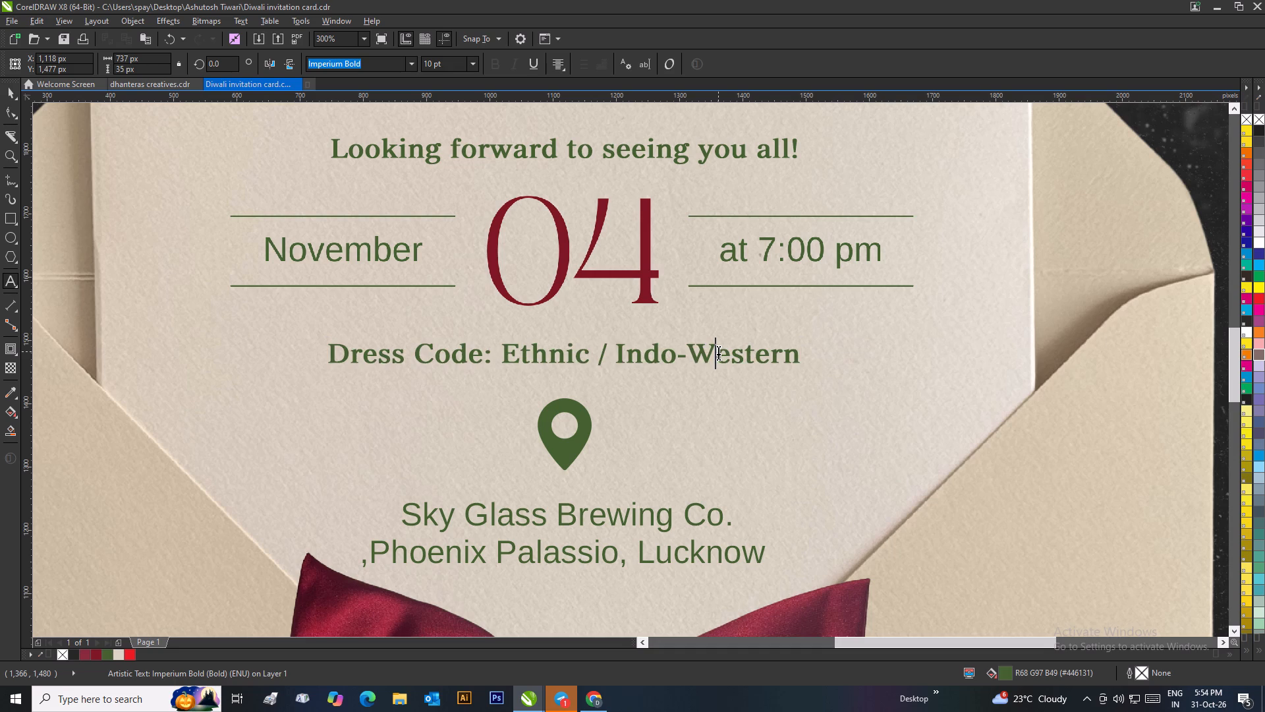
Add the word "Attire" at the end of the dress code line, after "Indo-Western".
key(Right)
key(Right)
key(Right)
key(Right)
key(Right)
key(Right)
key(Right)
key(Right)
key(Right)
key(Right)
key(Right)
key(space)
text(Attire)
click(9, 91)
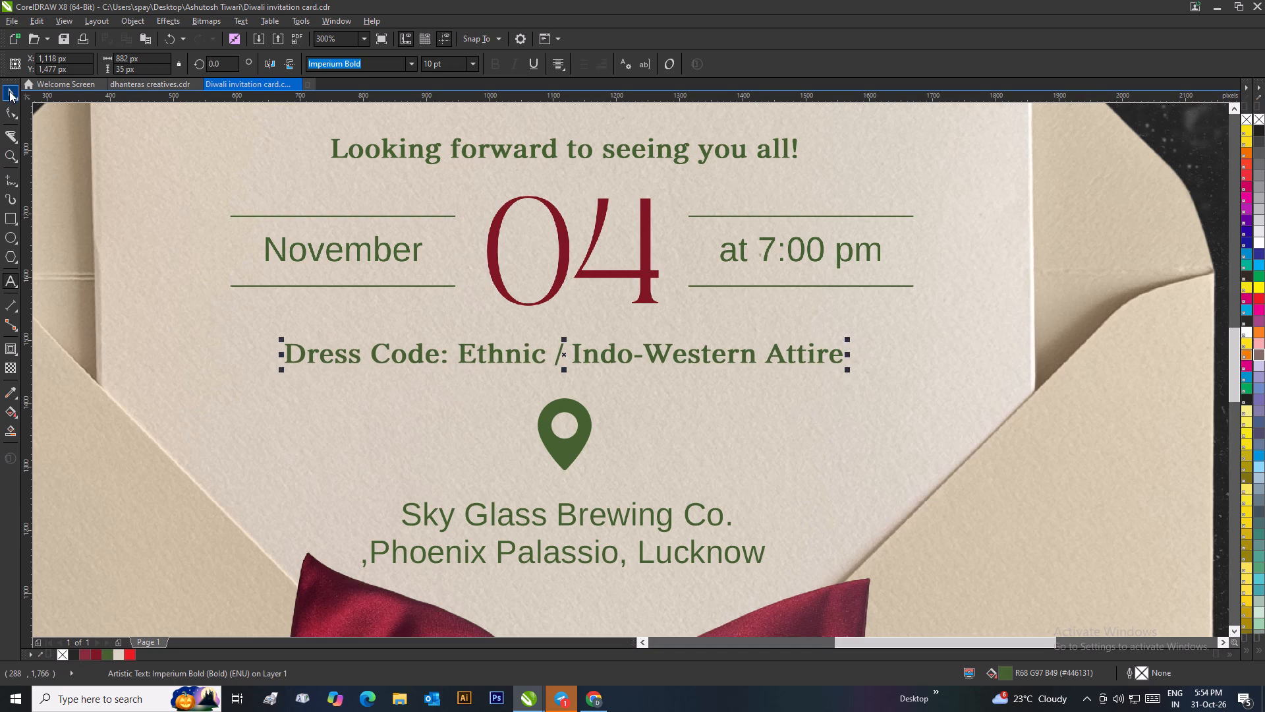
shift+click(545, 424)
key(c)
scroll(615, 453, down, 2)
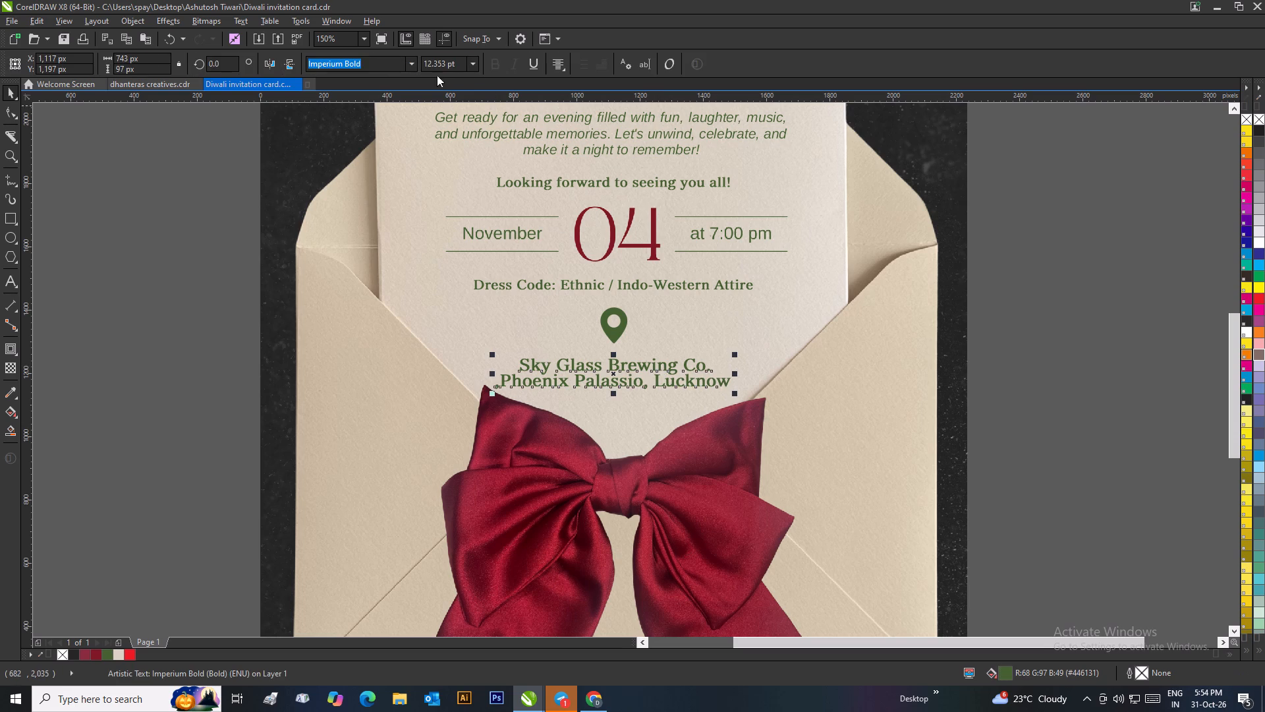
click(412, 61)
drag(380, 66, 299, 62)
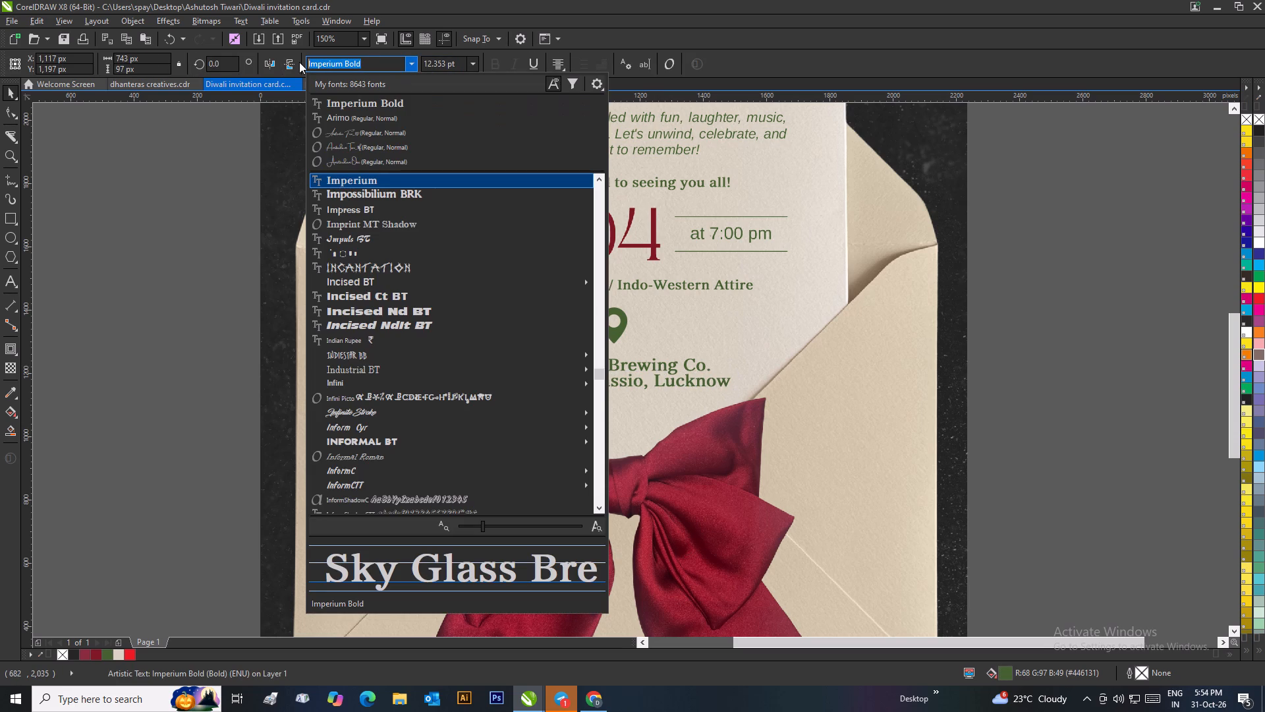
key(BackSpace)
text(lusi)
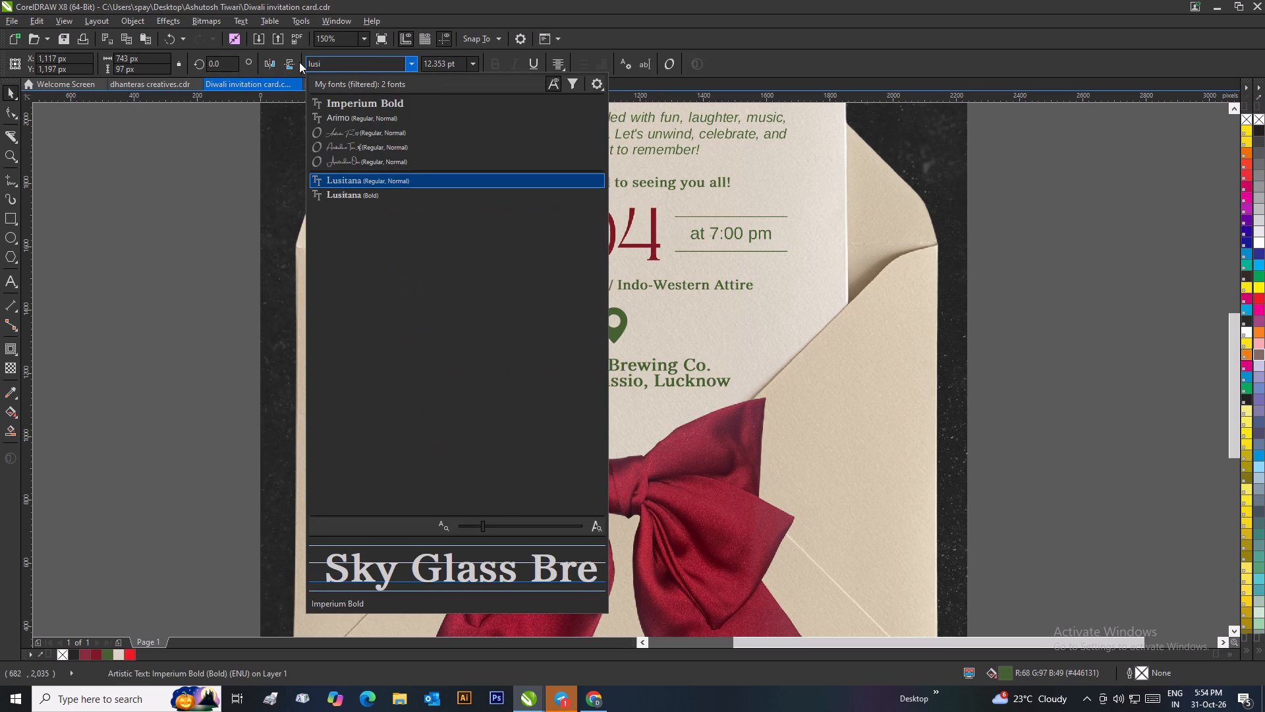
click(352, 181)
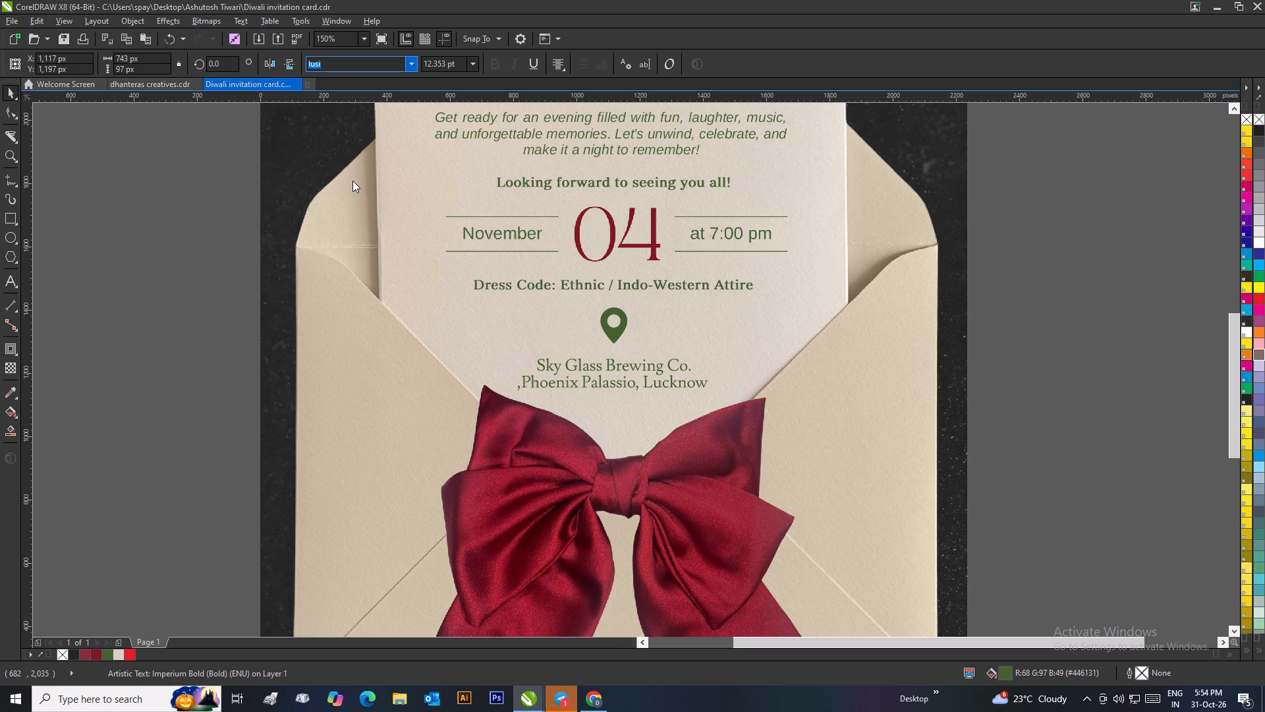
click(1007, 369)
Set the first two lines of the intro paragraph, starting "Get ready for an evening", to Lusitana Regular.
scroll(783, 334, down, 1)
scroll(594, 303, up, 1)
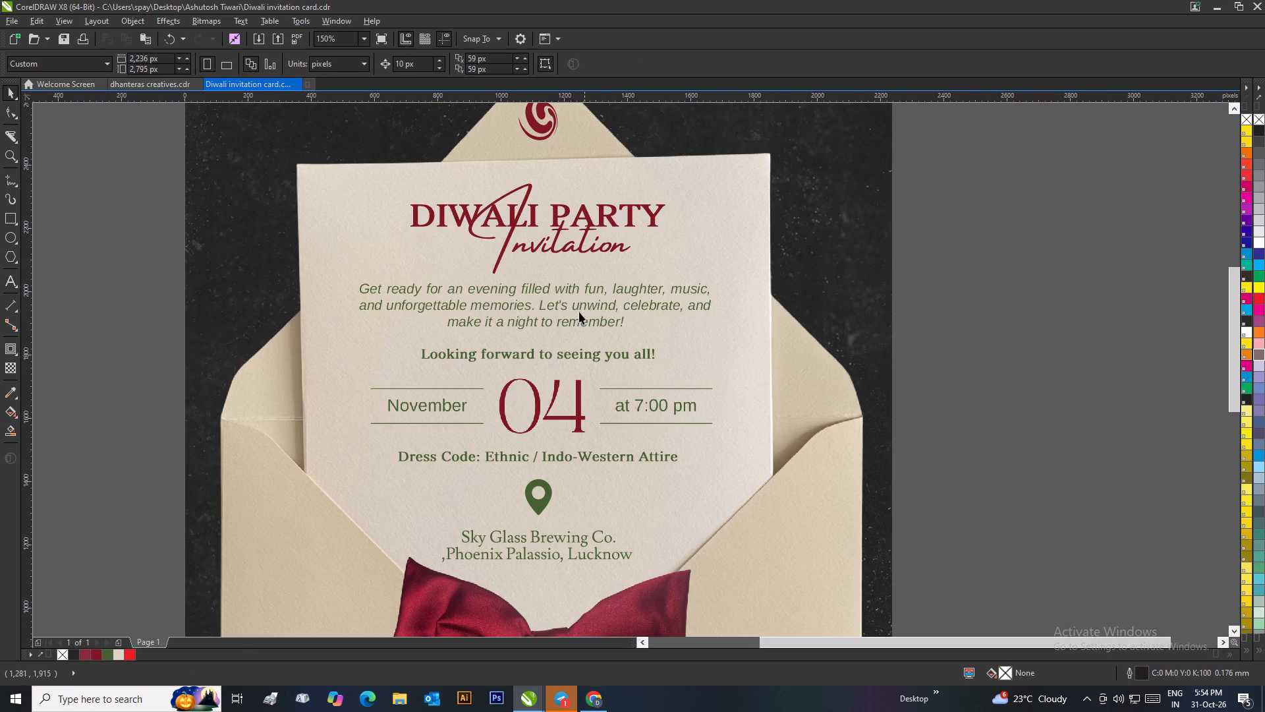
click(567, 302)
click(417, 58)
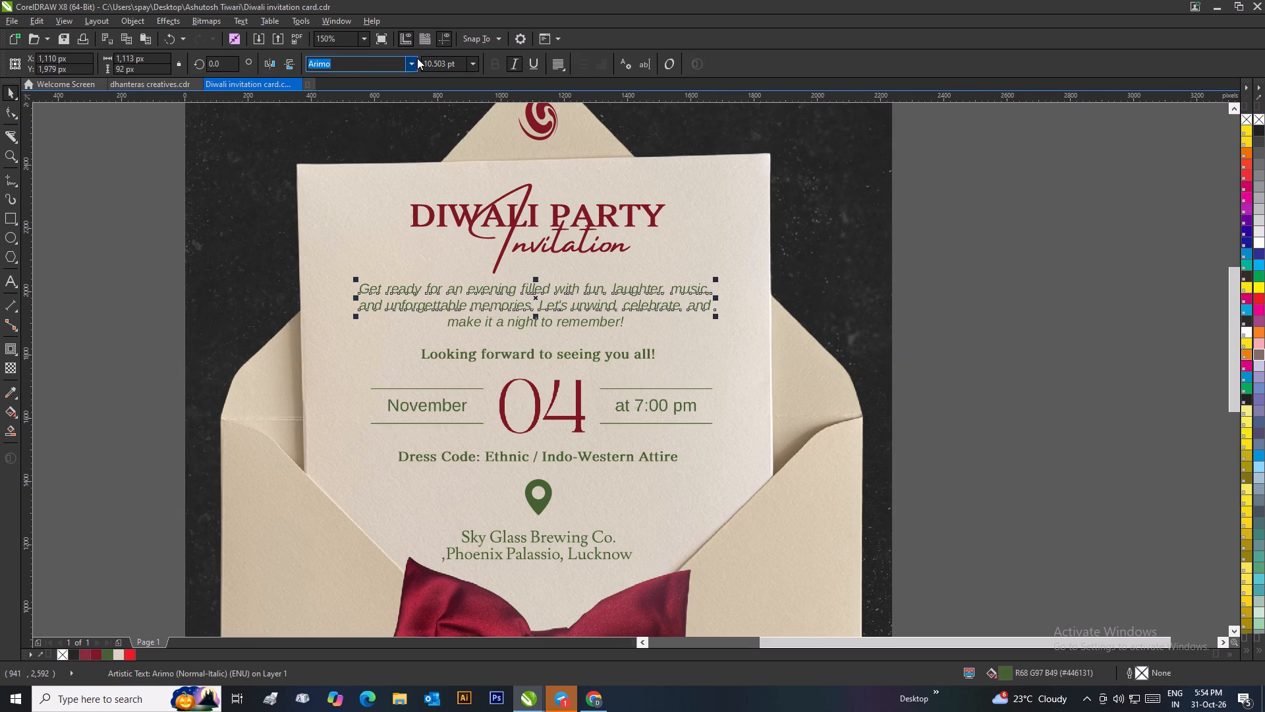
click(384, 102)
click(1023, 365)
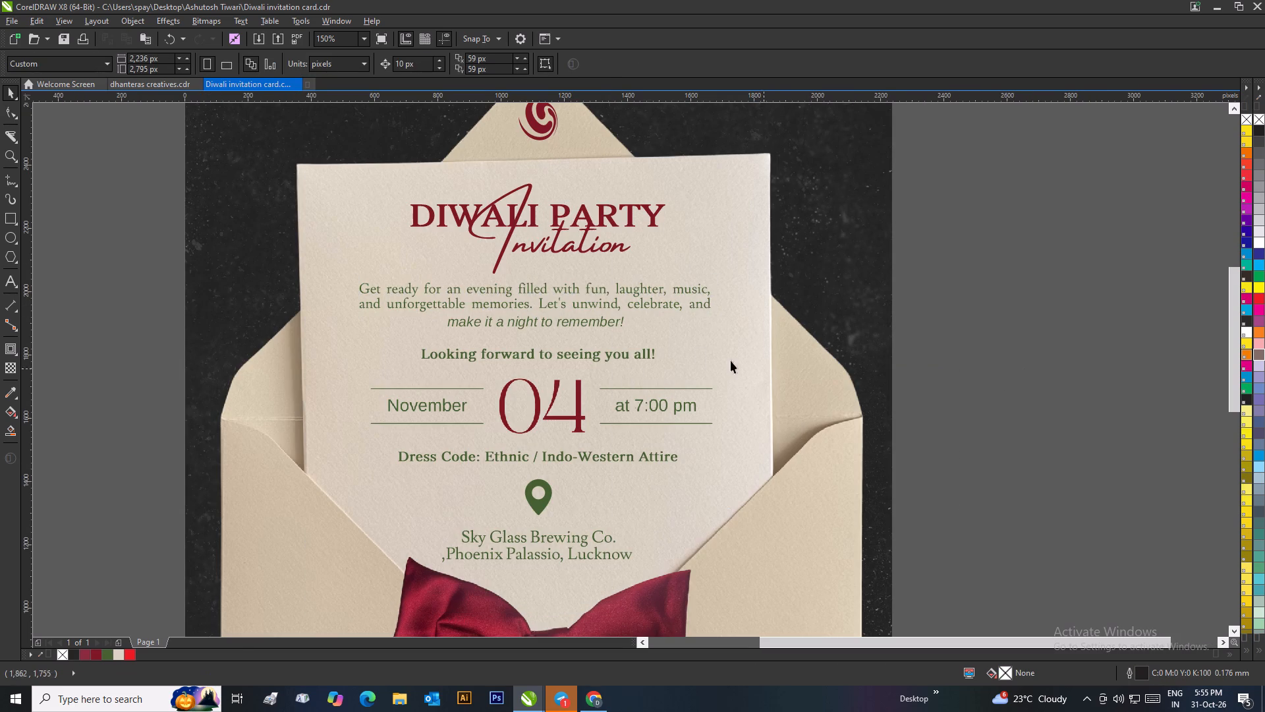
Set the intro's last line, "make it a night to remember!", to Lusitana Regular.
click(592, 322)
click(410, 67)
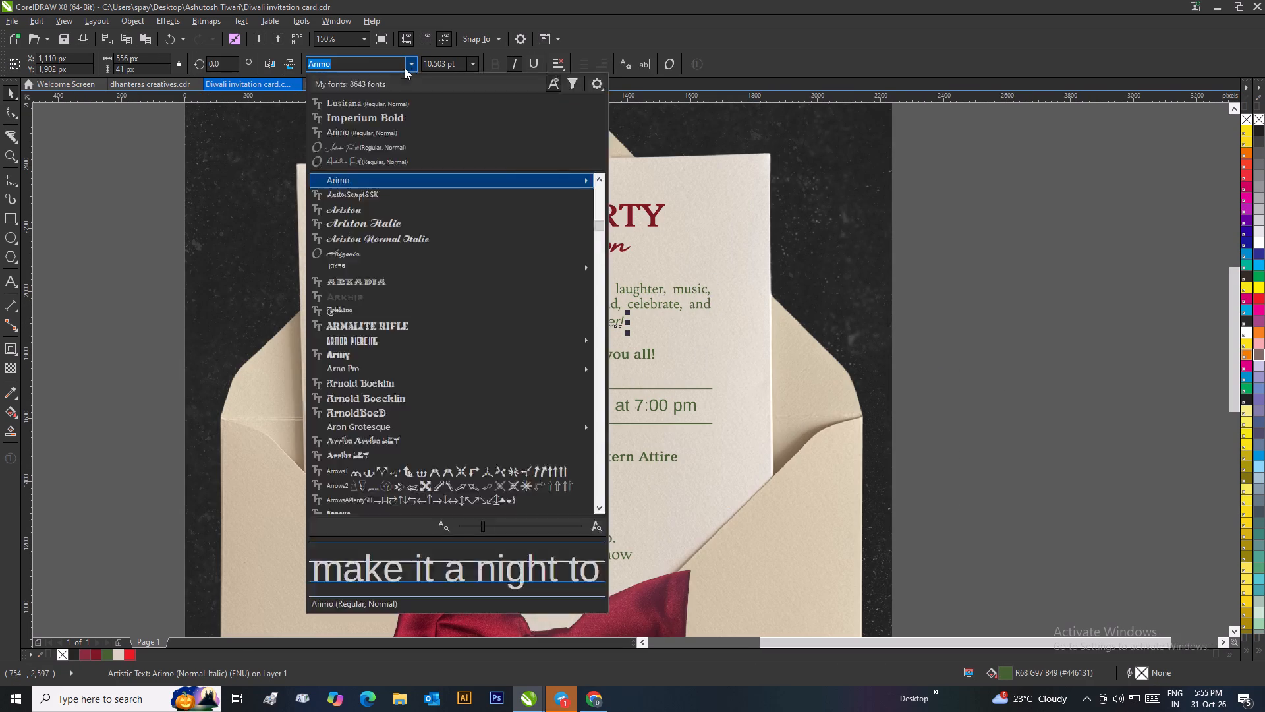
click(387, 104)
click(1048, 365)
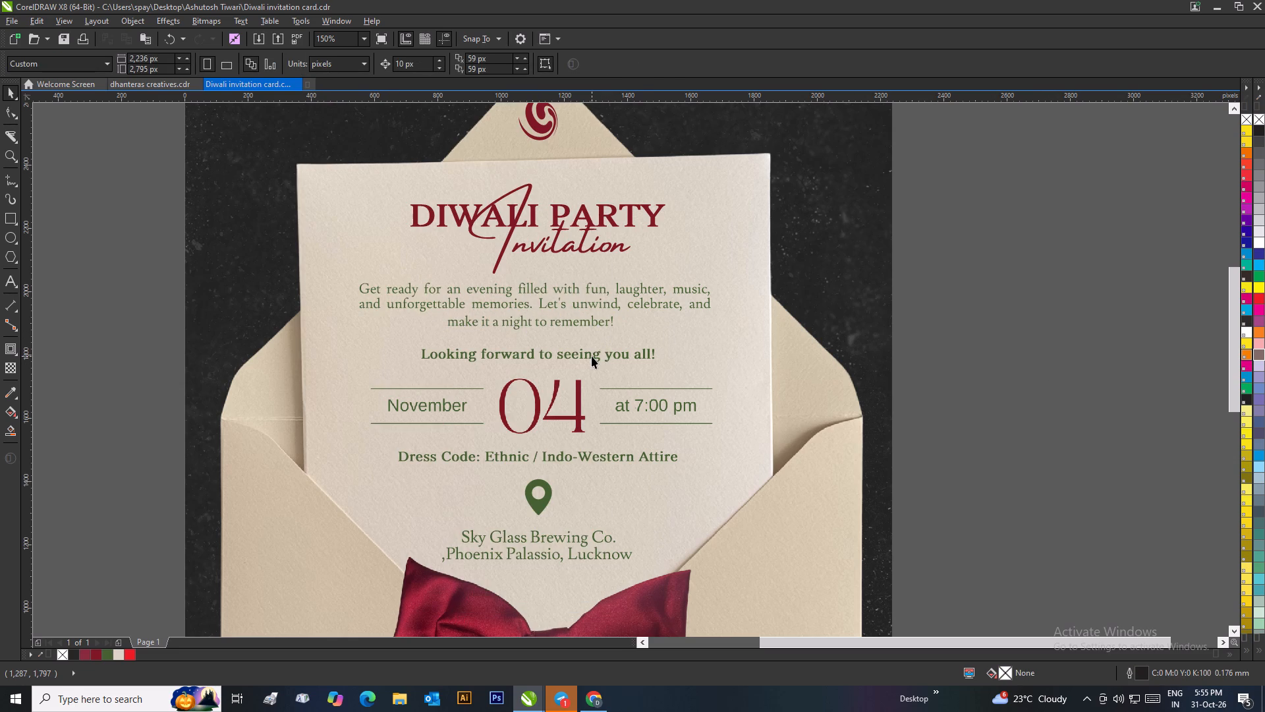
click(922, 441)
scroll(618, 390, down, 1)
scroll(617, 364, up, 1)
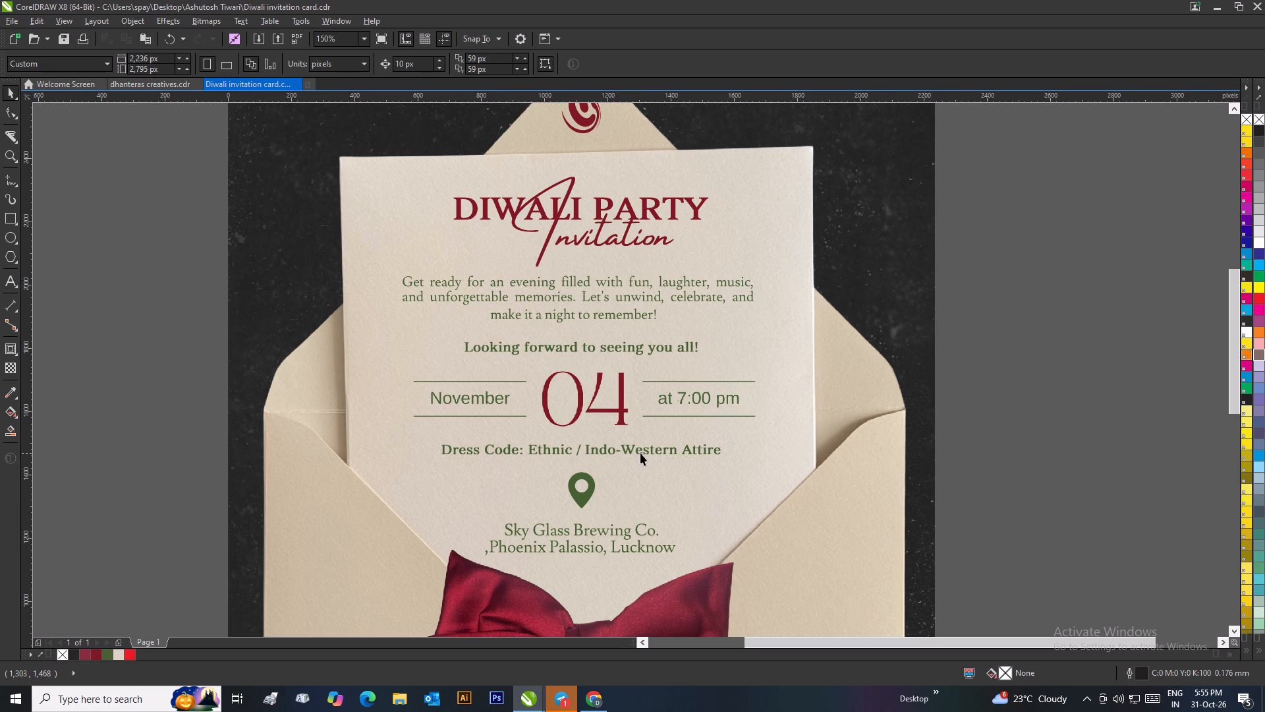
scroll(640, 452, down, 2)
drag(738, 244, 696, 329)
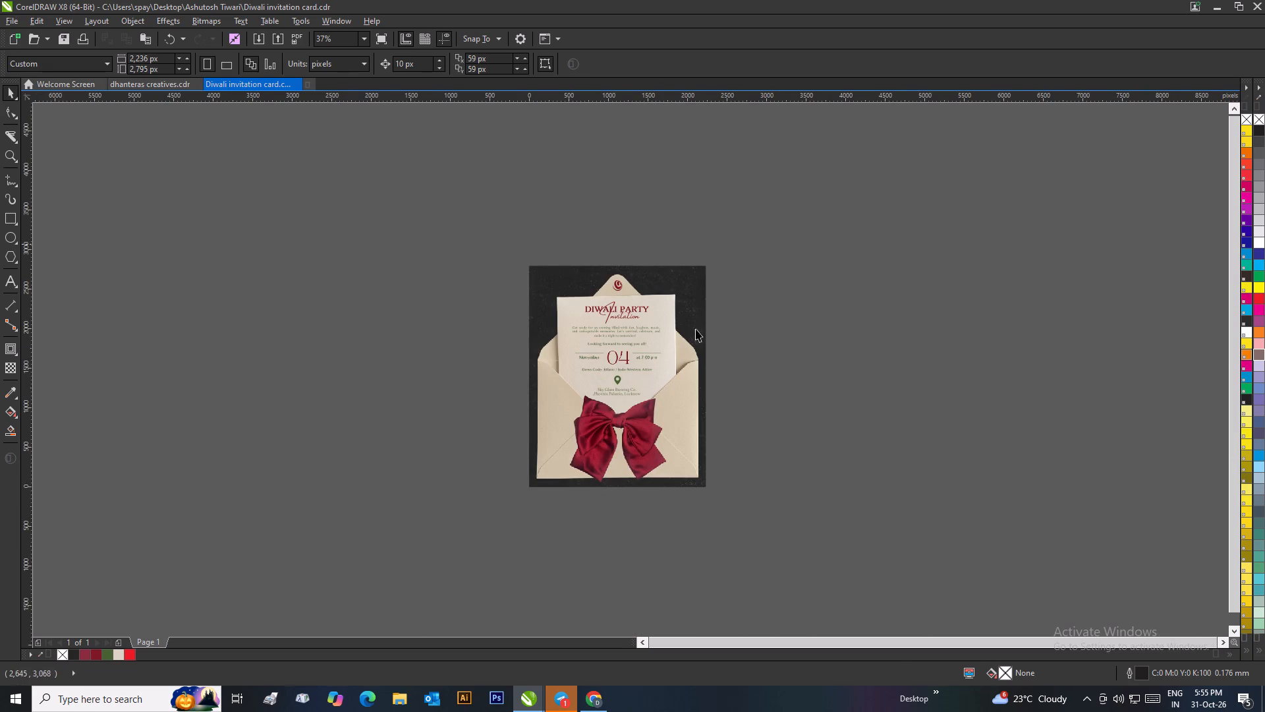
Group all objects of the Diwali invitation card and copy the group.
drag(696, 329, 490, 512)
key(ctrl+g)
right_click(629, 371)
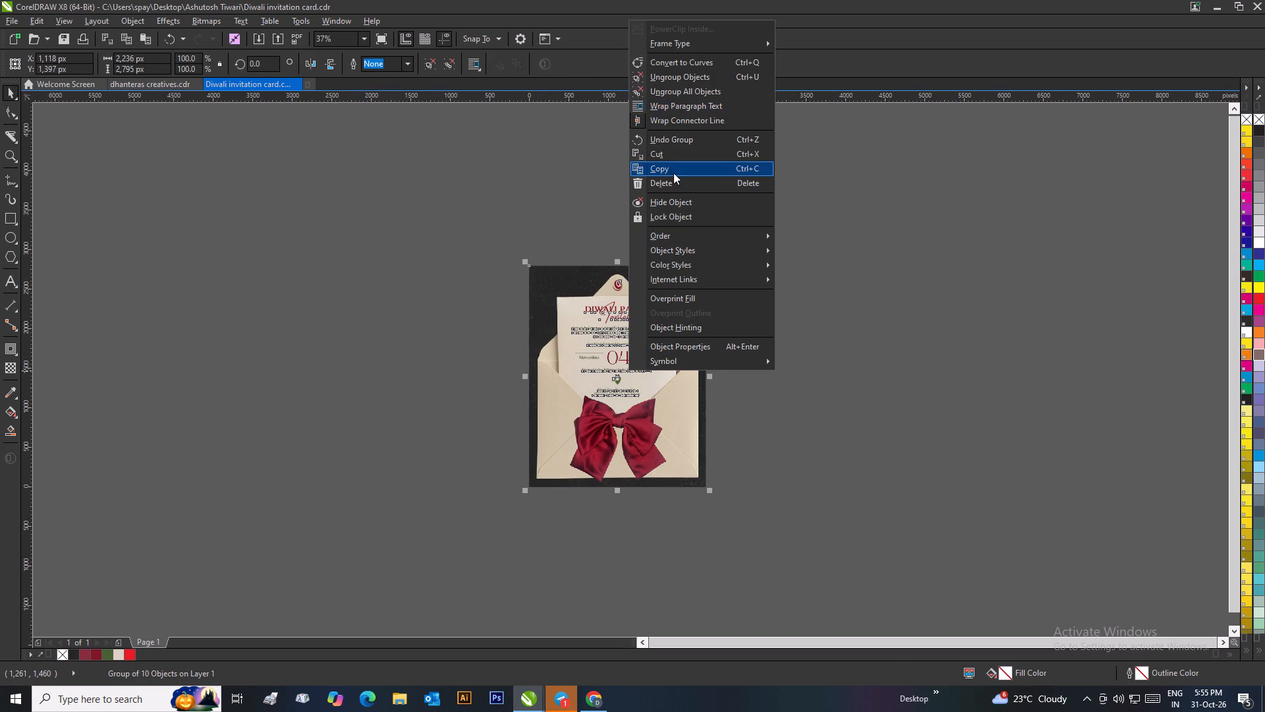
click(673, 173)
click(677, 195)
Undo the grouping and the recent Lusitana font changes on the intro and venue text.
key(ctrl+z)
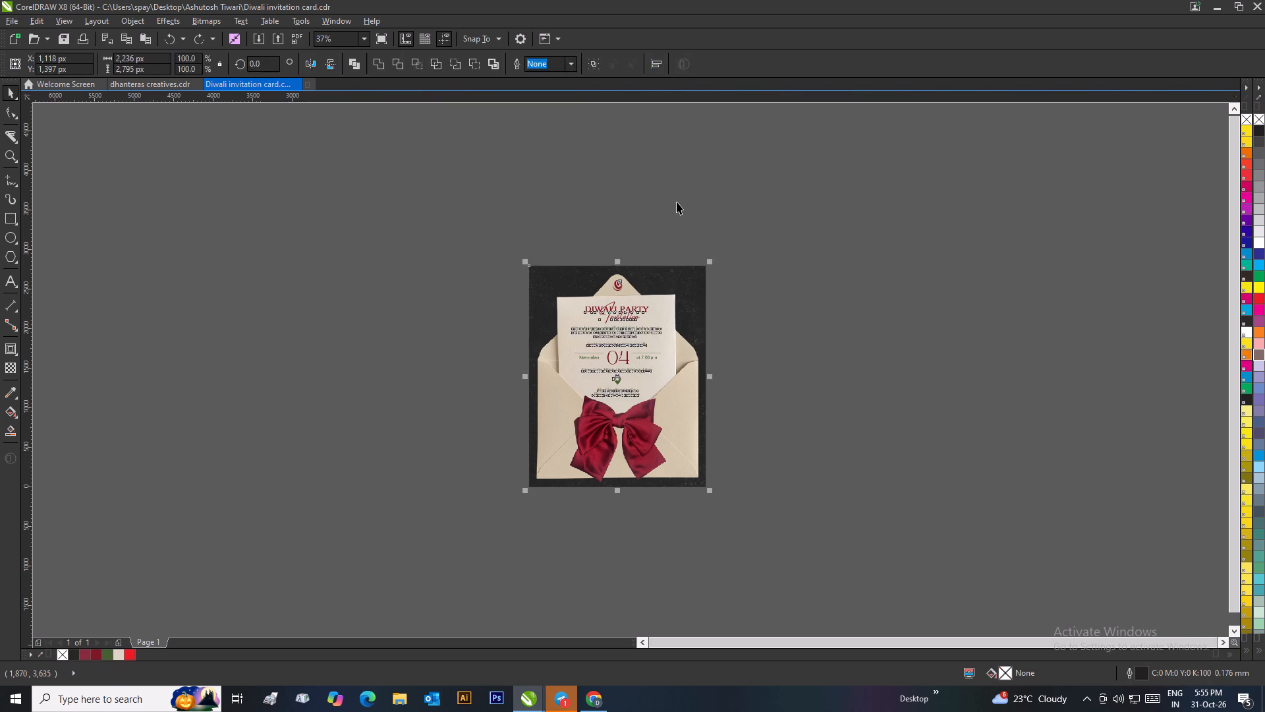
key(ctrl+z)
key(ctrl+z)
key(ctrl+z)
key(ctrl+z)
Paste the copied card group and place it beside the original card, just past the page's right edge.
ctrl+scroll(632, 383, up, 1)
scroll(643, 386, up, 1)
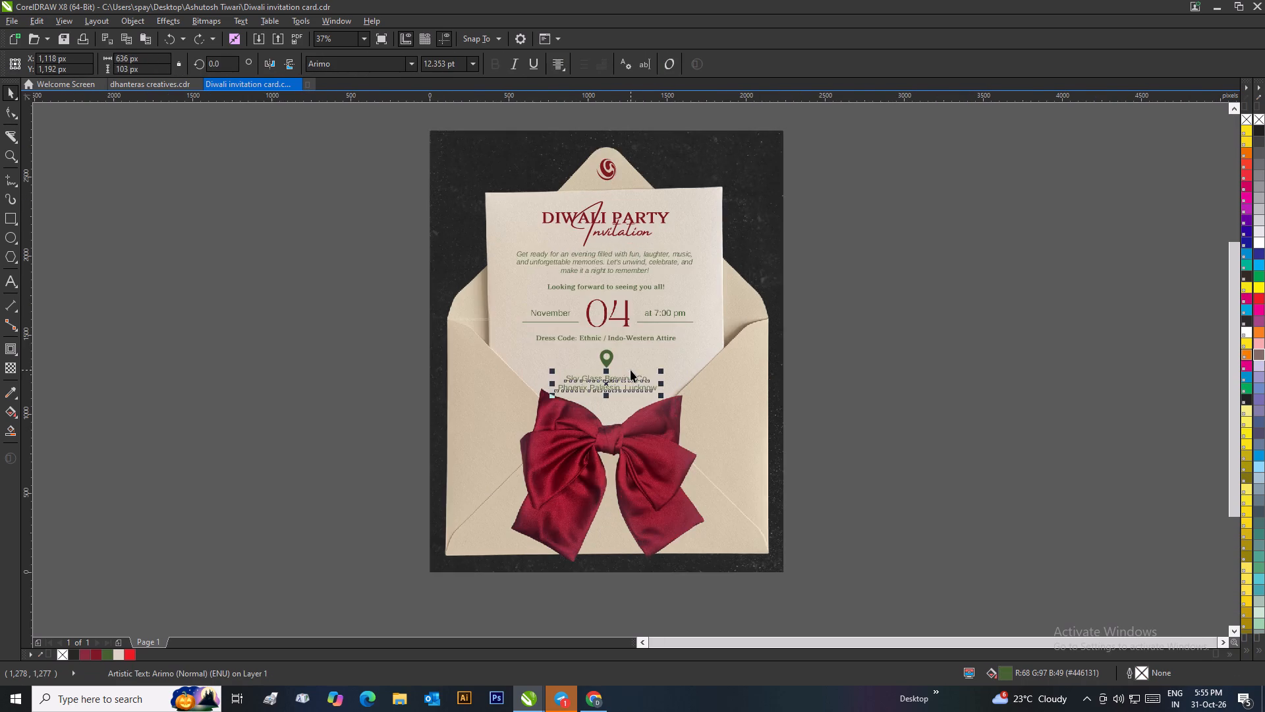
scroll(631, 370, up, 1)
scroll(696, 373, down, 2)
click(874, 380)
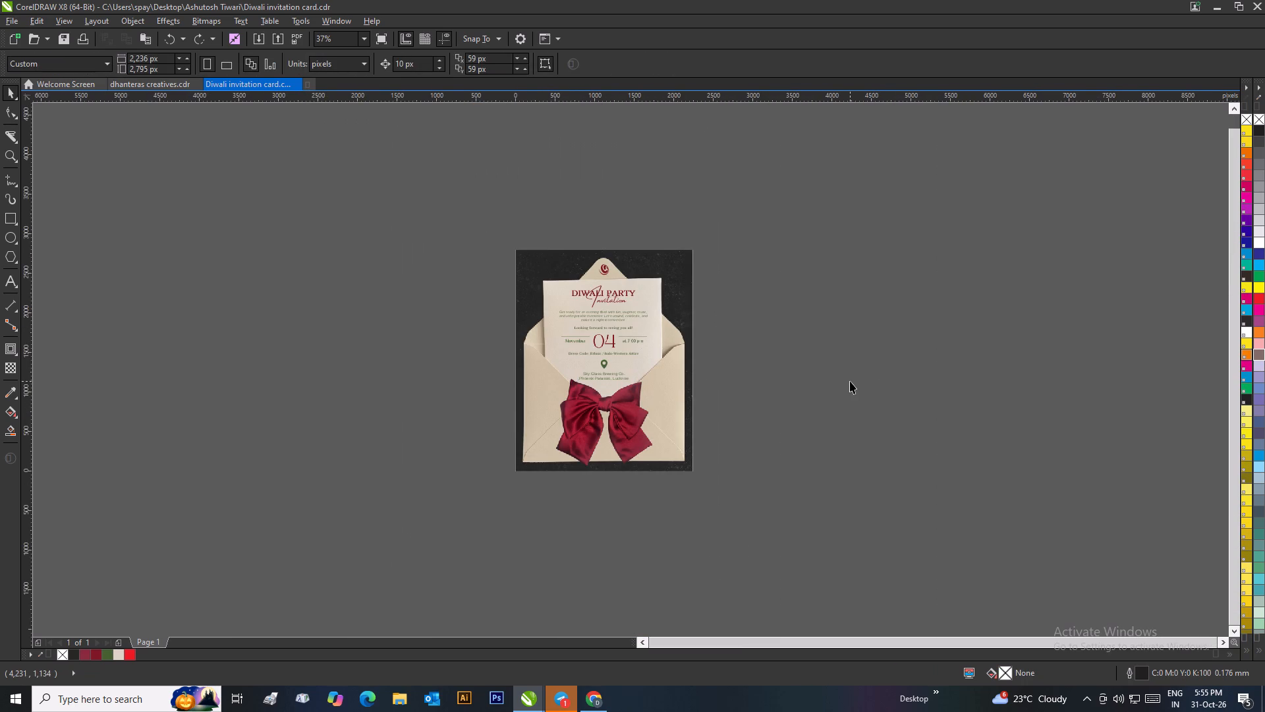
key(ctrl+v)
drag(610, 345, 790, 345)
click(762, 235)
Compare the intro and venue text fonts on the original card and the pasted copy.
scroll(745, 322, up, 1)
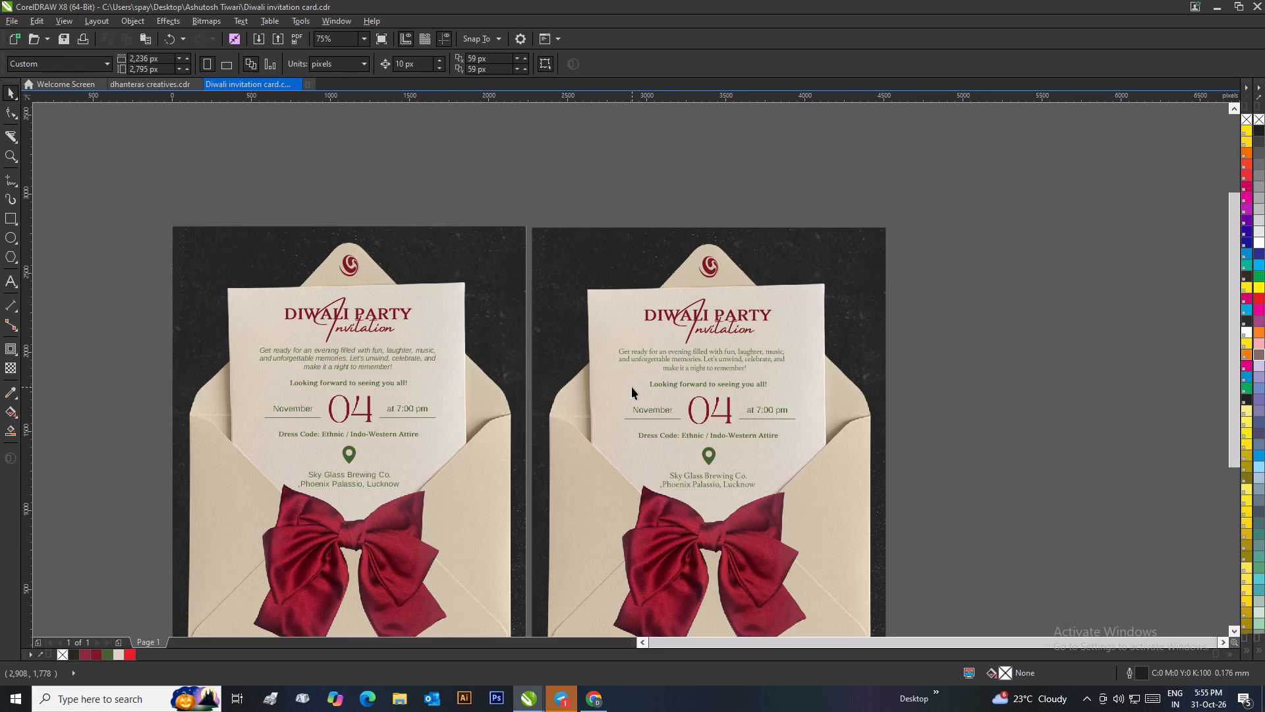
scroll(631, 398, up, 1)
scroll(631, 370, down, 1)
scroll(472, 371, up, 1)
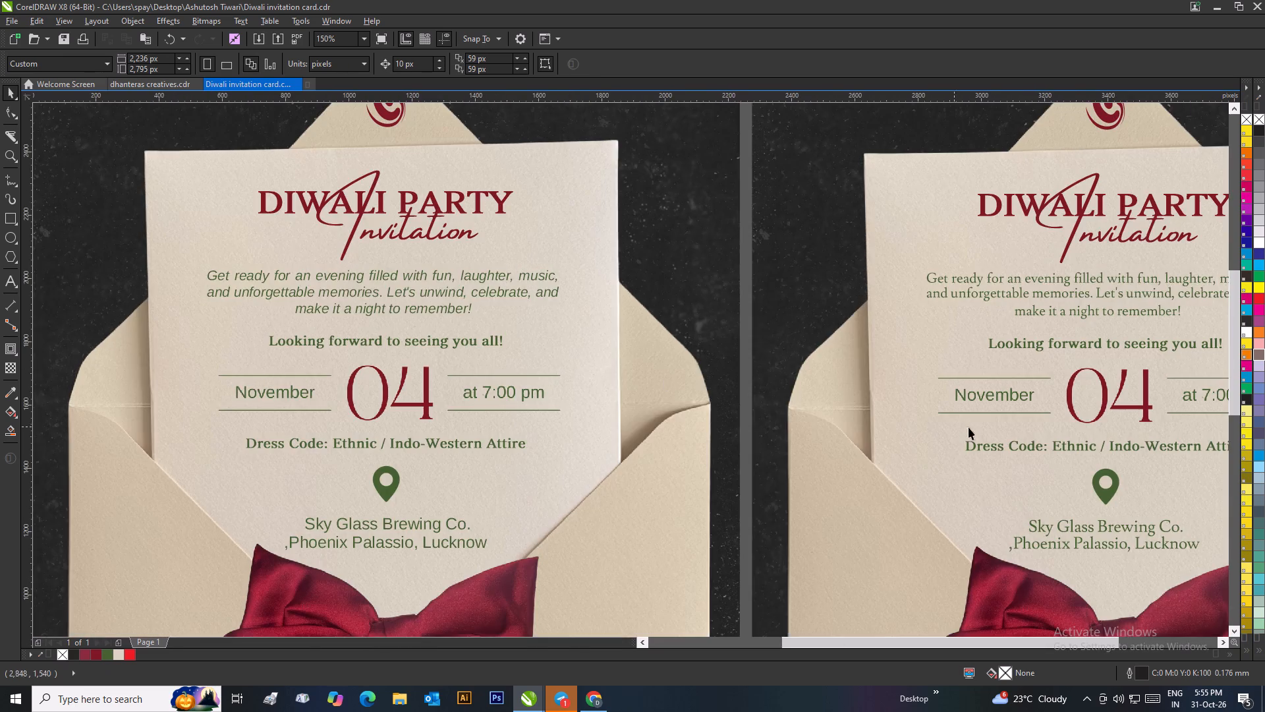
scroll(956, 418, down, 1)
scroll(679, 372, up, 1)
scroll(699, 373, down, 1)
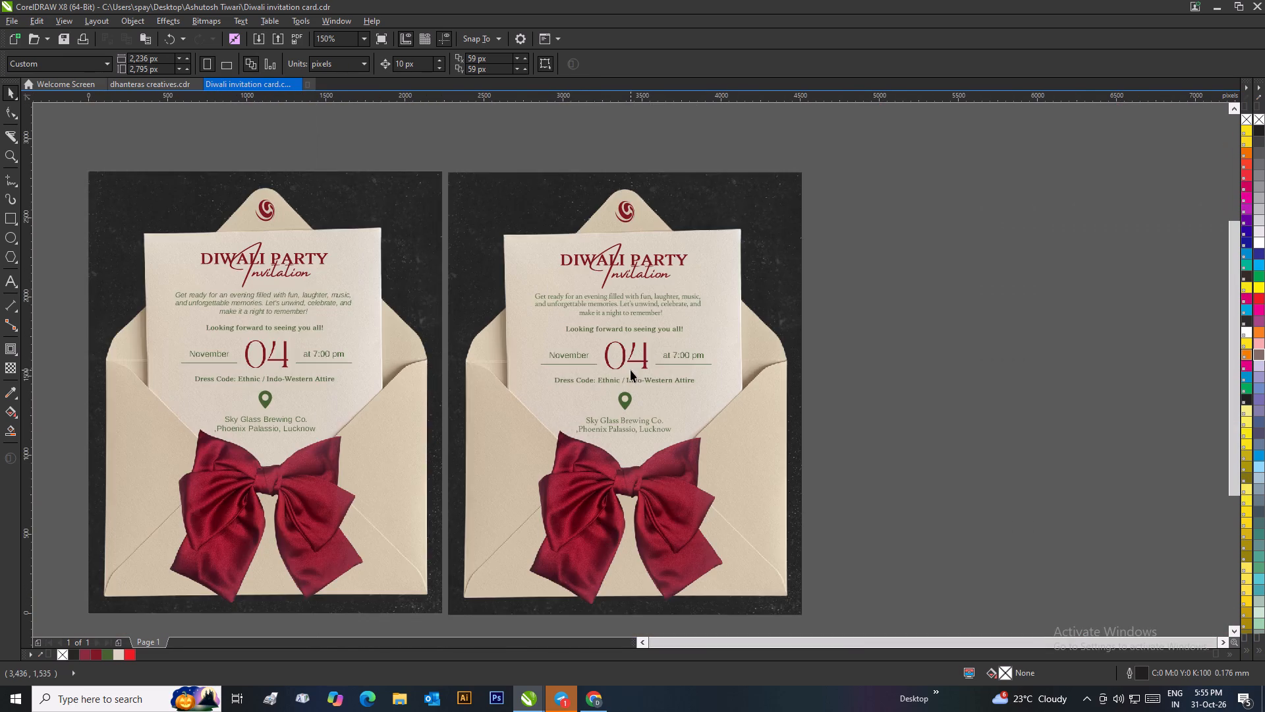
scroll(425, 283, down, 1)
Delete the original card with the sans-serif intro and venue text from the page.
drag(434, 273, 652, 601)
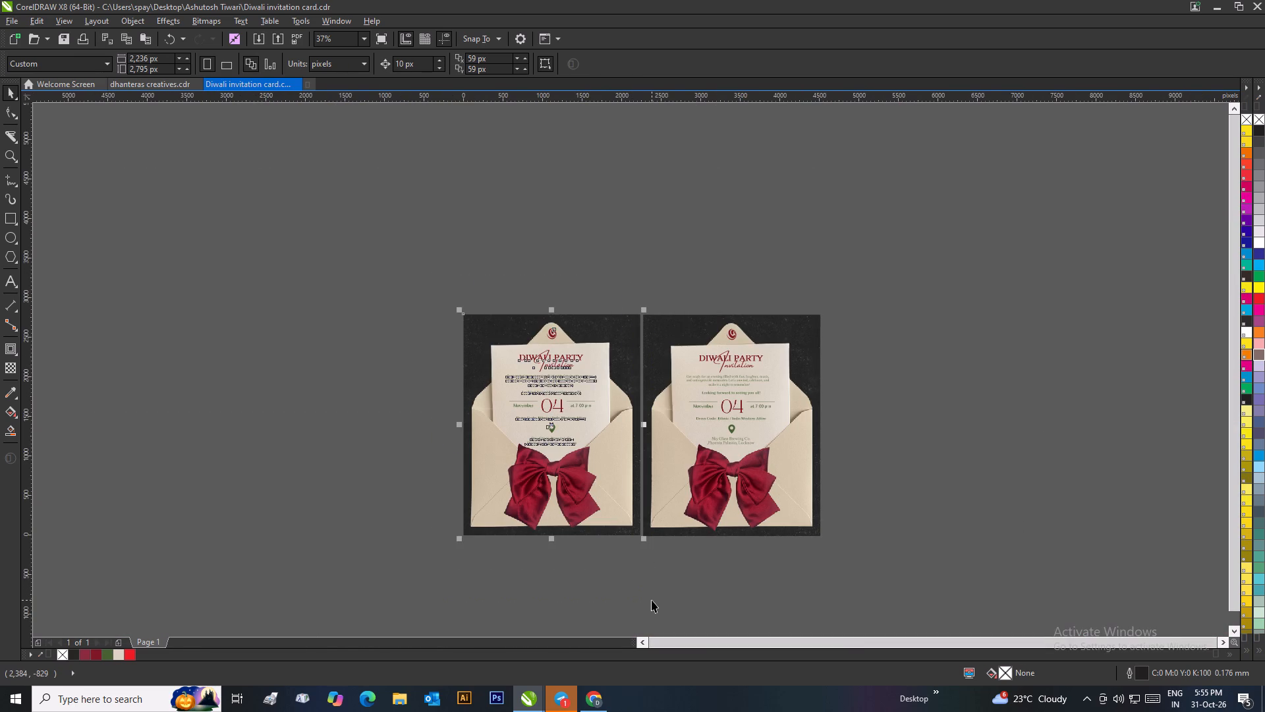
key(Delete)
Center the remaining Lusitana card group on the page.
scroll(754, 434, up, 2)
scroll(615, 371, down, 1)
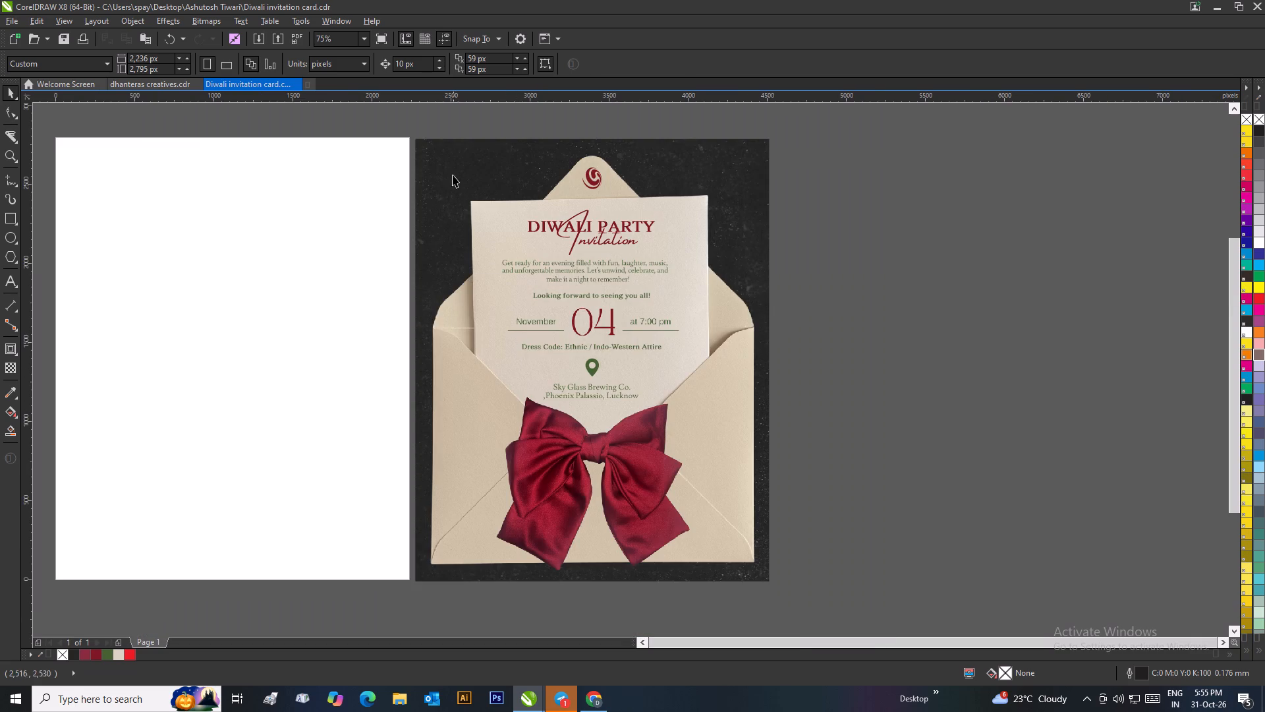
click(432, 158)
key(p)
click(731, 225)
Examine the centered card's text, fonts and spacing from the title down to the venue.
scroll(559, 285, down, 1)
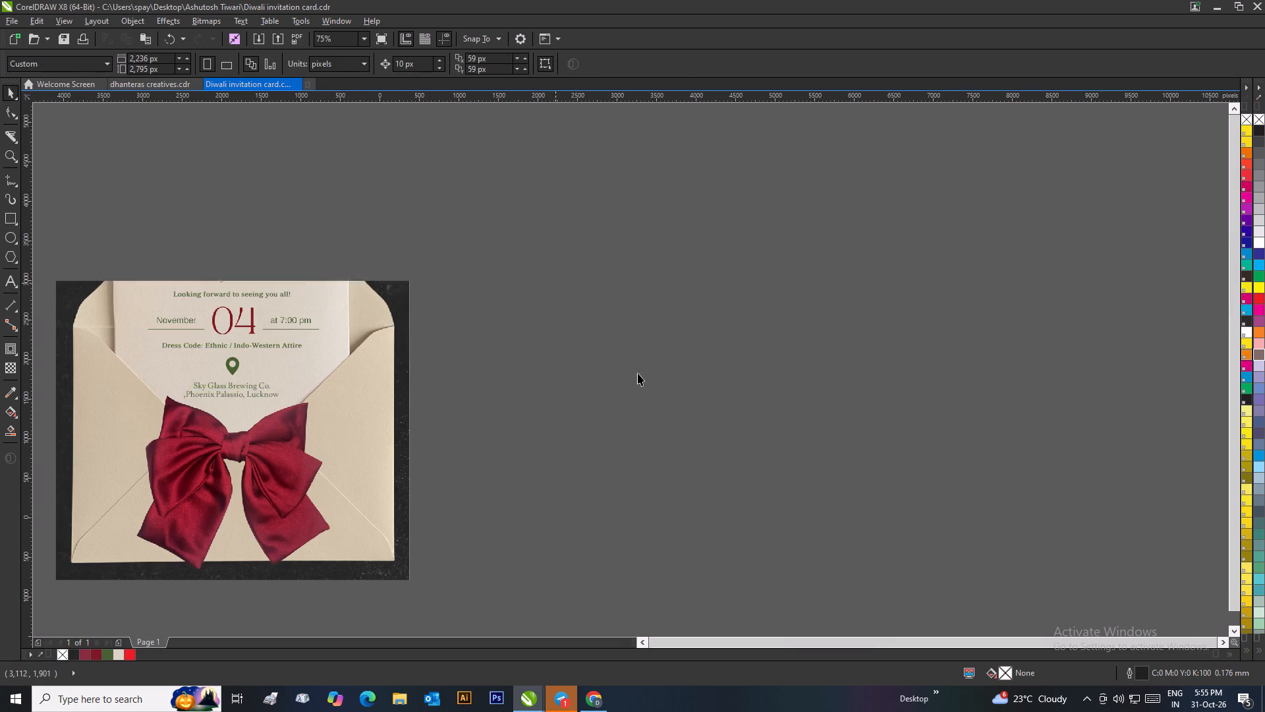
scroll(507, 404, up, 1)
scroll(588, 369, up, 1)
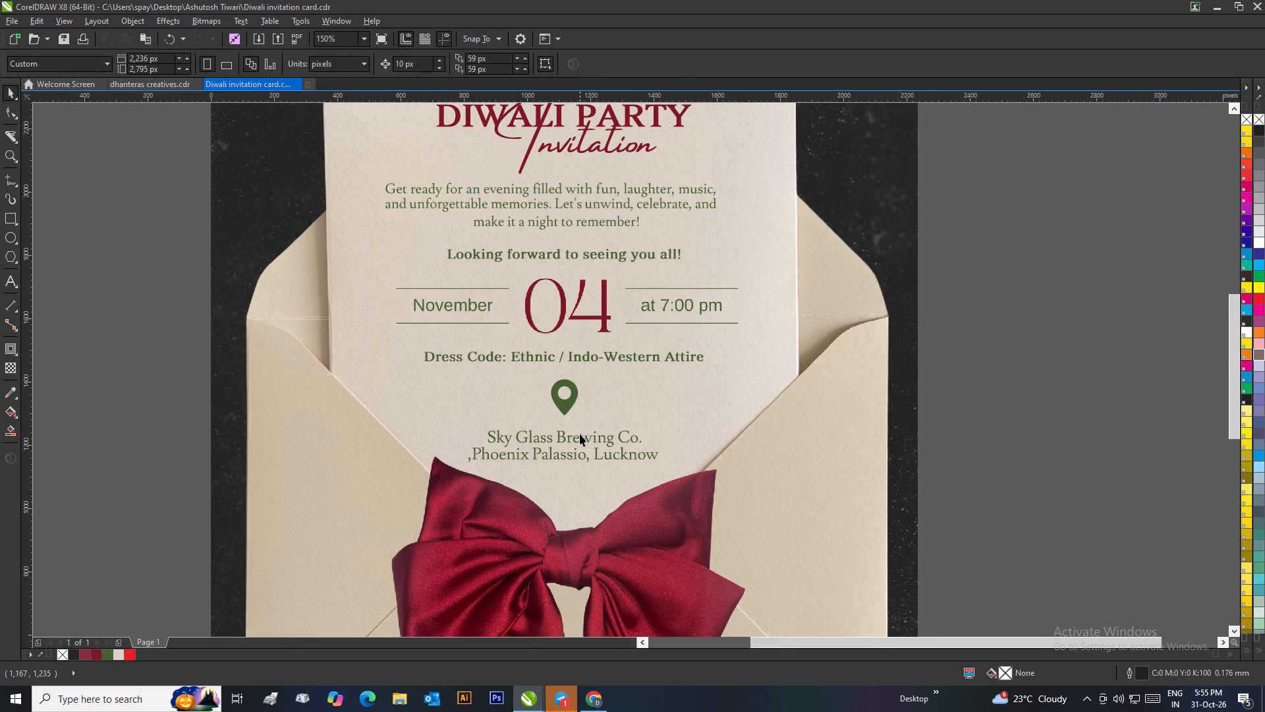
scroll(584, 437, down, 1)
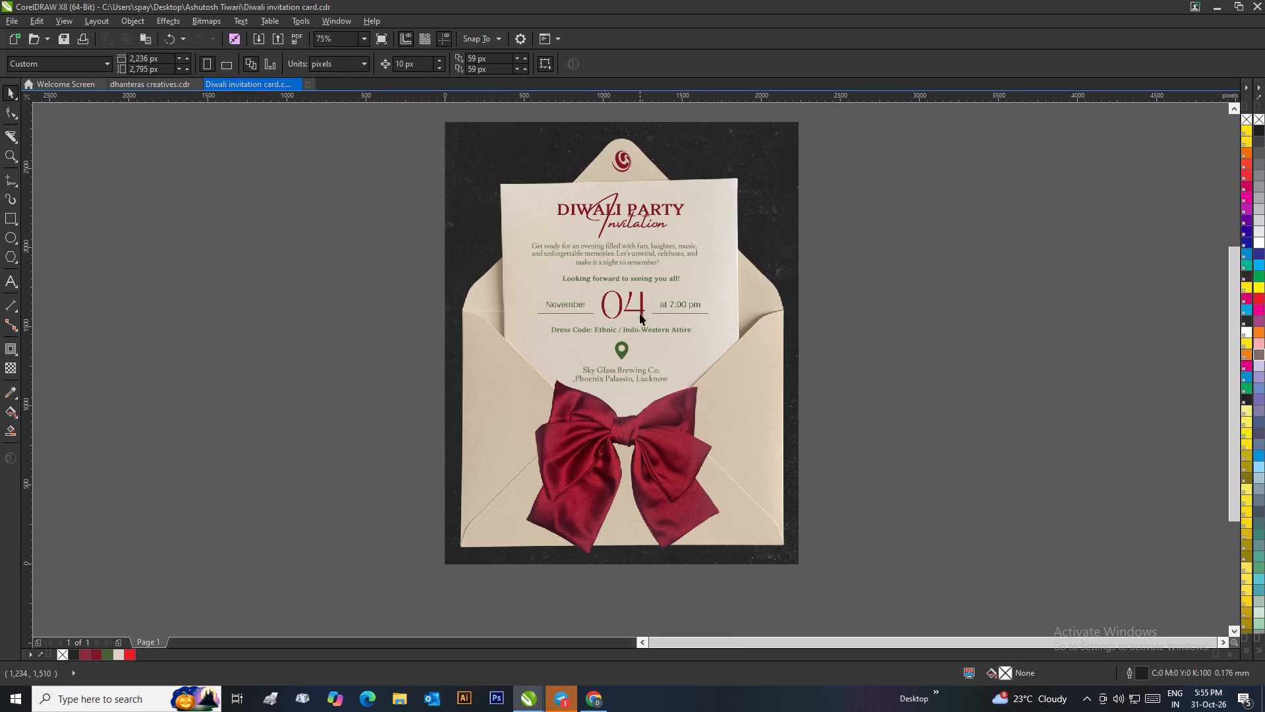
scroll(634, 291, up, 1)
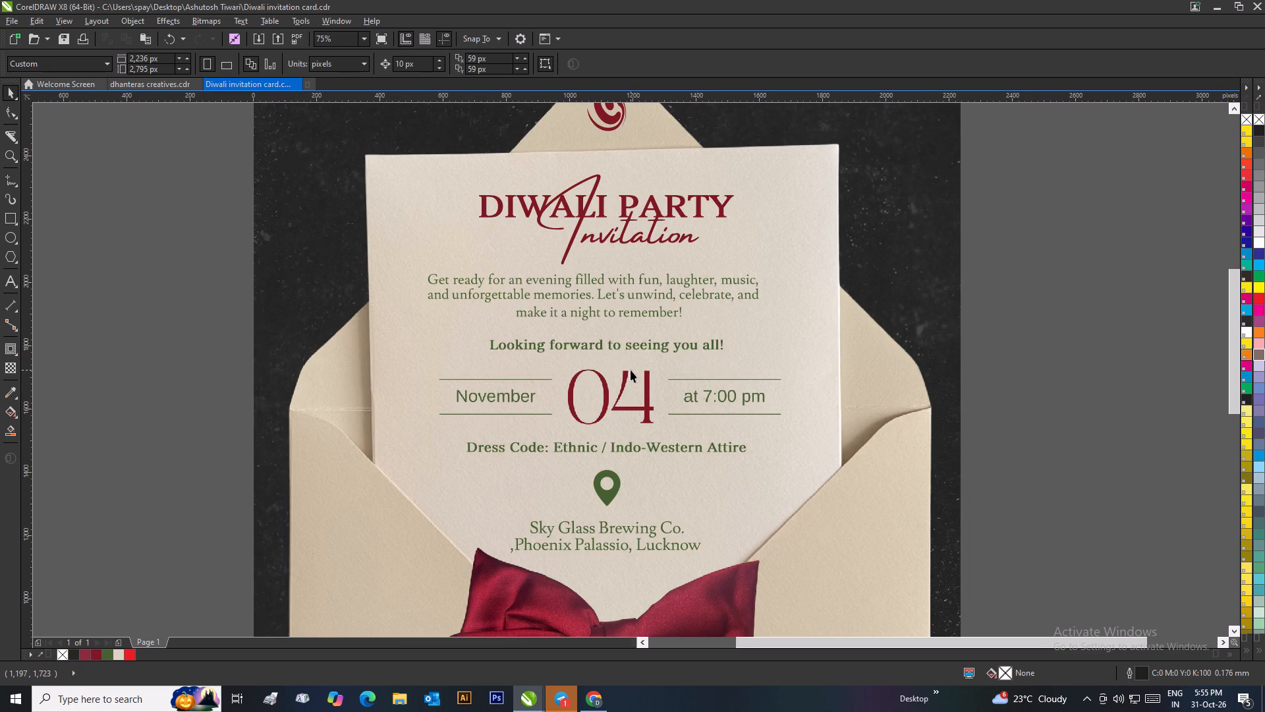
scroll(631, 370, down, 1)
scroll(600, 382, up, 1)
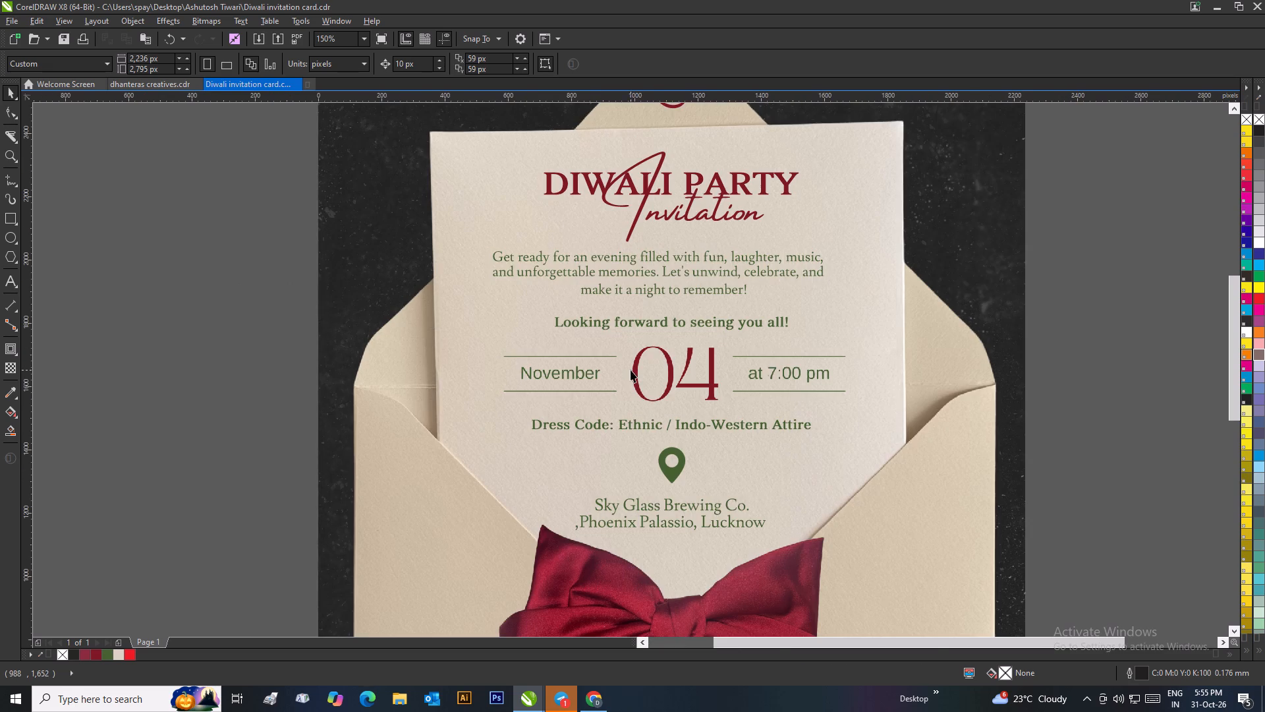
scroll(591, 376, up, 1)
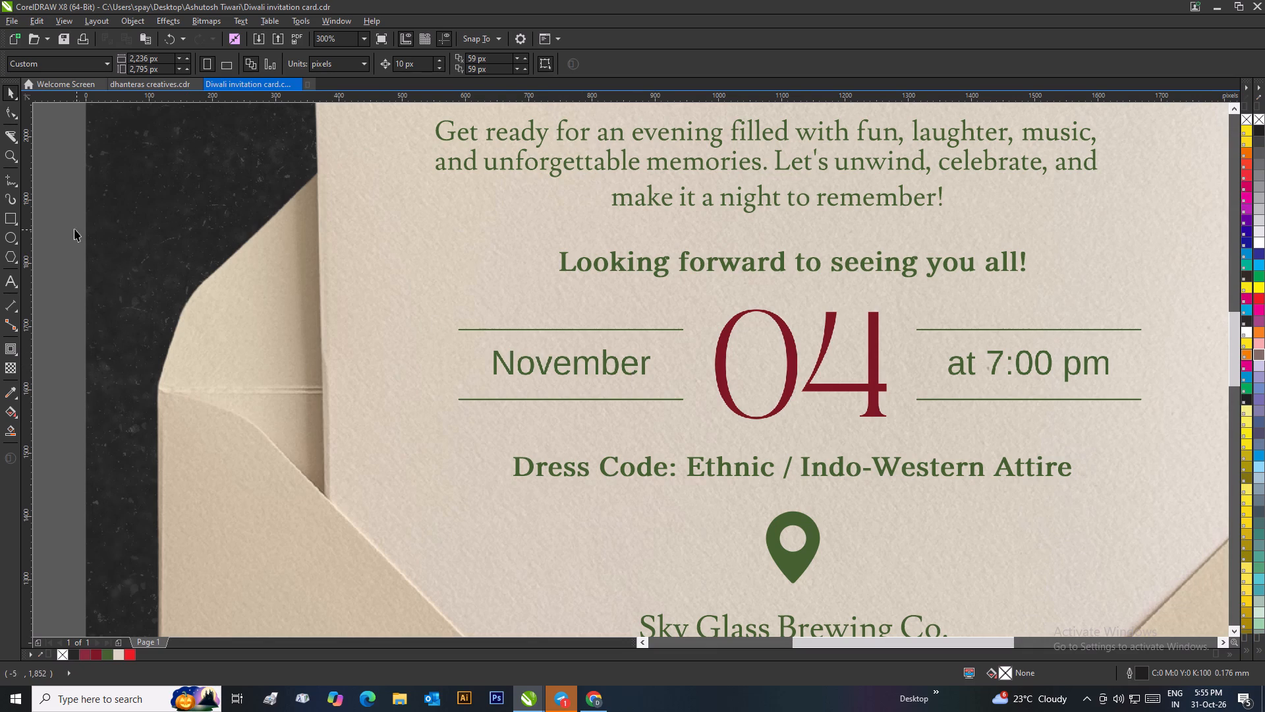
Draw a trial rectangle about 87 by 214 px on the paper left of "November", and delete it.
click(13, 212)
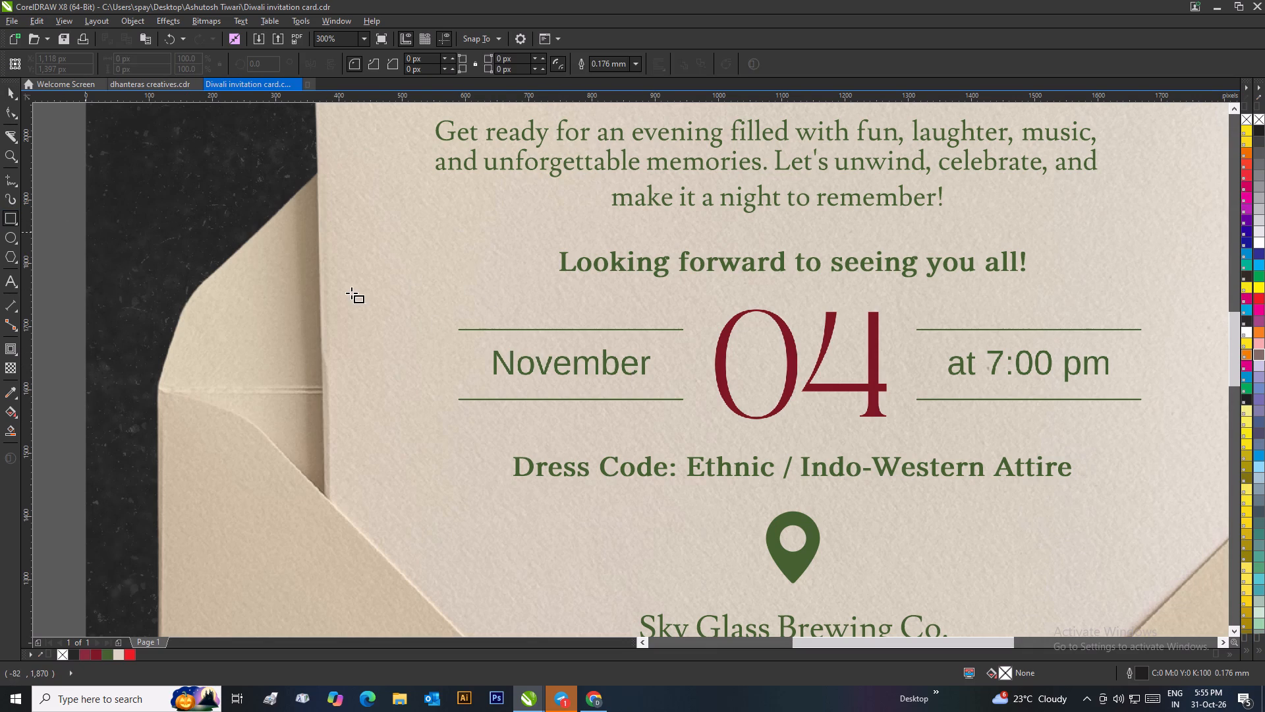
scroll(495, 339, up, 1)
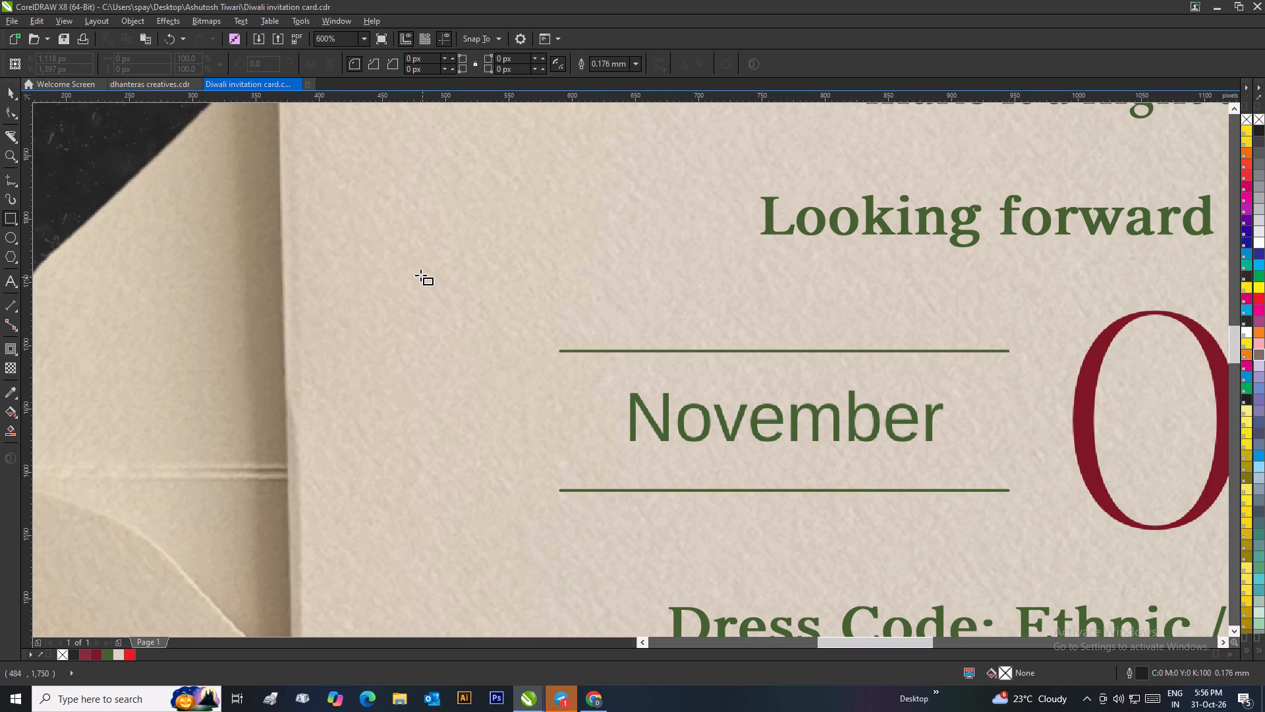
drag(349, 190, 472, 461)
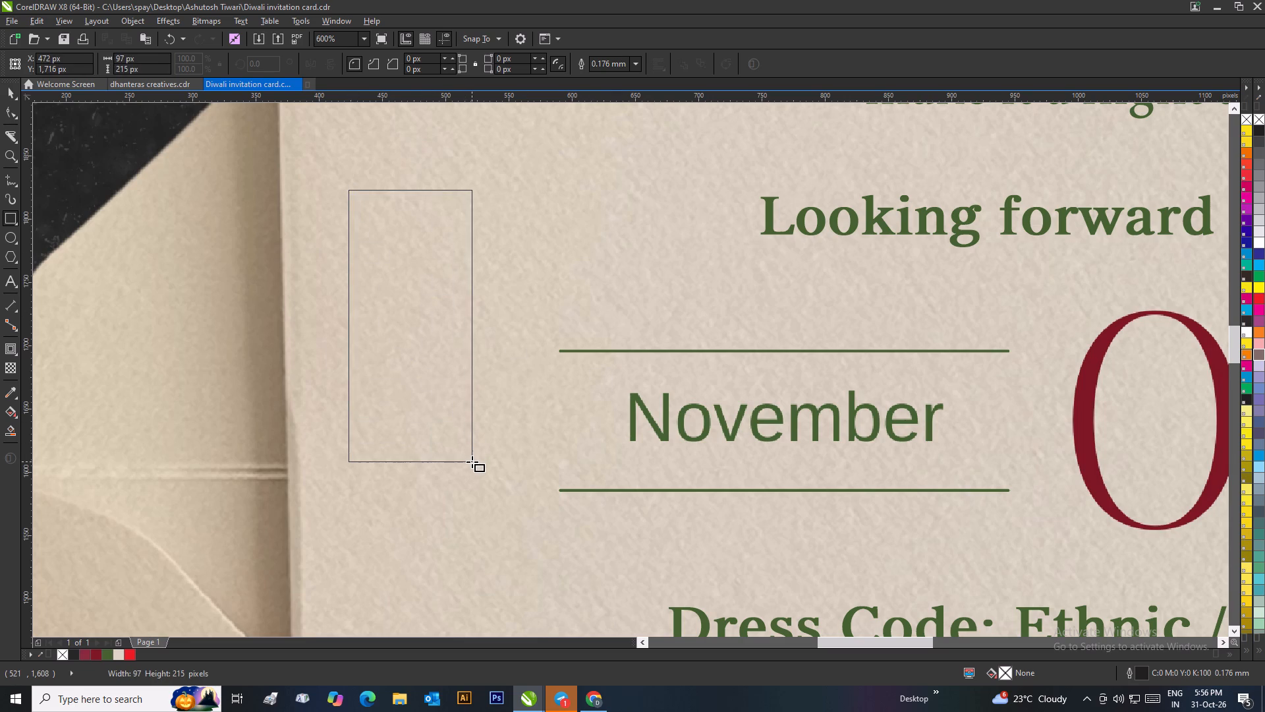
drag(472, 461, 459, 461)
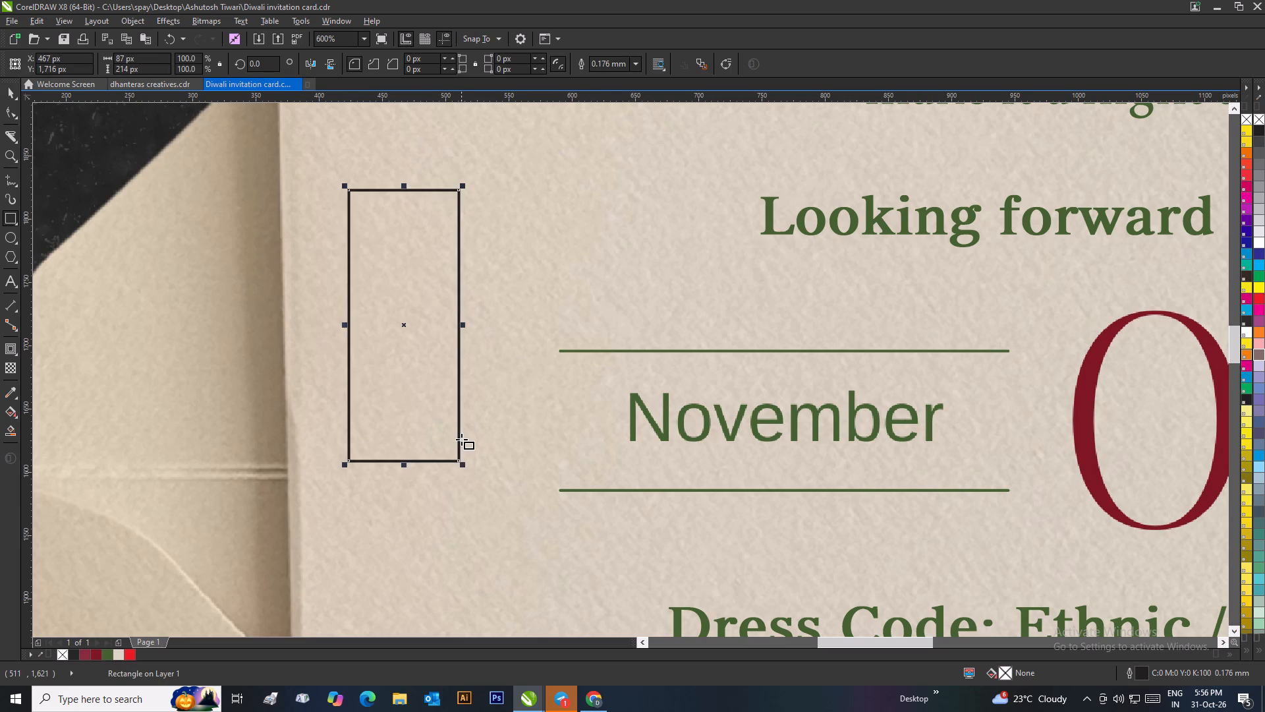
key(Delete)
Draw a rectangle about 100 by 152 px above the November lines and move it off the page's left side.
drag(555, 133, 631, 262)
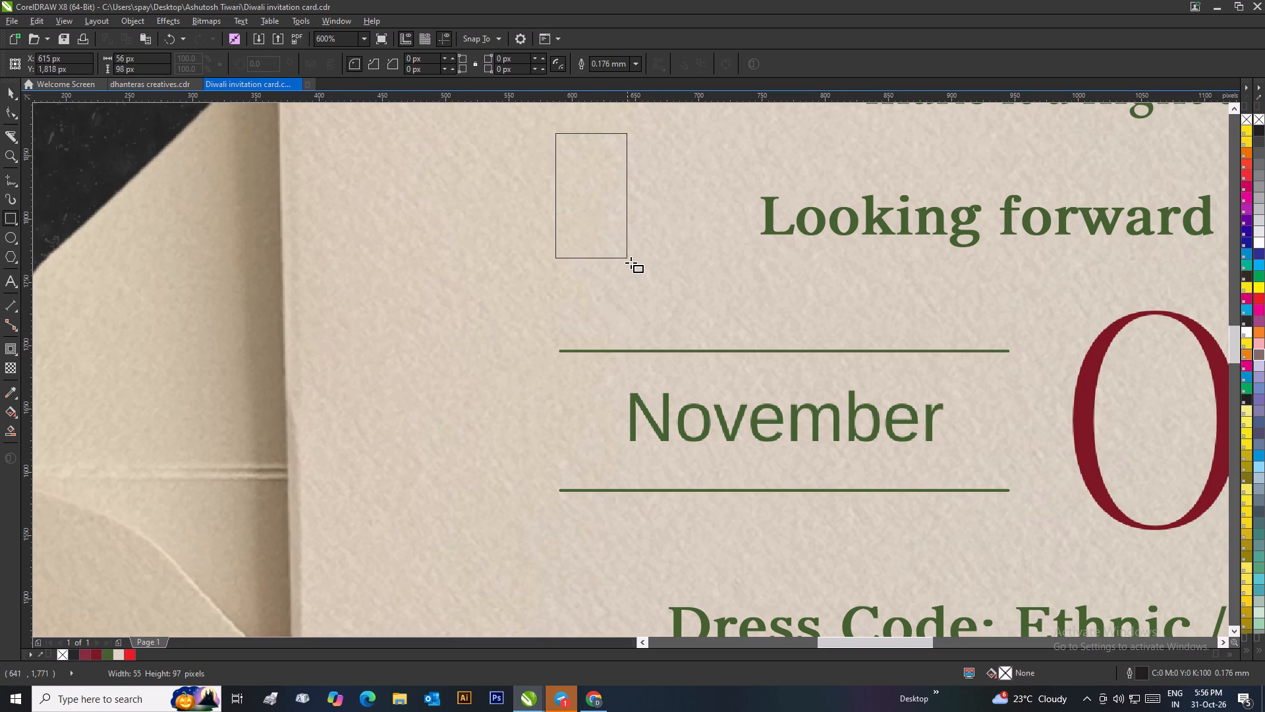
drag(631, 262, 682, 325)
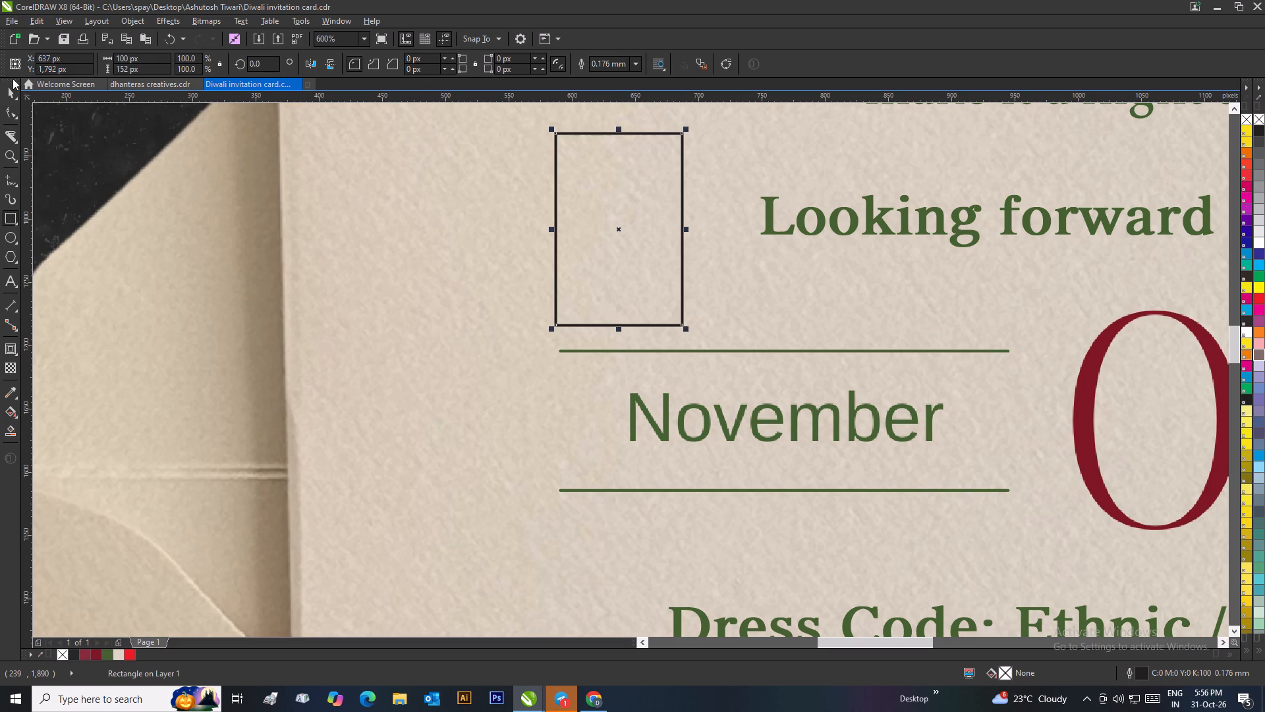
click(6, 90)
scroll(655, 218, down, 2)
drag(613, 372, 267, 361)
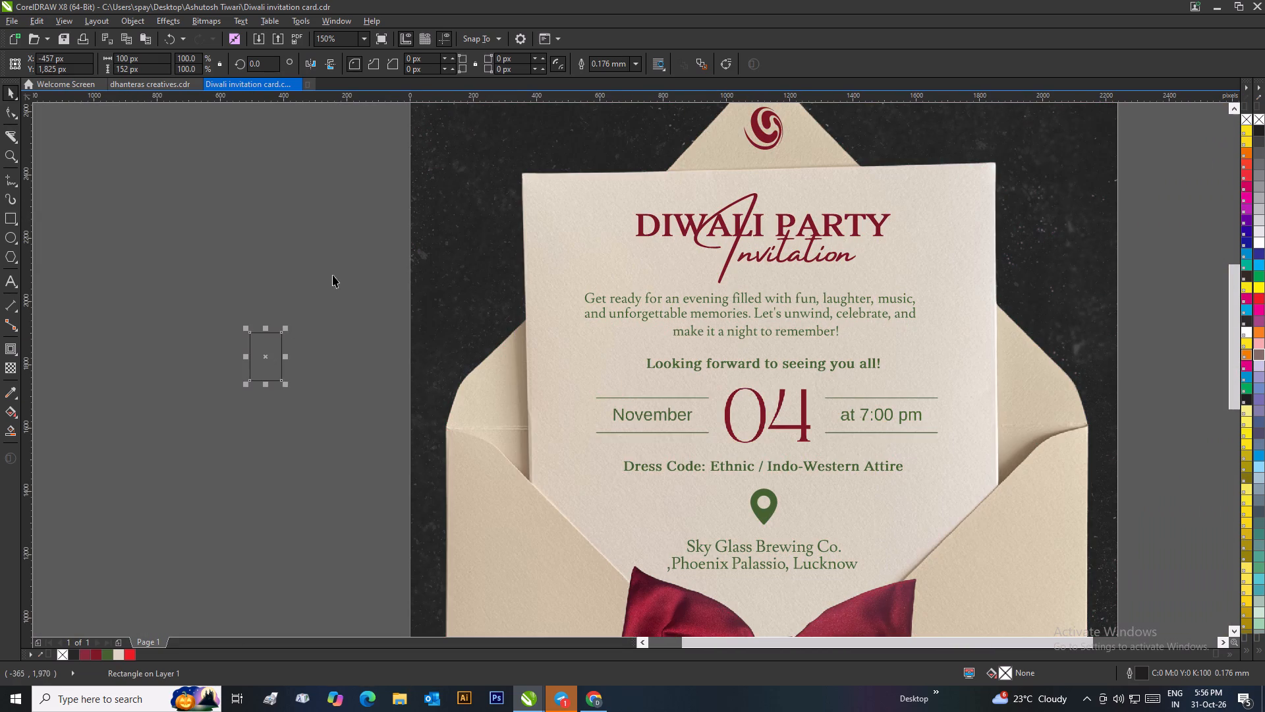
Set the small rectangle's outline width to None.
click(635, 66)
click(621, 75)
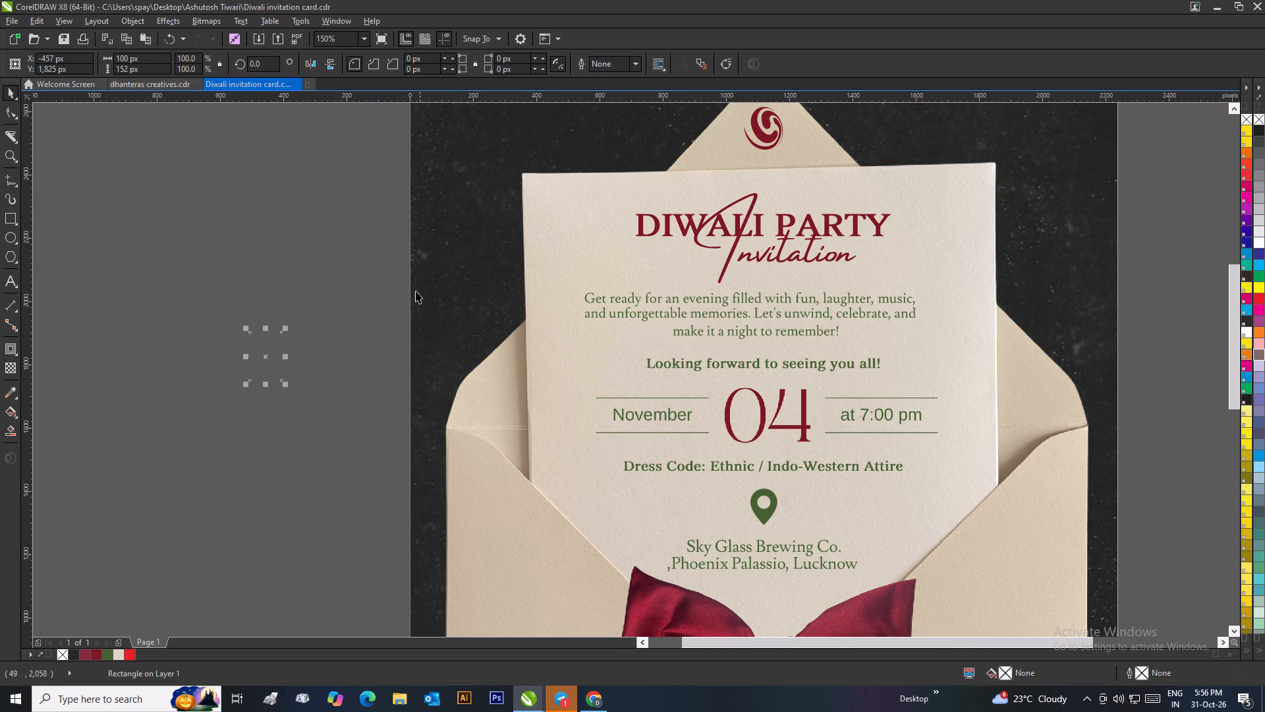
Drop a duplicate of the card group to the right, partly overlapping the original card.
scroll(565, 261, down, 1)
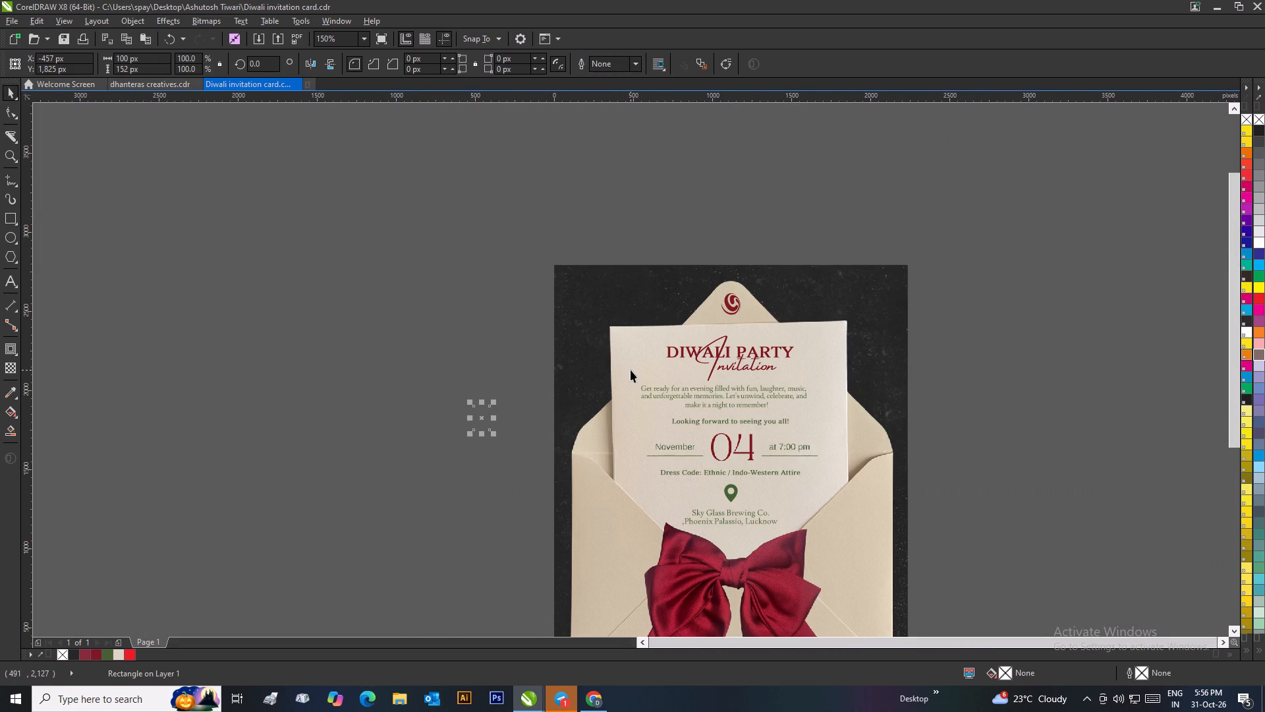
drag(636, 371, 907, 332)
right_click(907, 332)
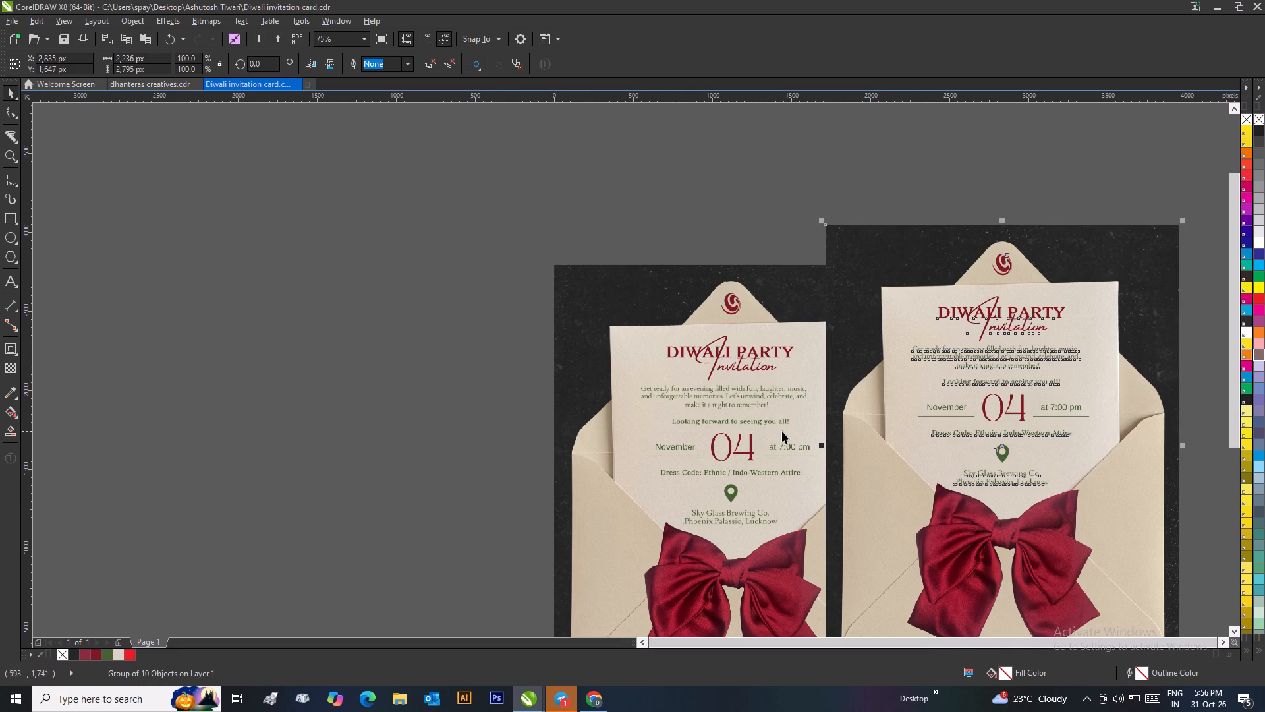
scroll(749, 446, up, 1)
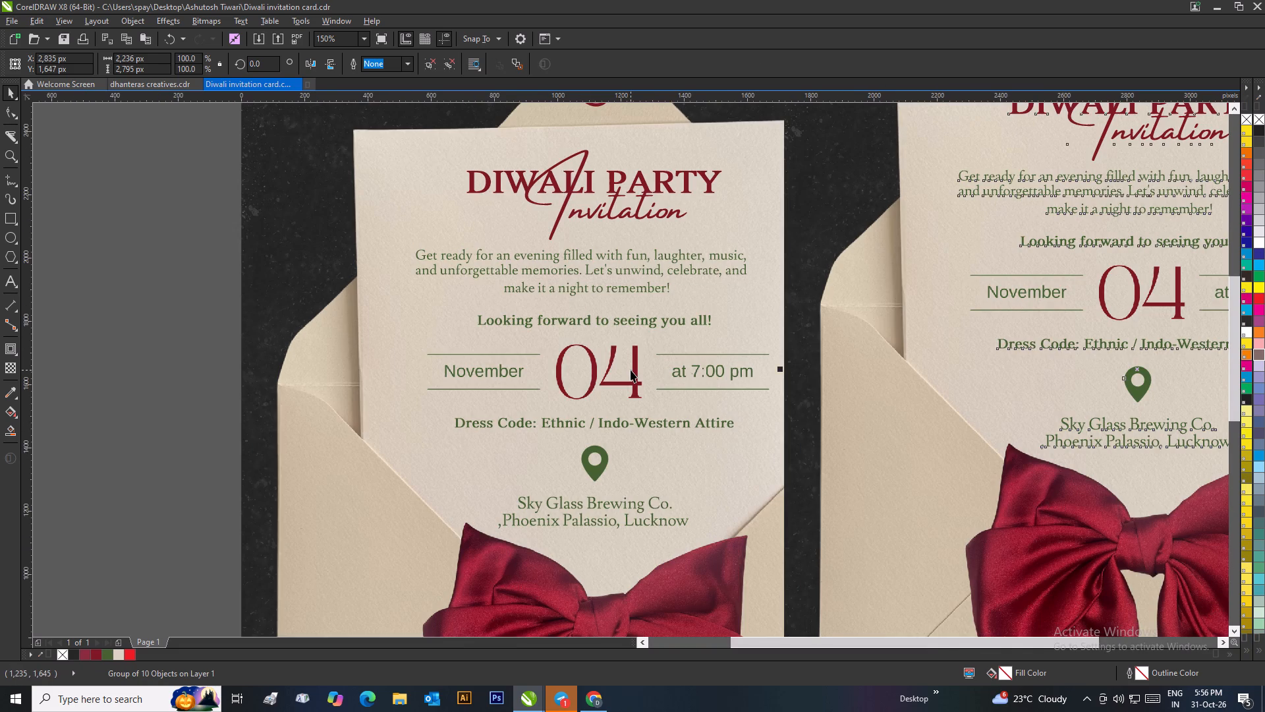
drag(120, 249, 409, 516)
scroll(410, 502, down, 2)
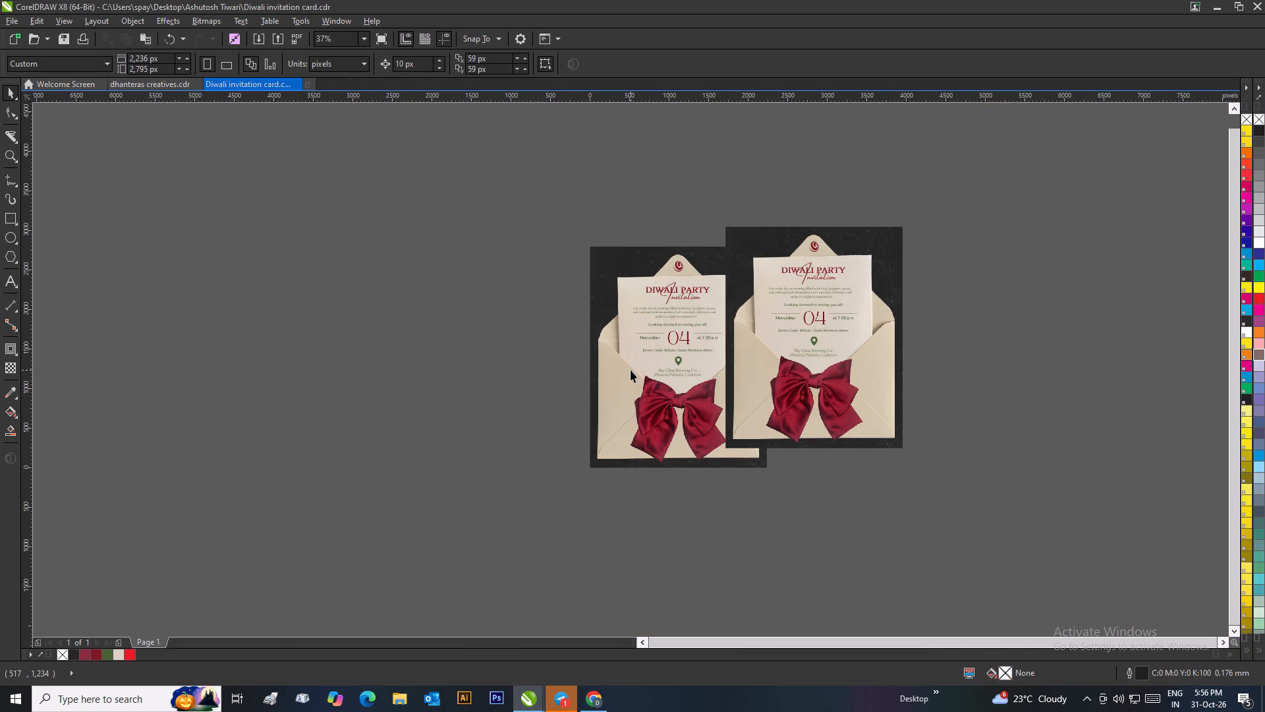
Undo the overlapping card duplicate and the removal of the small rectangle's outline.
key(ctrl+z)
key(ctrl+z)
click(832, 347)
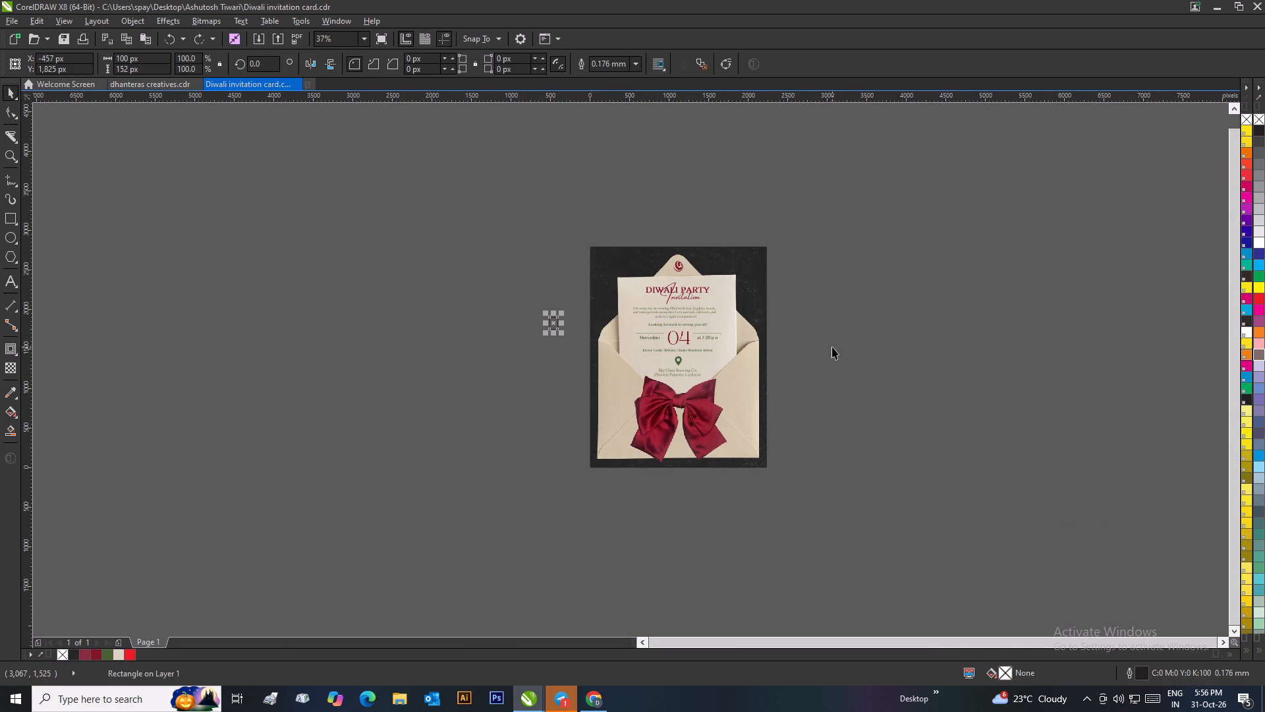
Drop a duplicate of the card group clear of the page, to the right of the original card.
drag(615, 312, 821, 293)
right_click(821, 293)
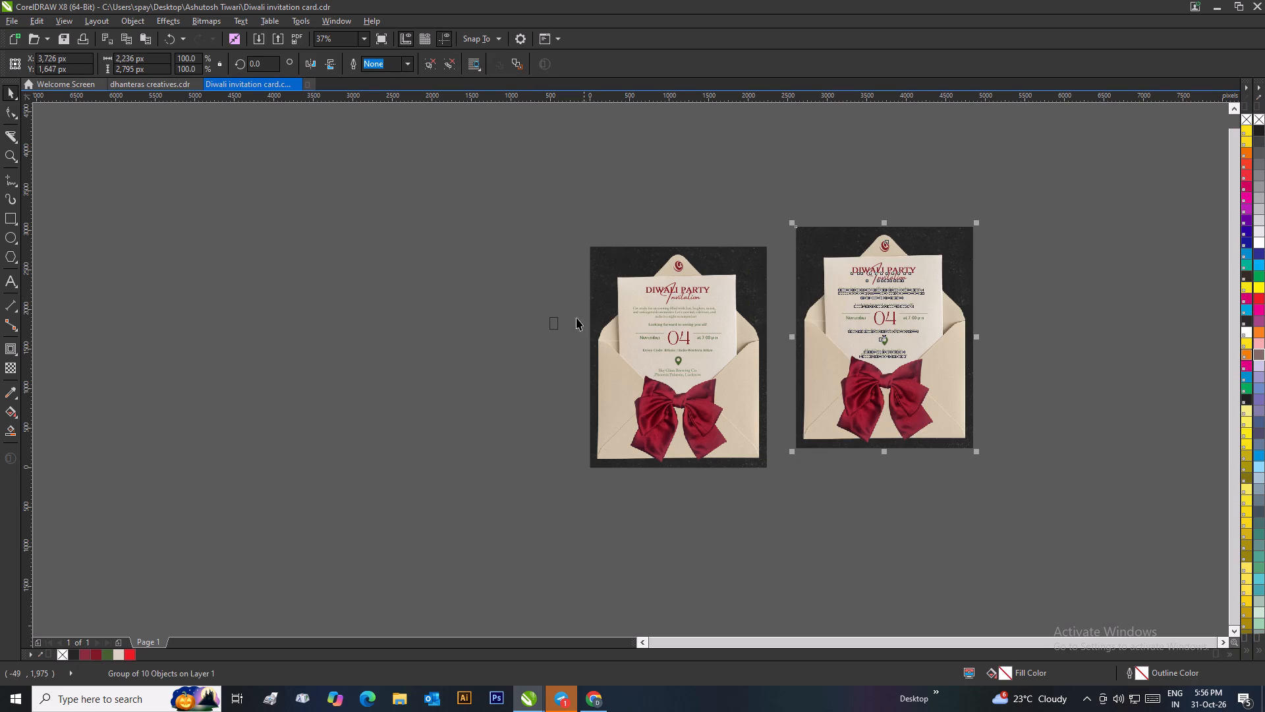
right_click(841, 321)
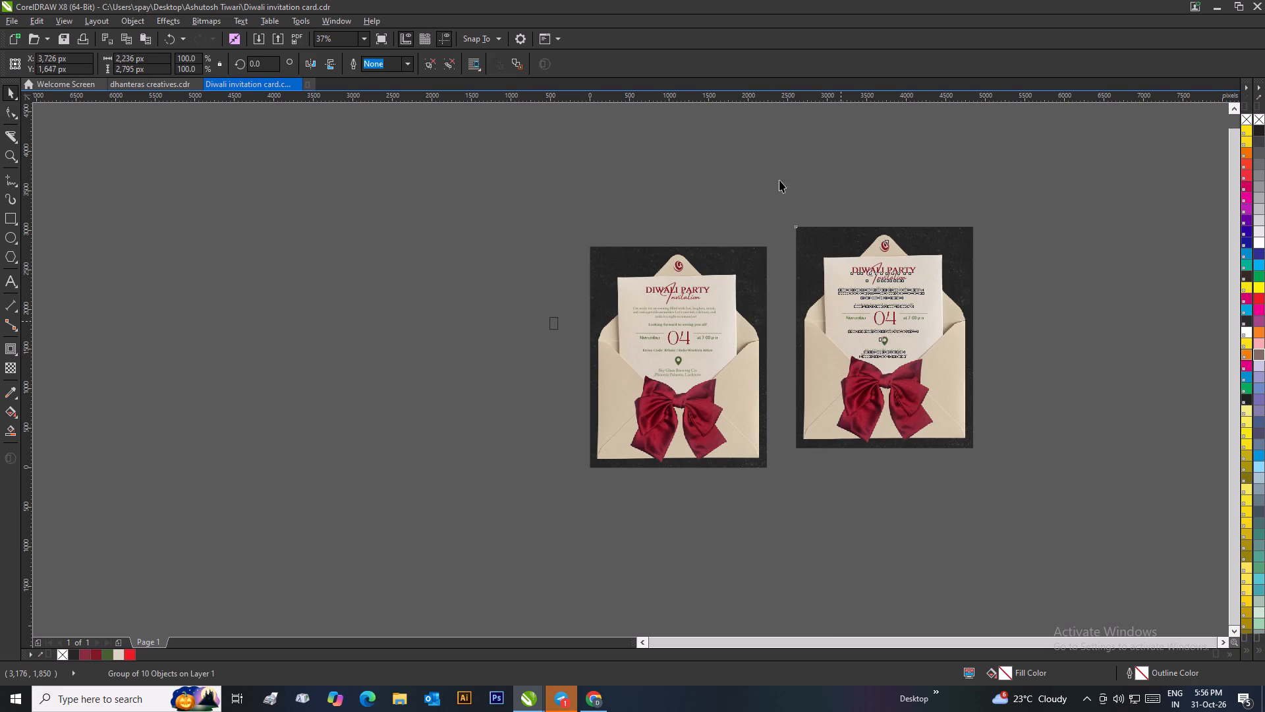
click(779, 180)
Move the small rectangle onto the duplicate card's left envelope flap and stretch it to about 422 px tall.
drag(555, 320, 822, 354)
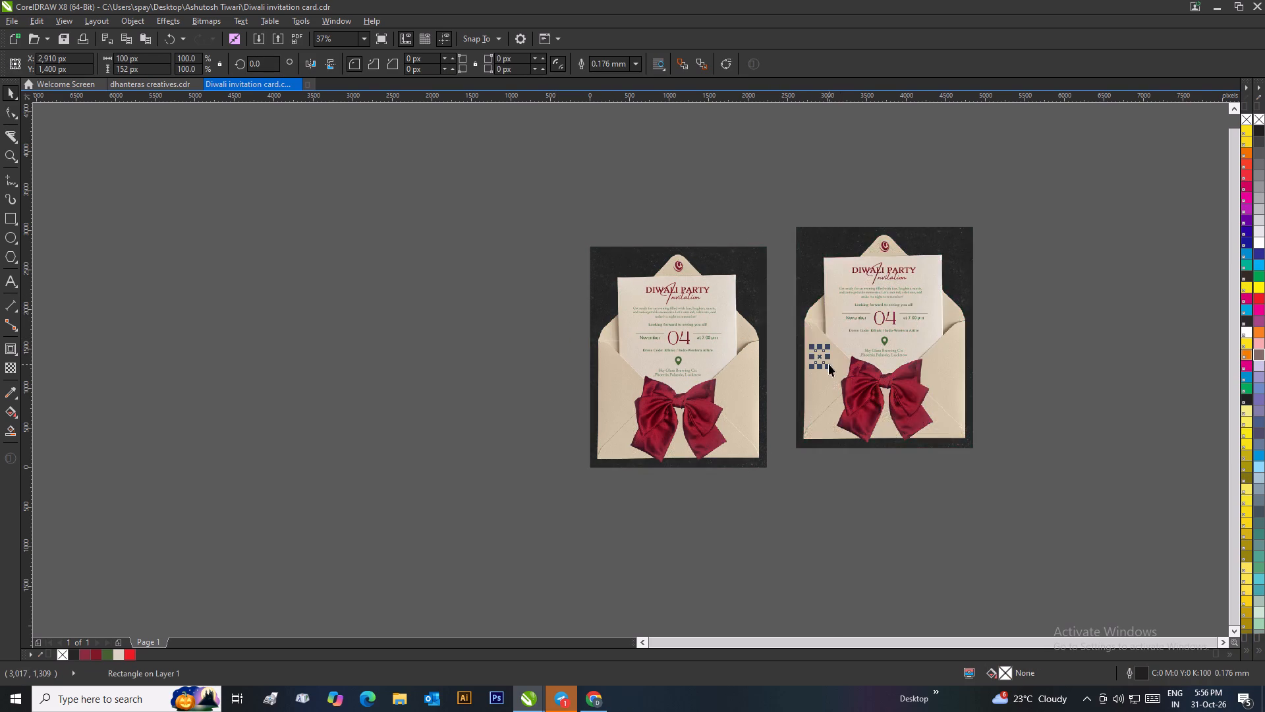
scroll(829, 364, up, 2)
drag(596, 372, 602, 428)
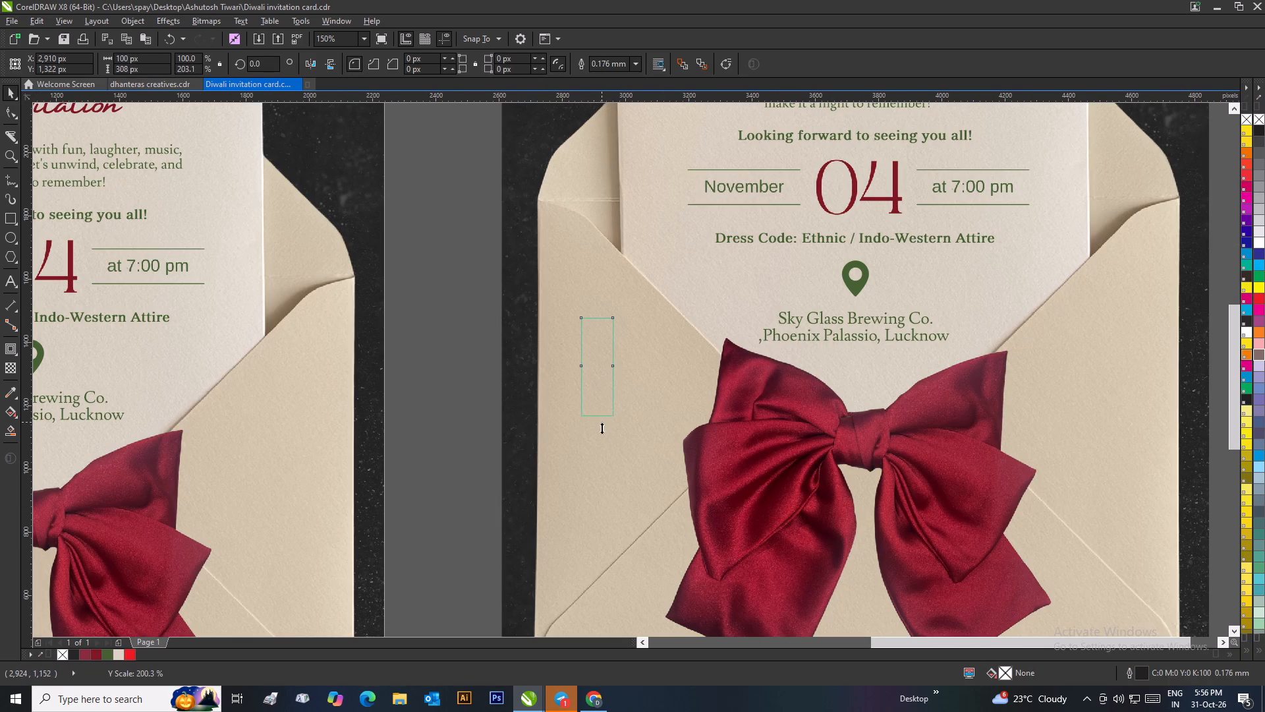
drag(602, 428, 604, 458)
drag(596, 386, 598, 386)
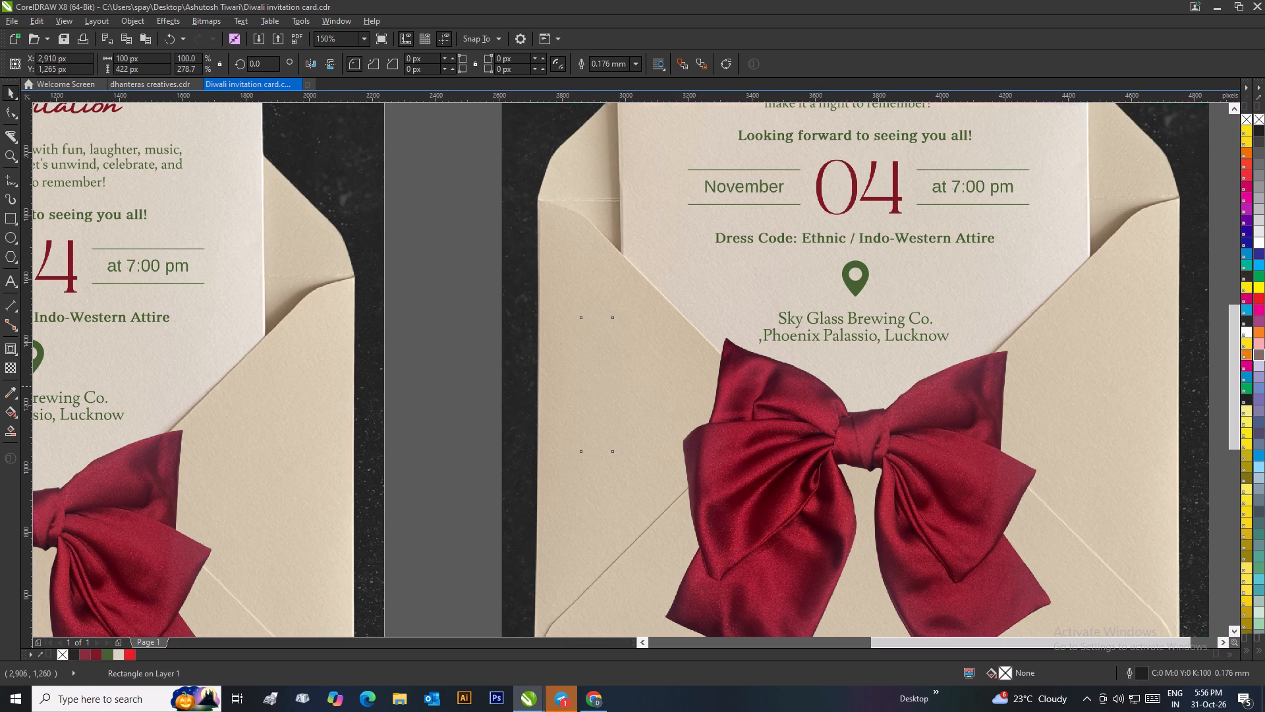
drag(598, 386, 625, 403)
scroll(634, 400, down, 1)
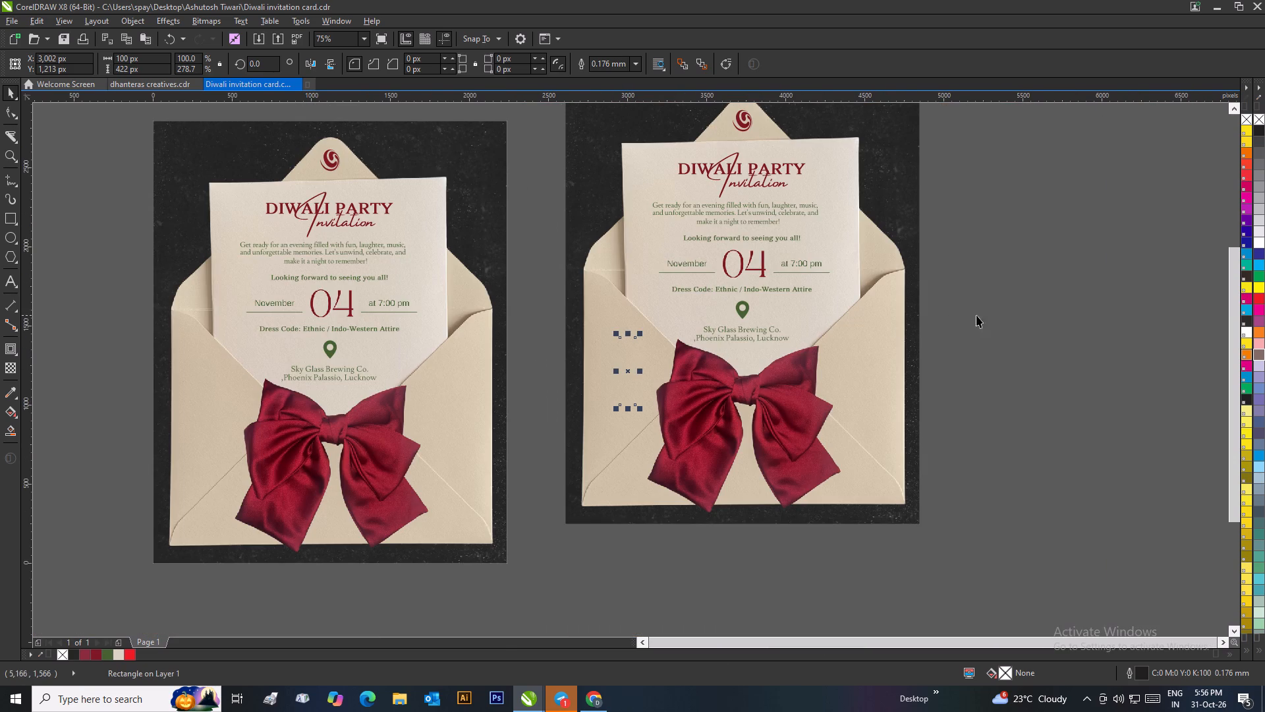
click(625, 367)
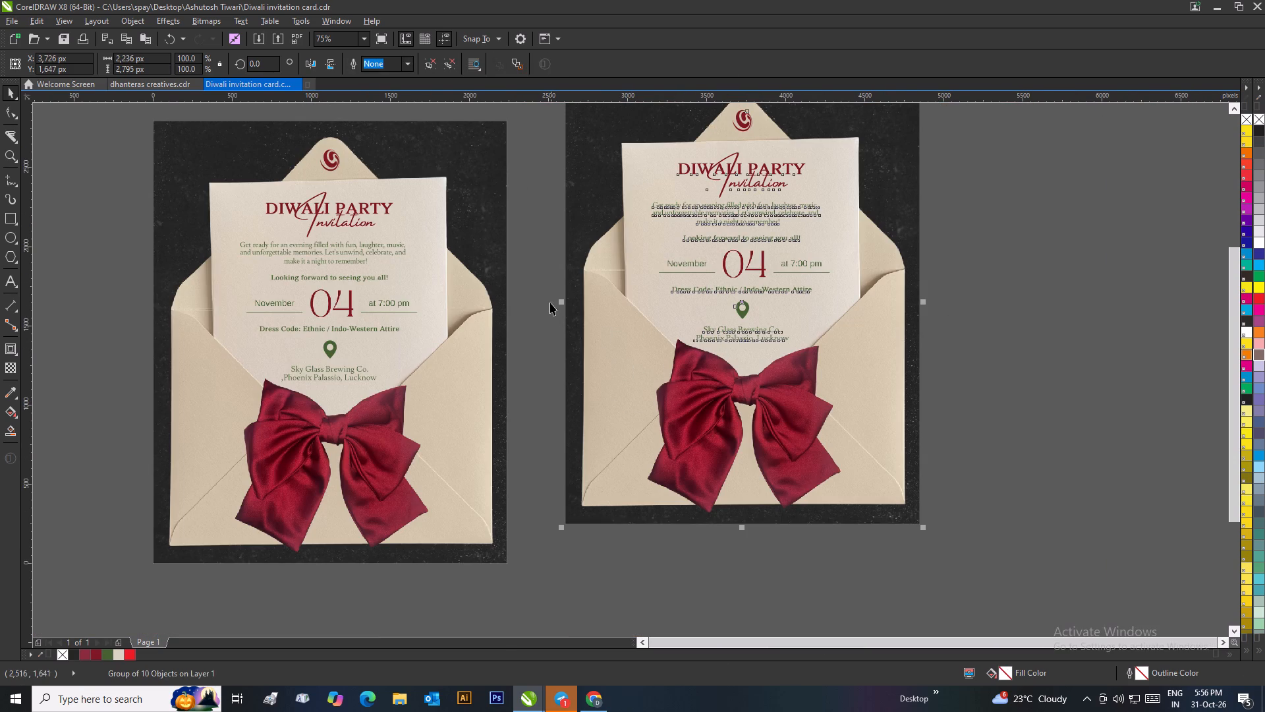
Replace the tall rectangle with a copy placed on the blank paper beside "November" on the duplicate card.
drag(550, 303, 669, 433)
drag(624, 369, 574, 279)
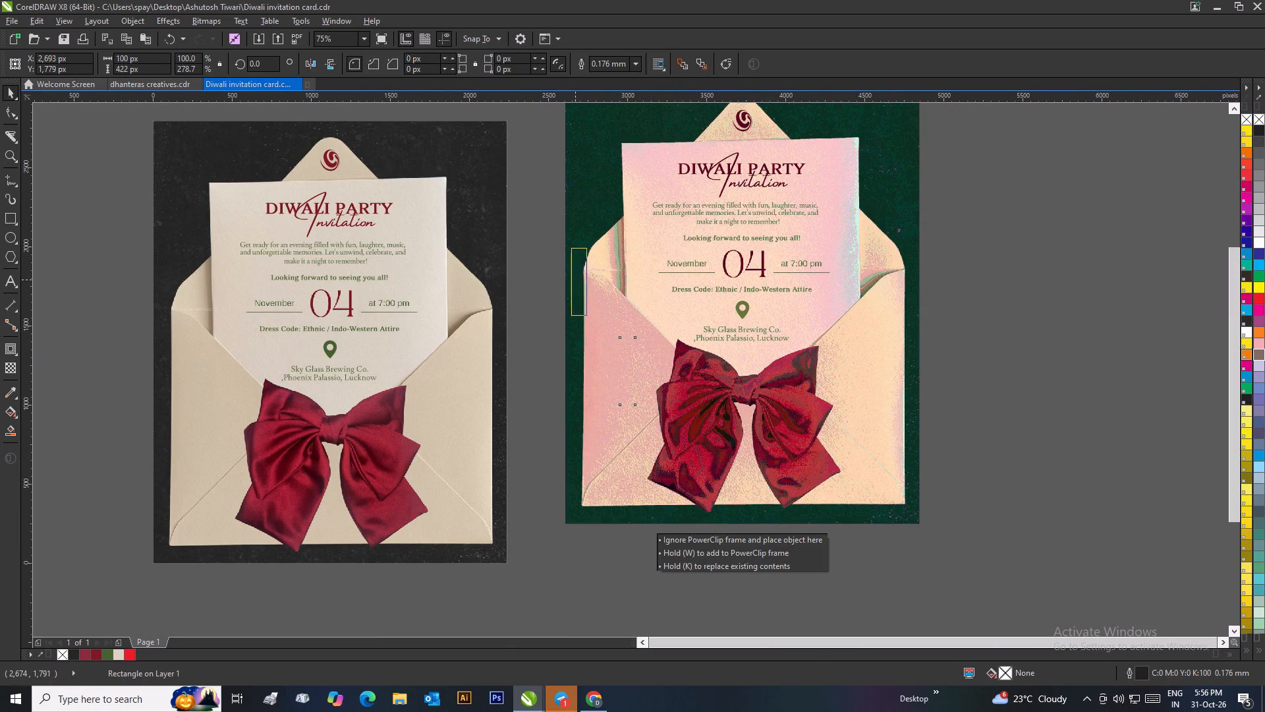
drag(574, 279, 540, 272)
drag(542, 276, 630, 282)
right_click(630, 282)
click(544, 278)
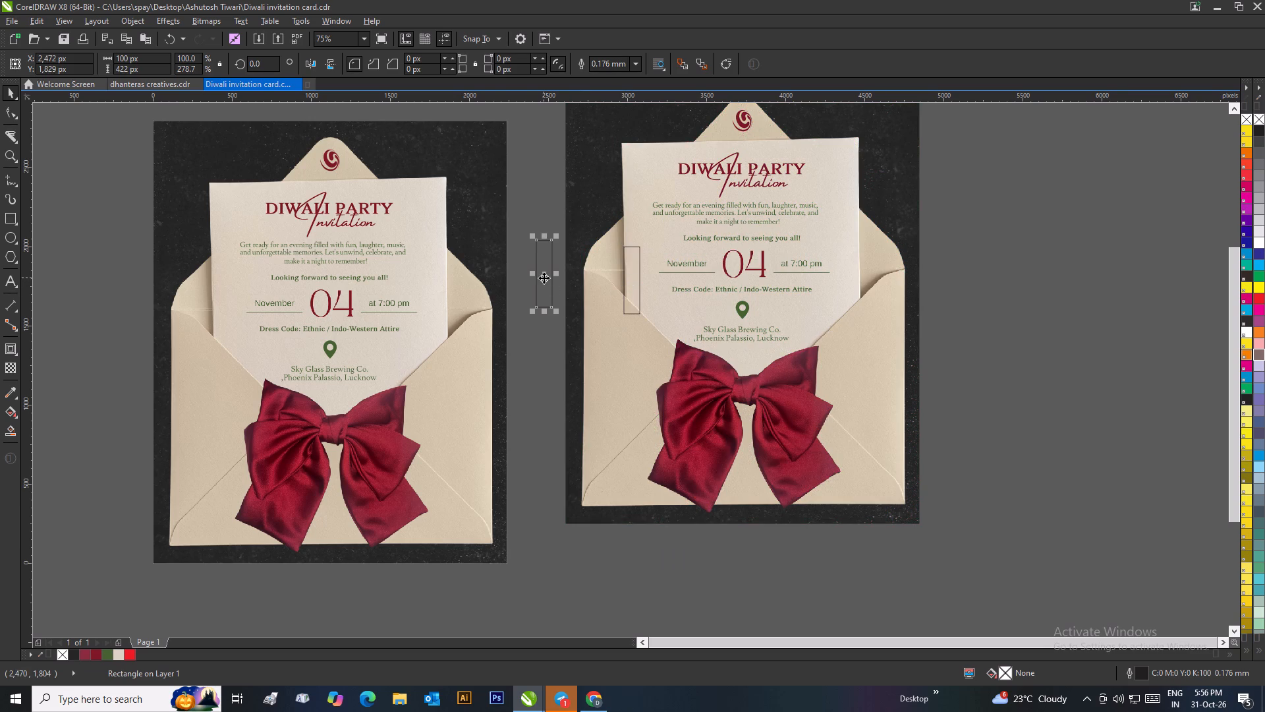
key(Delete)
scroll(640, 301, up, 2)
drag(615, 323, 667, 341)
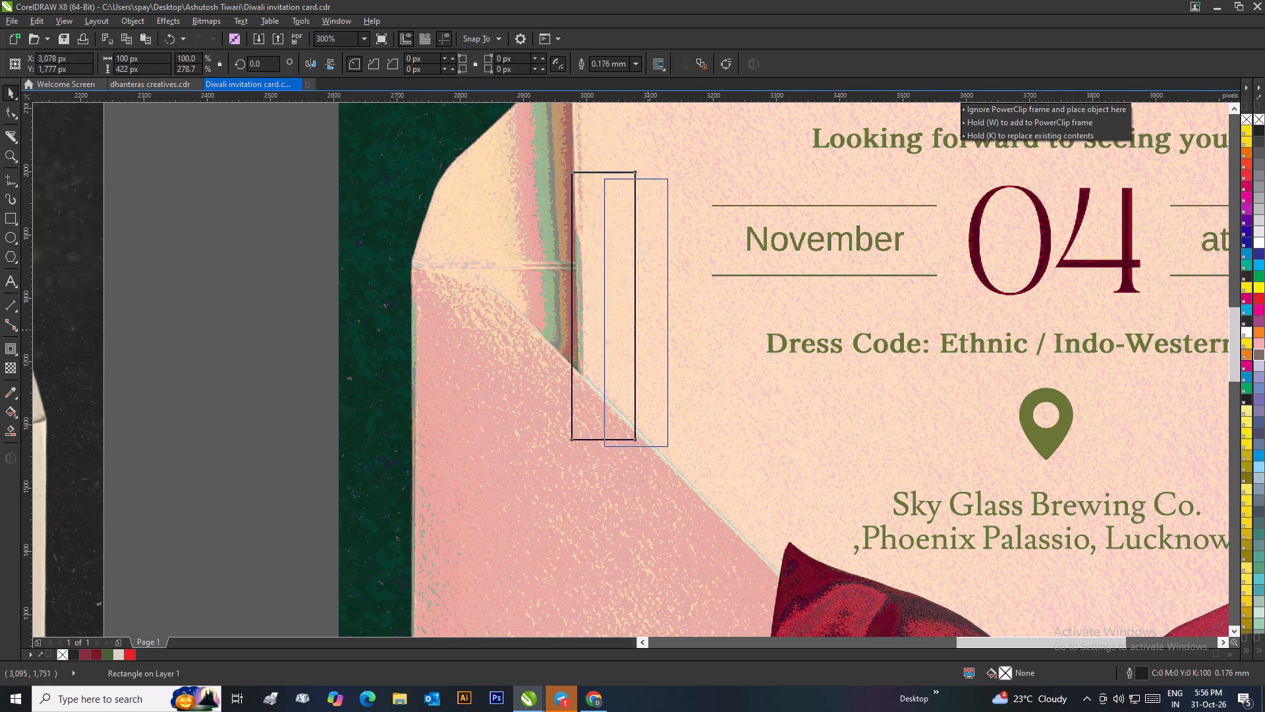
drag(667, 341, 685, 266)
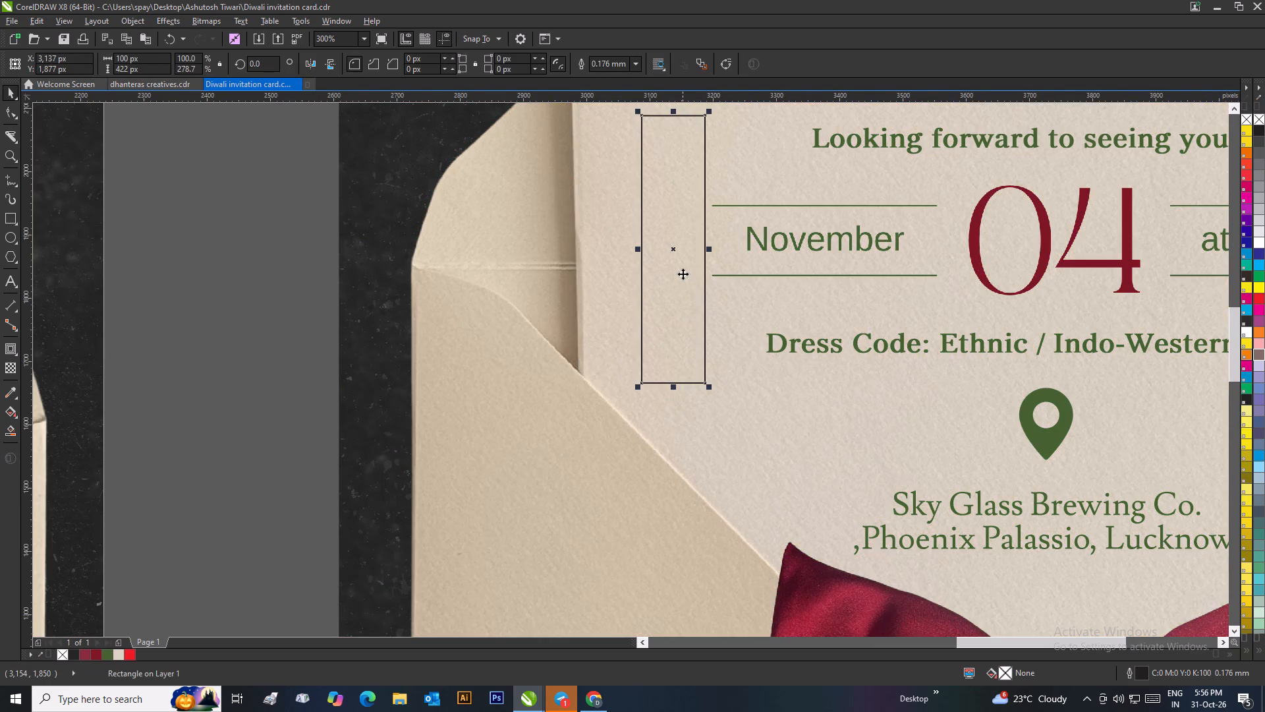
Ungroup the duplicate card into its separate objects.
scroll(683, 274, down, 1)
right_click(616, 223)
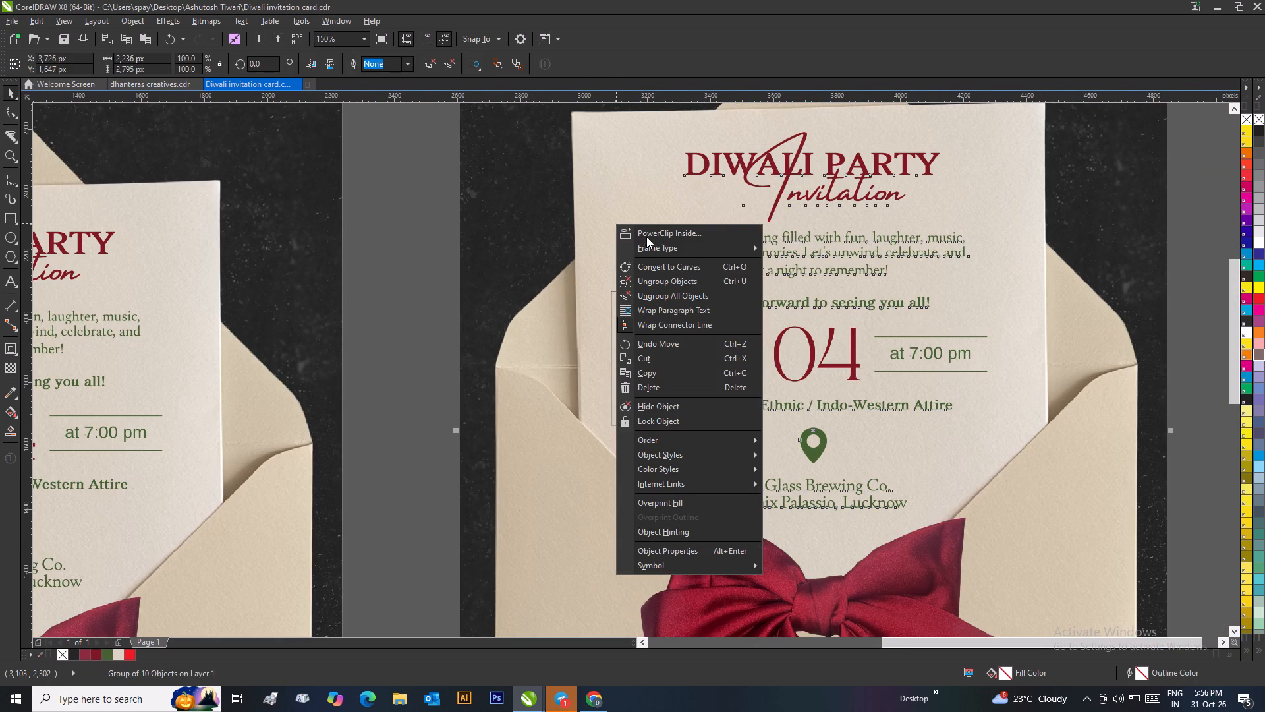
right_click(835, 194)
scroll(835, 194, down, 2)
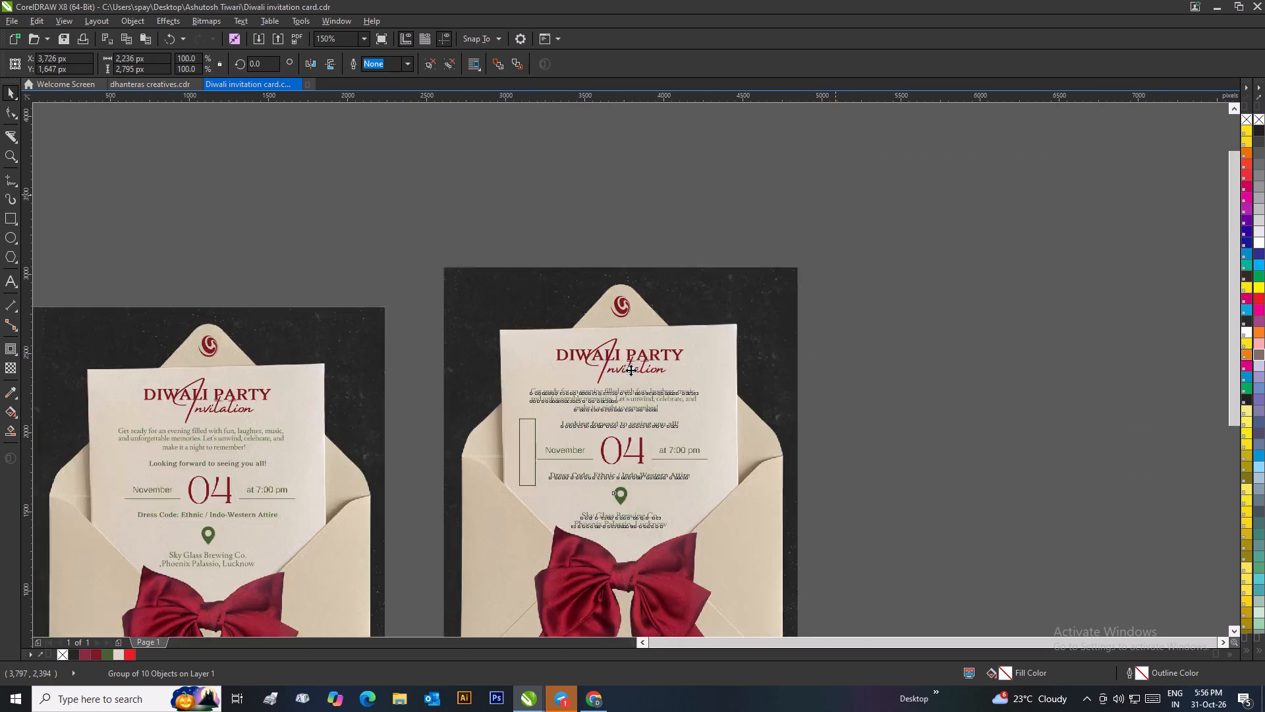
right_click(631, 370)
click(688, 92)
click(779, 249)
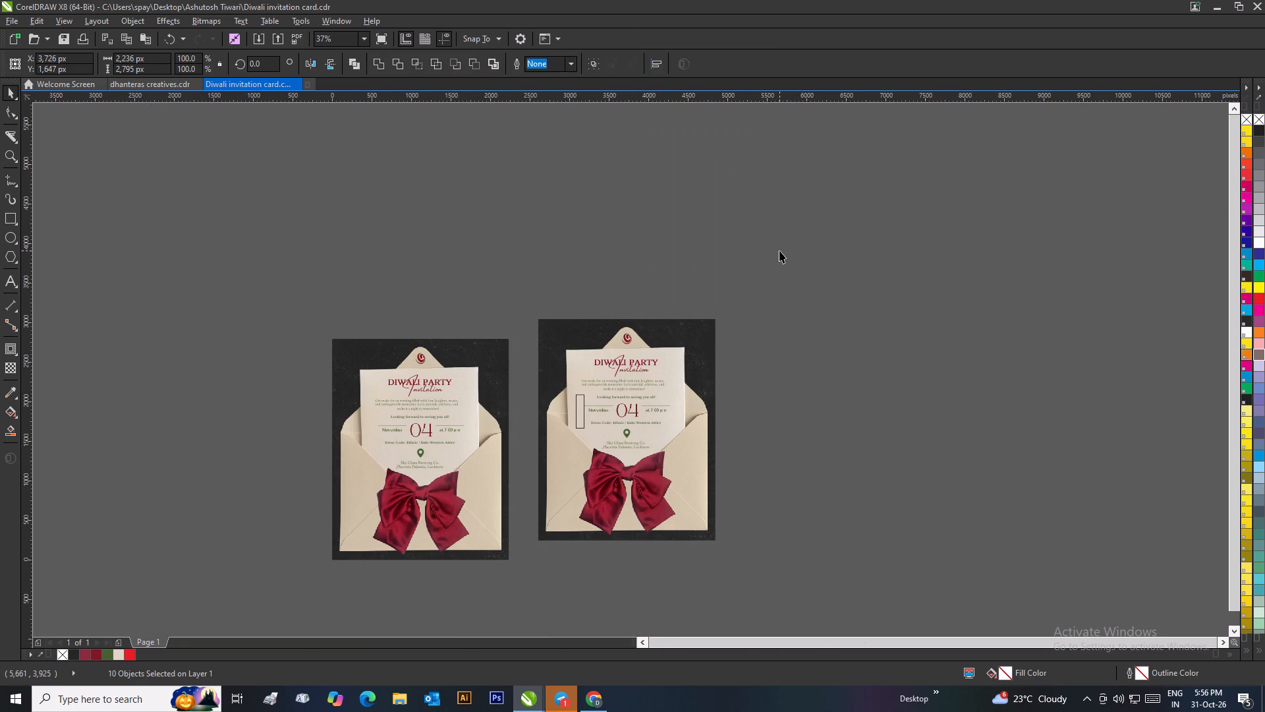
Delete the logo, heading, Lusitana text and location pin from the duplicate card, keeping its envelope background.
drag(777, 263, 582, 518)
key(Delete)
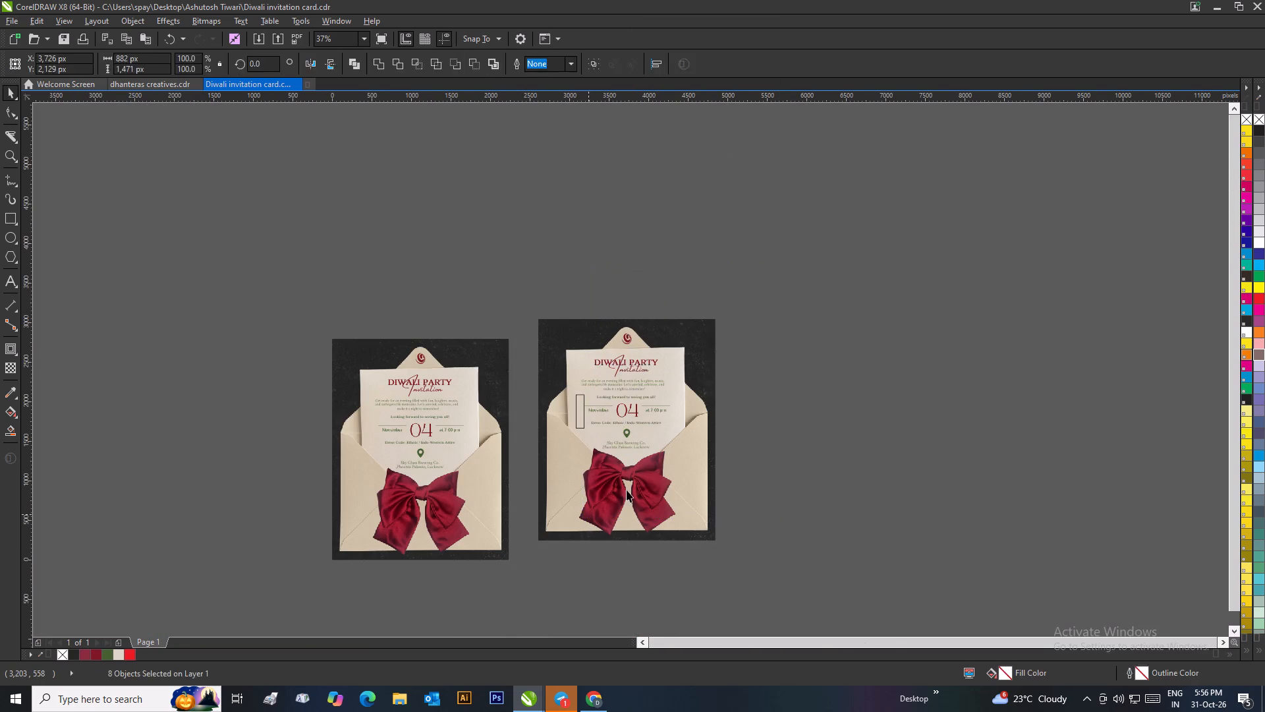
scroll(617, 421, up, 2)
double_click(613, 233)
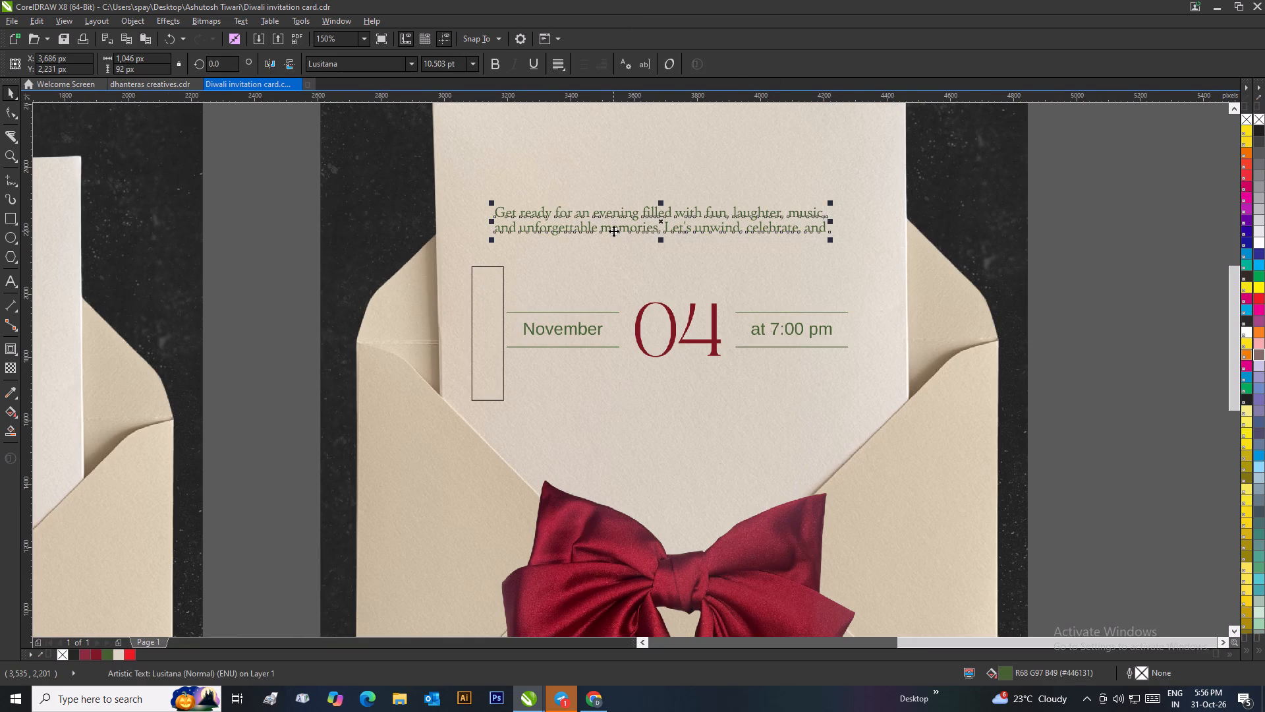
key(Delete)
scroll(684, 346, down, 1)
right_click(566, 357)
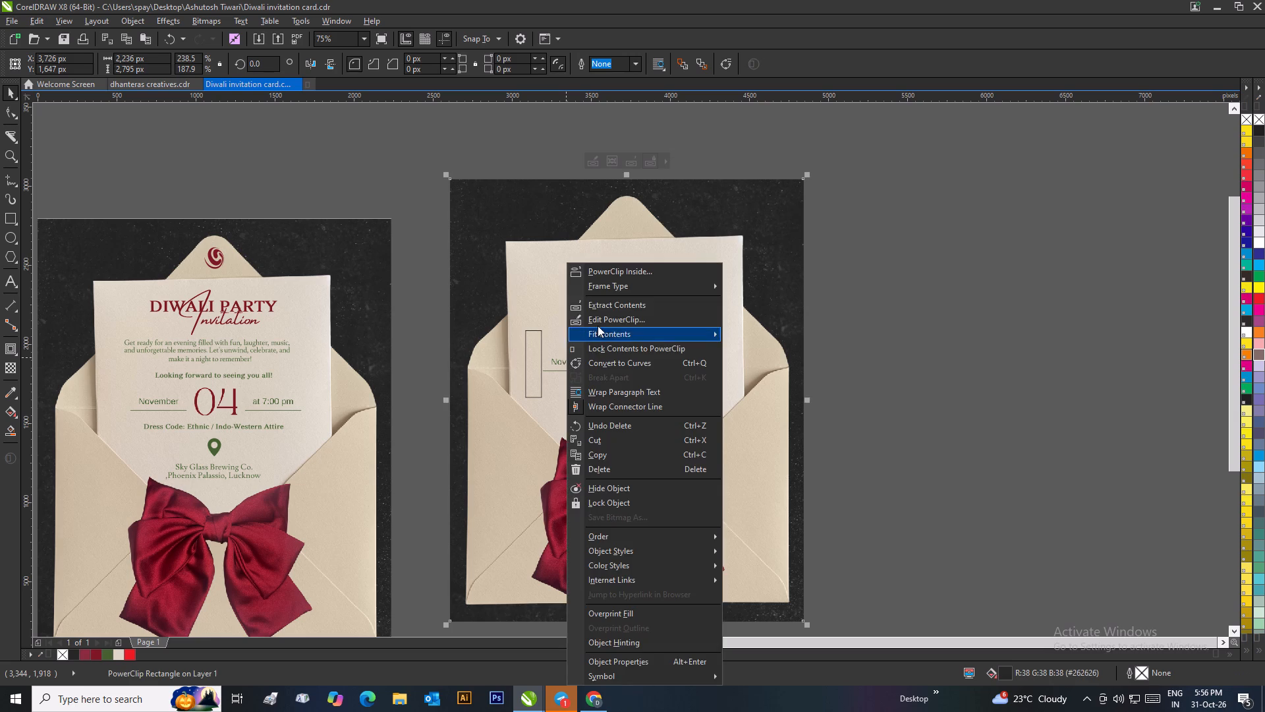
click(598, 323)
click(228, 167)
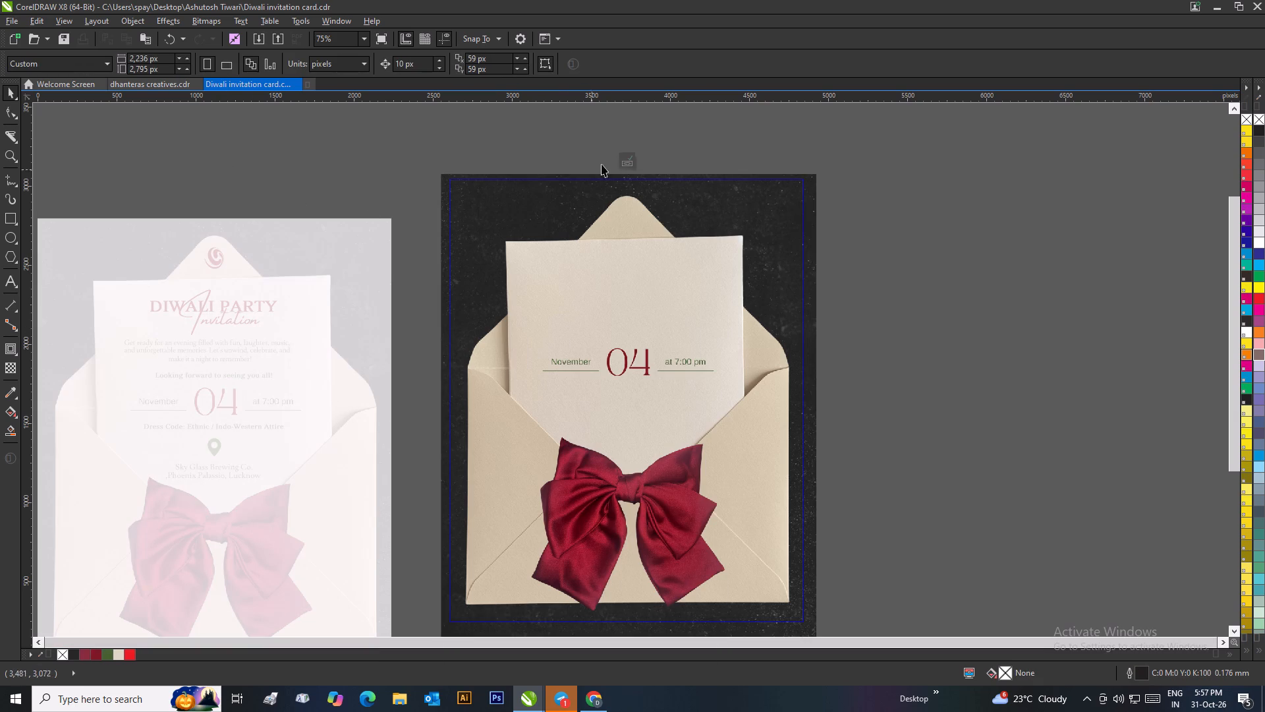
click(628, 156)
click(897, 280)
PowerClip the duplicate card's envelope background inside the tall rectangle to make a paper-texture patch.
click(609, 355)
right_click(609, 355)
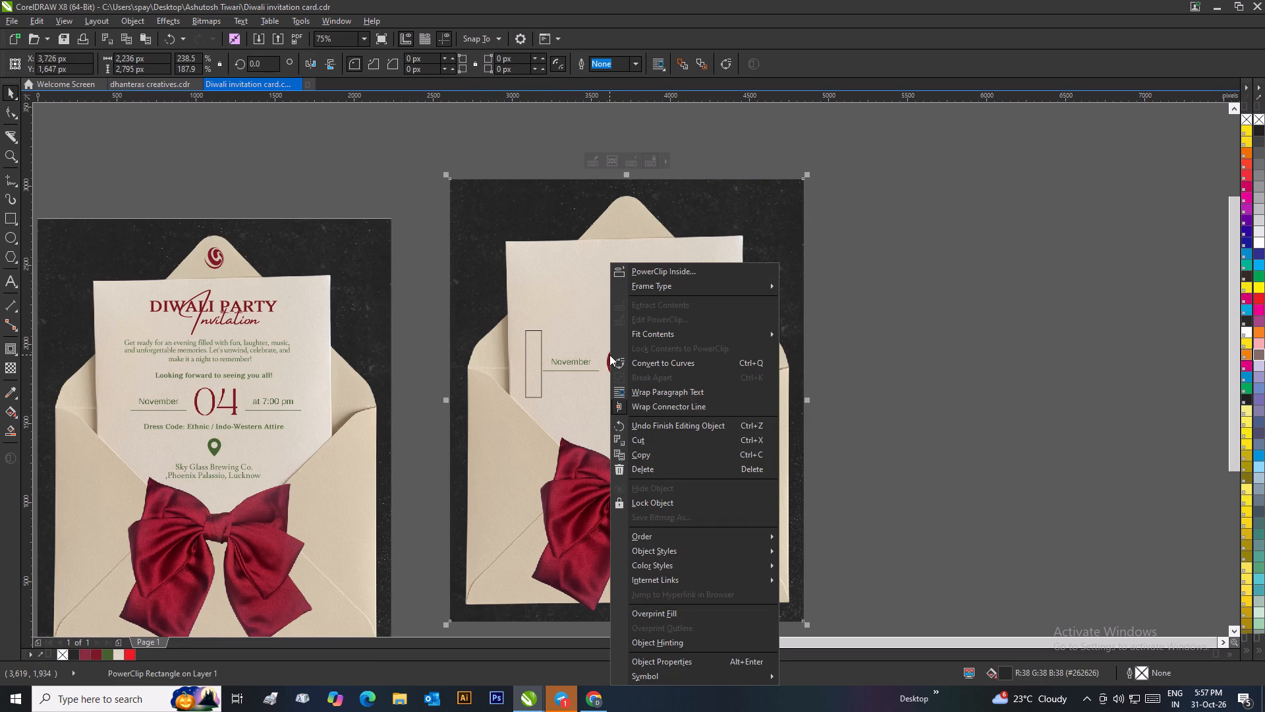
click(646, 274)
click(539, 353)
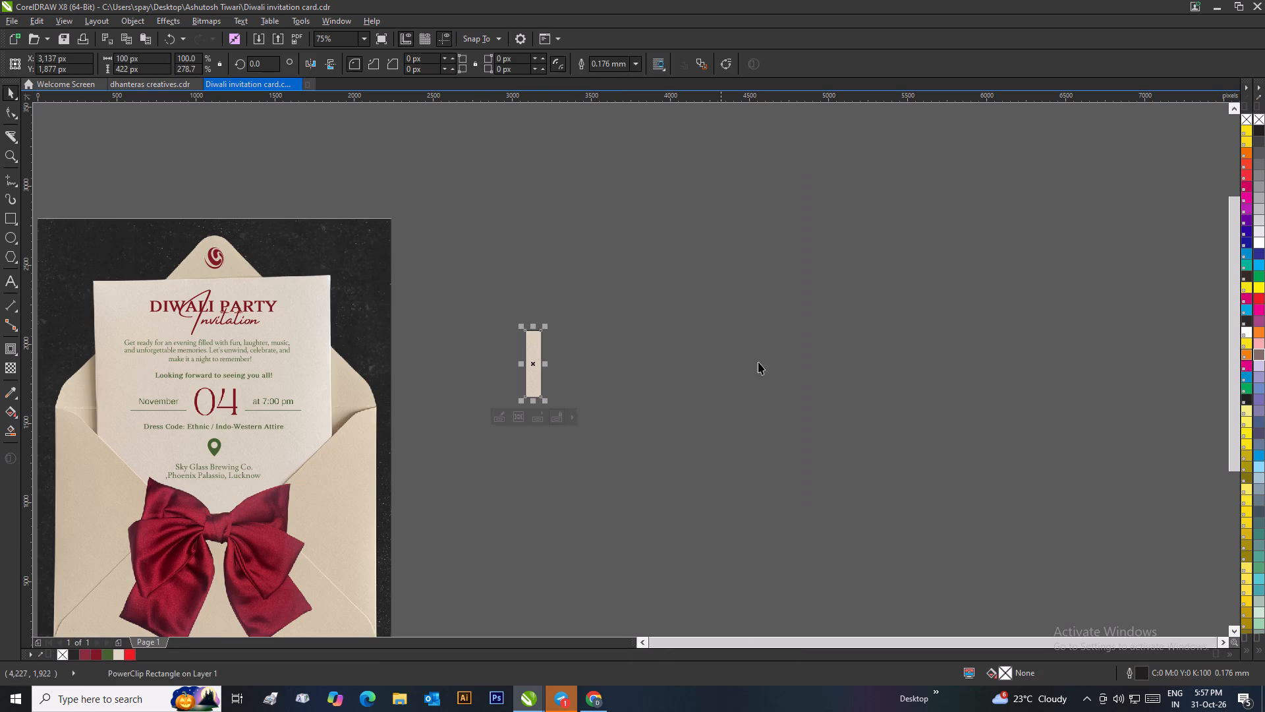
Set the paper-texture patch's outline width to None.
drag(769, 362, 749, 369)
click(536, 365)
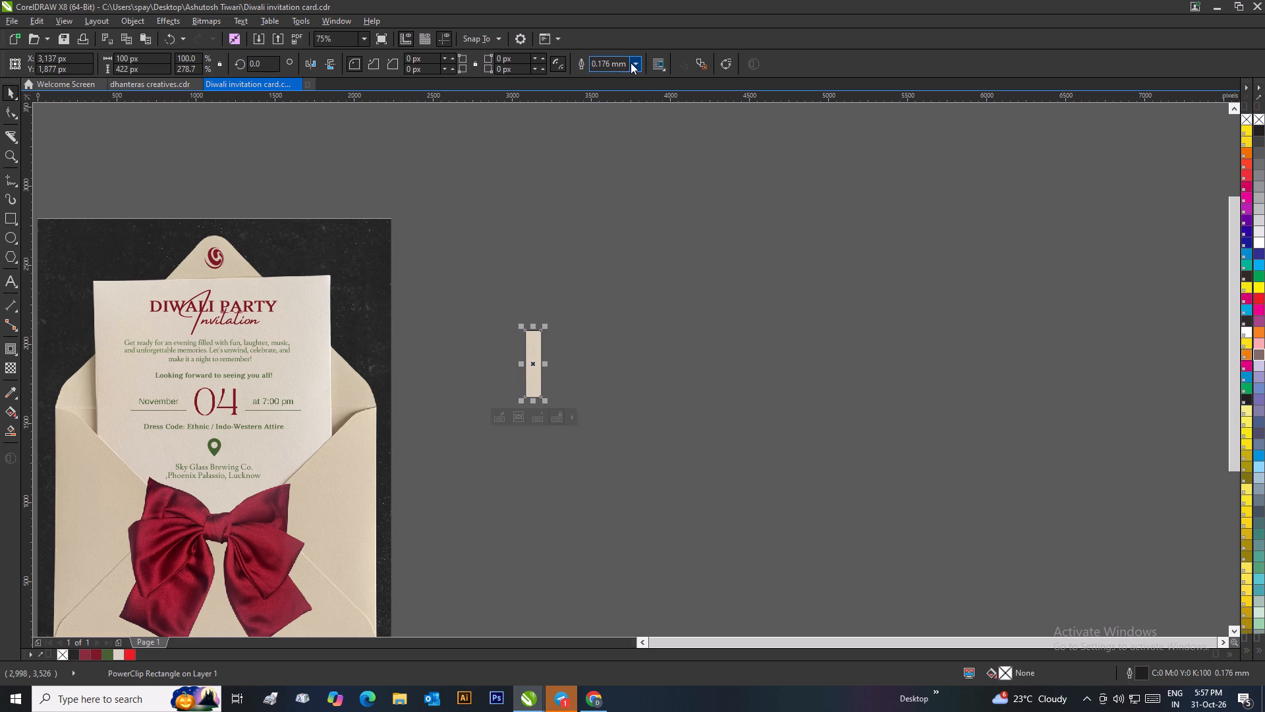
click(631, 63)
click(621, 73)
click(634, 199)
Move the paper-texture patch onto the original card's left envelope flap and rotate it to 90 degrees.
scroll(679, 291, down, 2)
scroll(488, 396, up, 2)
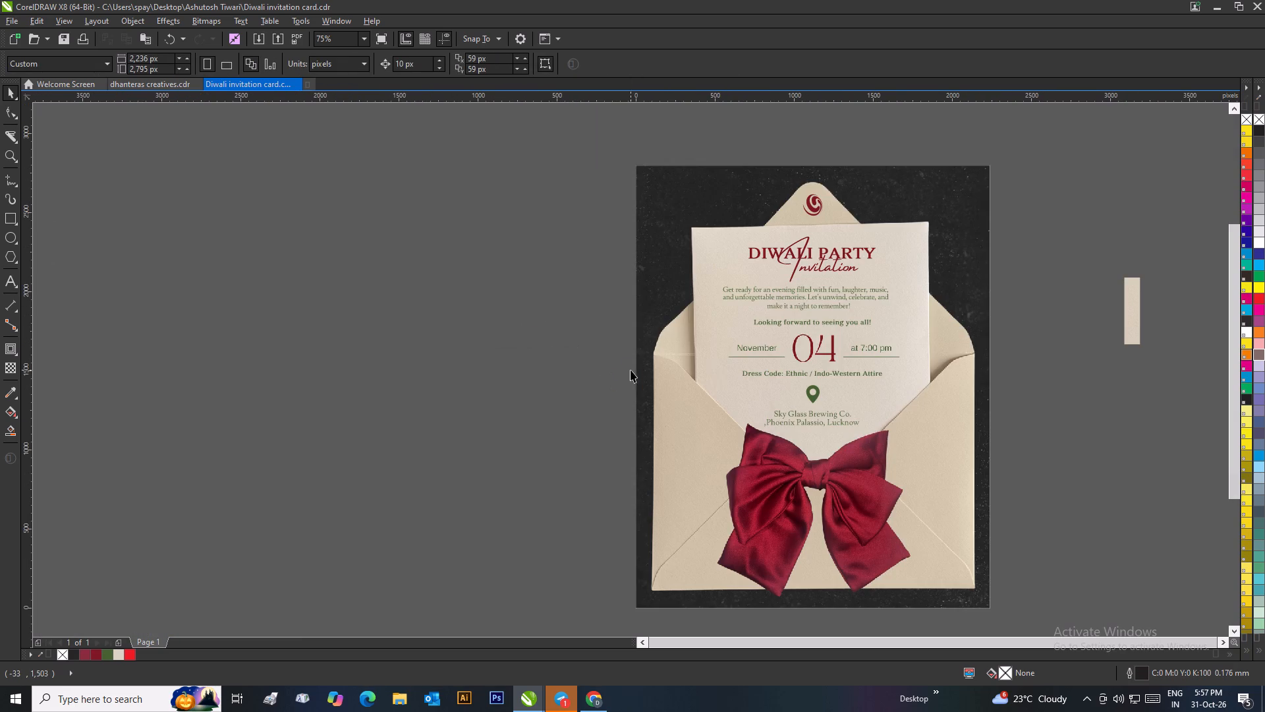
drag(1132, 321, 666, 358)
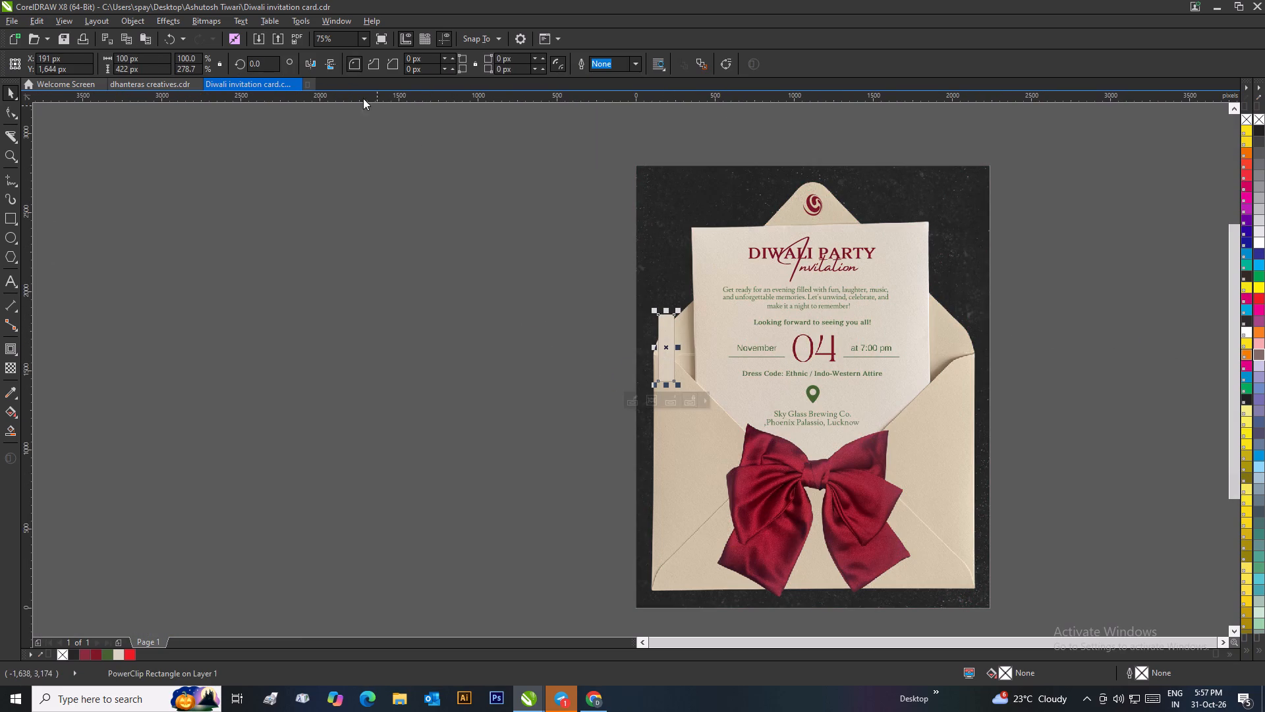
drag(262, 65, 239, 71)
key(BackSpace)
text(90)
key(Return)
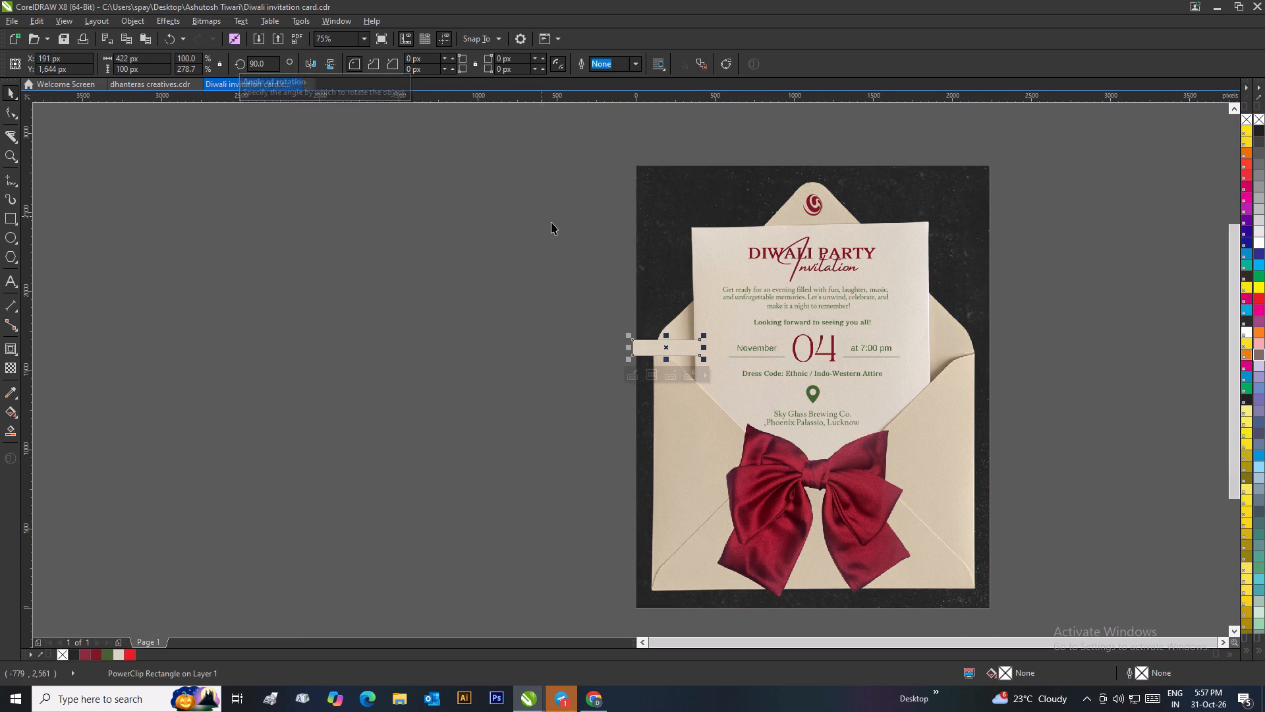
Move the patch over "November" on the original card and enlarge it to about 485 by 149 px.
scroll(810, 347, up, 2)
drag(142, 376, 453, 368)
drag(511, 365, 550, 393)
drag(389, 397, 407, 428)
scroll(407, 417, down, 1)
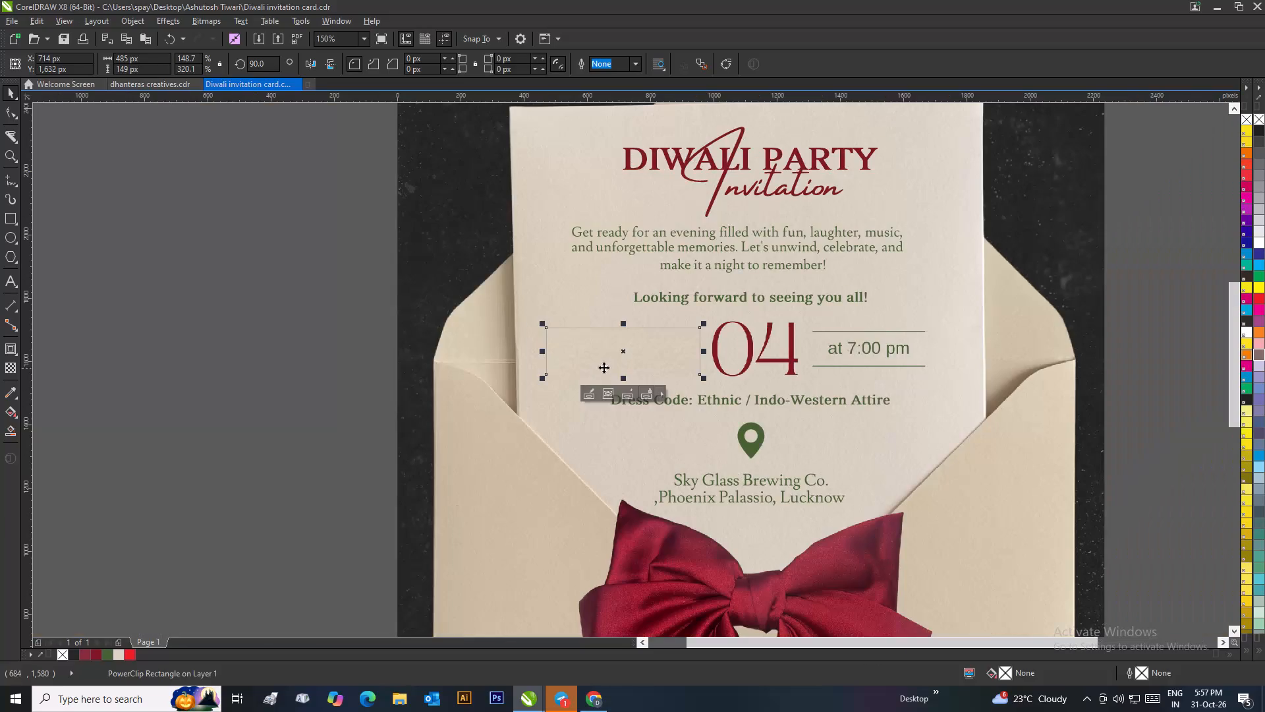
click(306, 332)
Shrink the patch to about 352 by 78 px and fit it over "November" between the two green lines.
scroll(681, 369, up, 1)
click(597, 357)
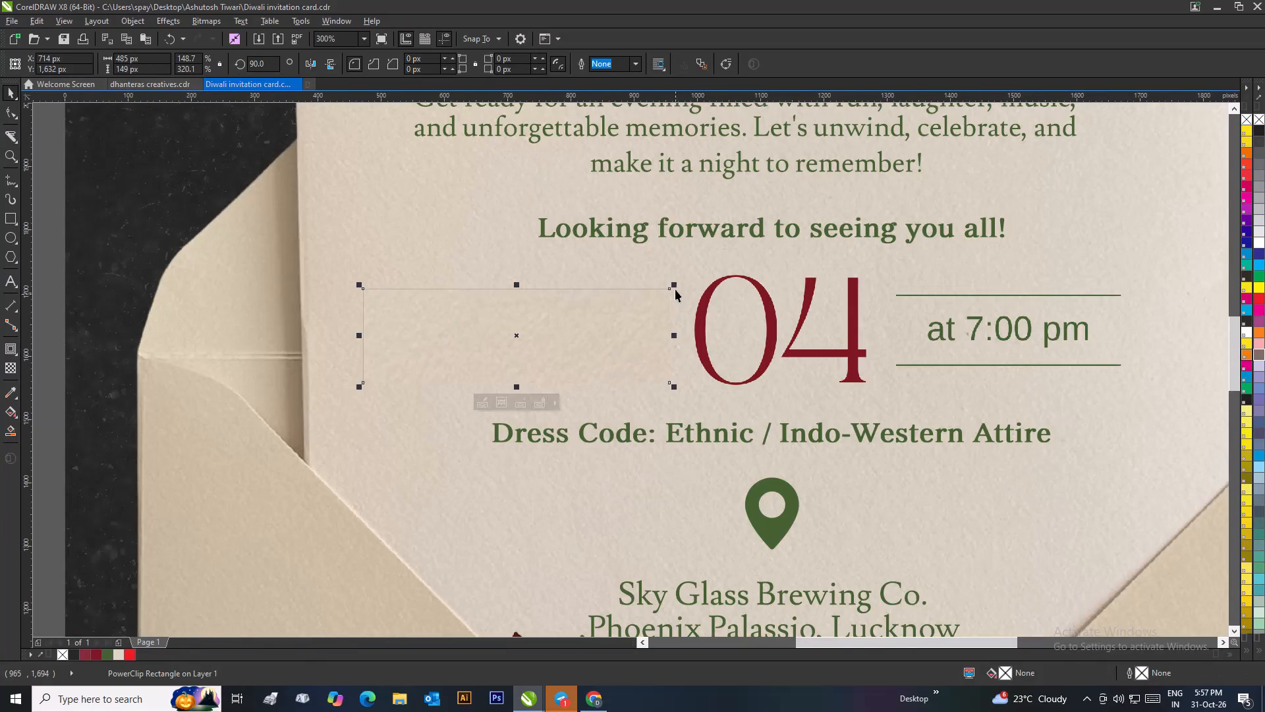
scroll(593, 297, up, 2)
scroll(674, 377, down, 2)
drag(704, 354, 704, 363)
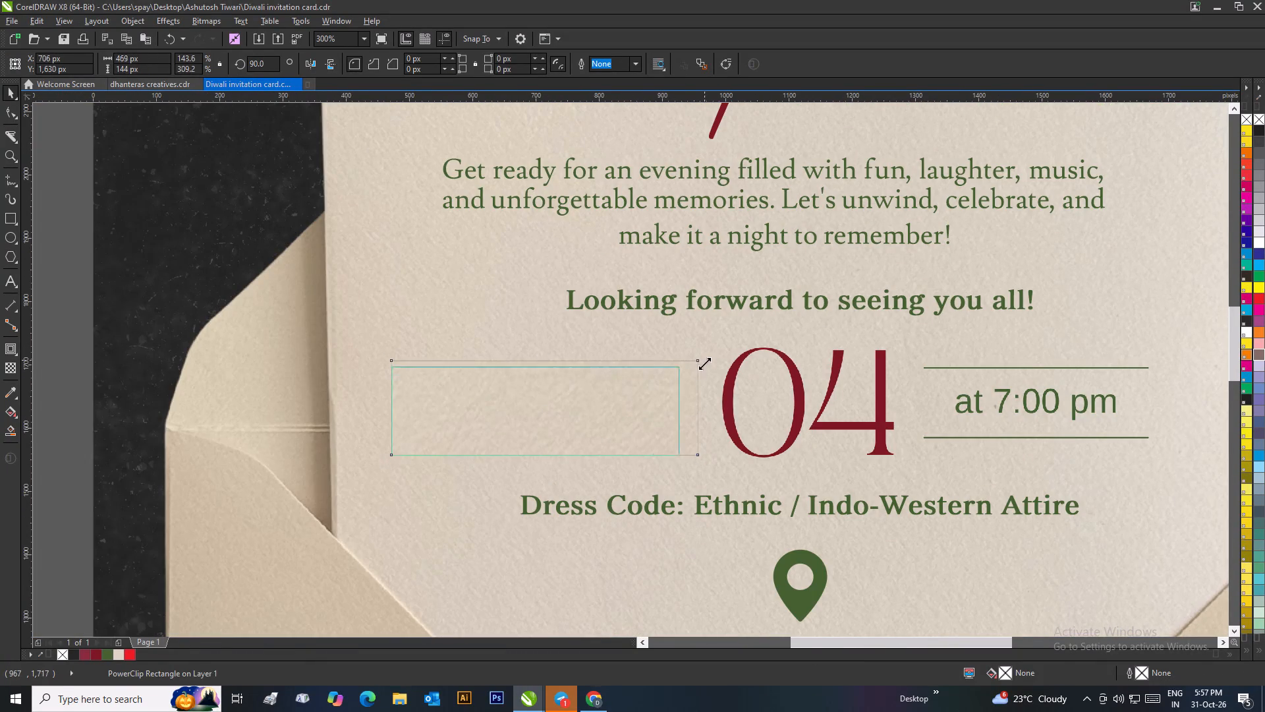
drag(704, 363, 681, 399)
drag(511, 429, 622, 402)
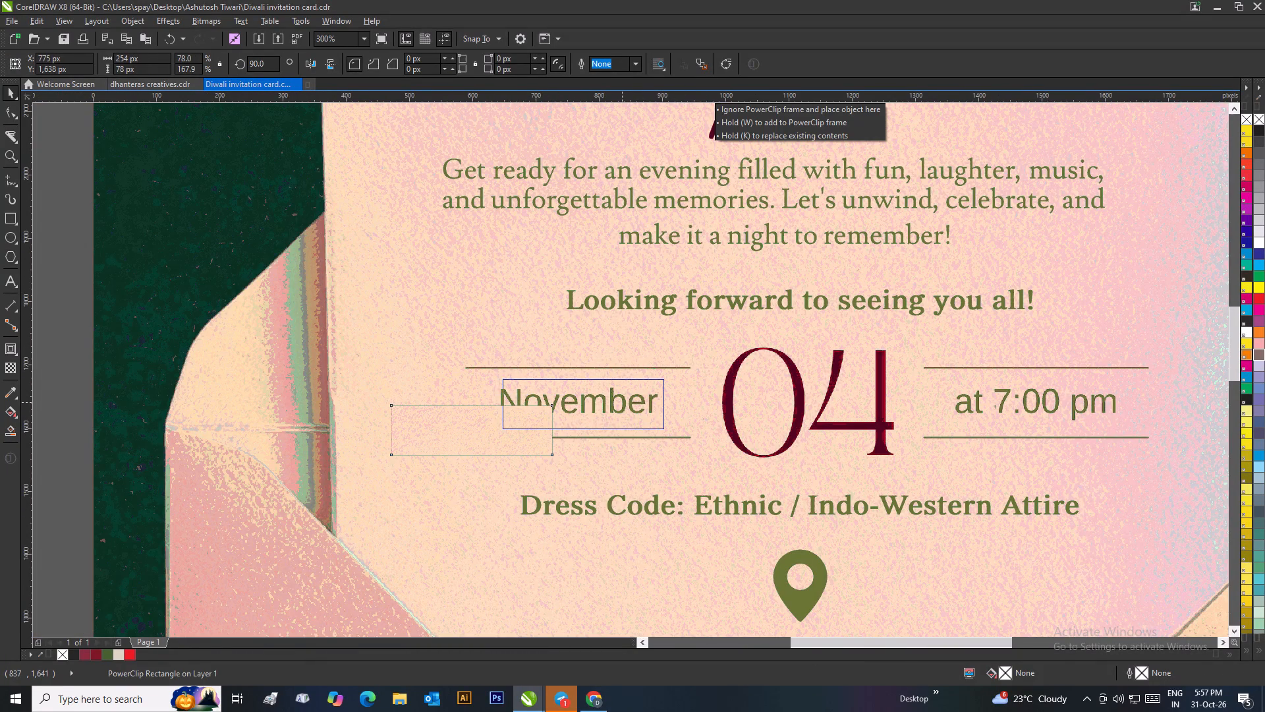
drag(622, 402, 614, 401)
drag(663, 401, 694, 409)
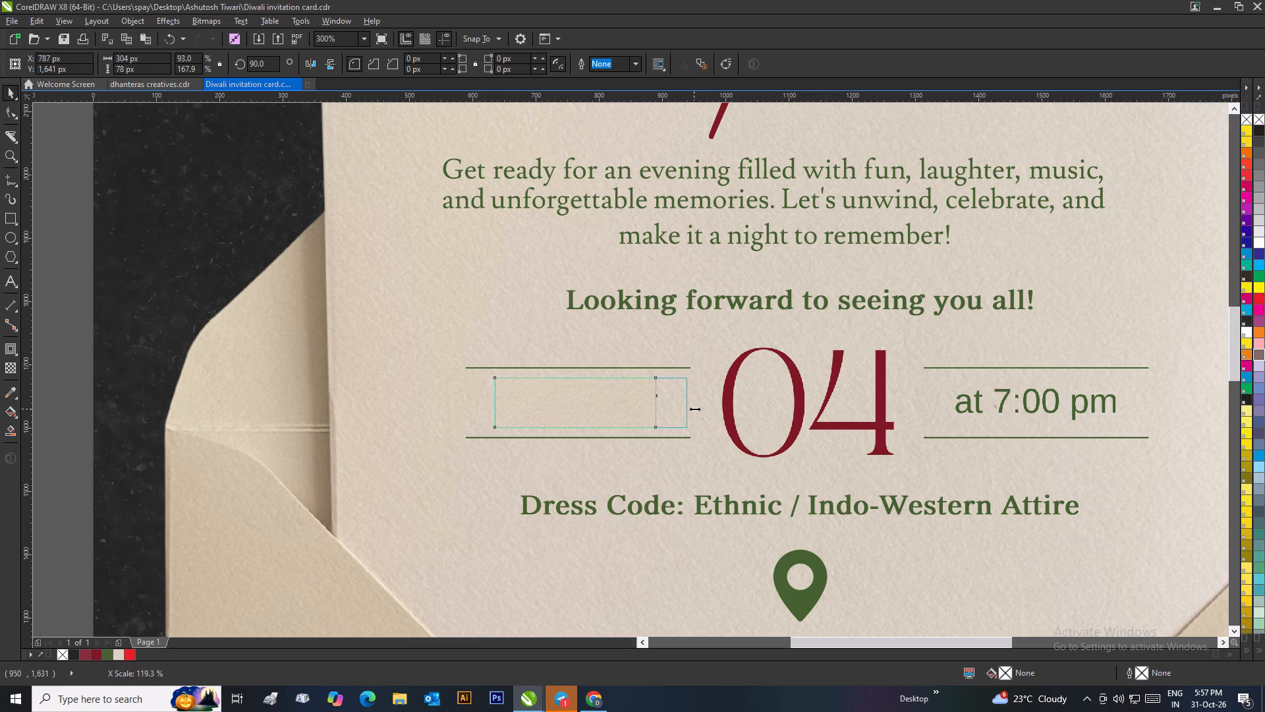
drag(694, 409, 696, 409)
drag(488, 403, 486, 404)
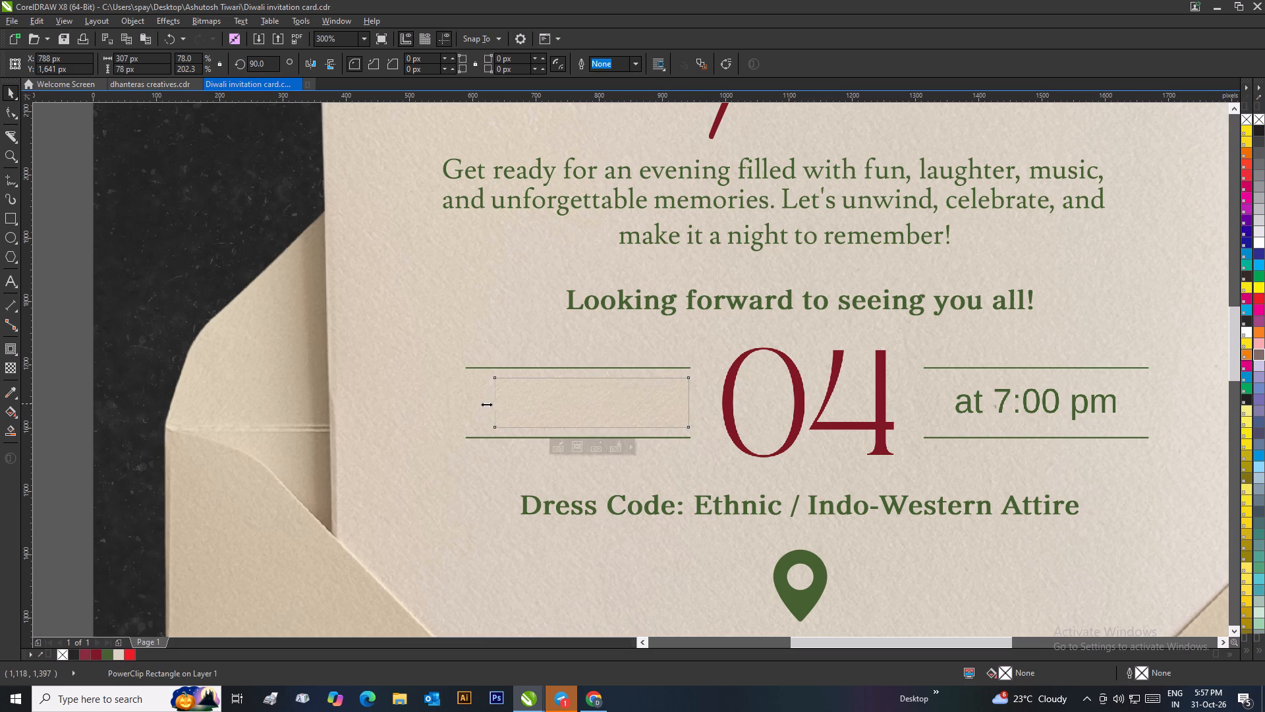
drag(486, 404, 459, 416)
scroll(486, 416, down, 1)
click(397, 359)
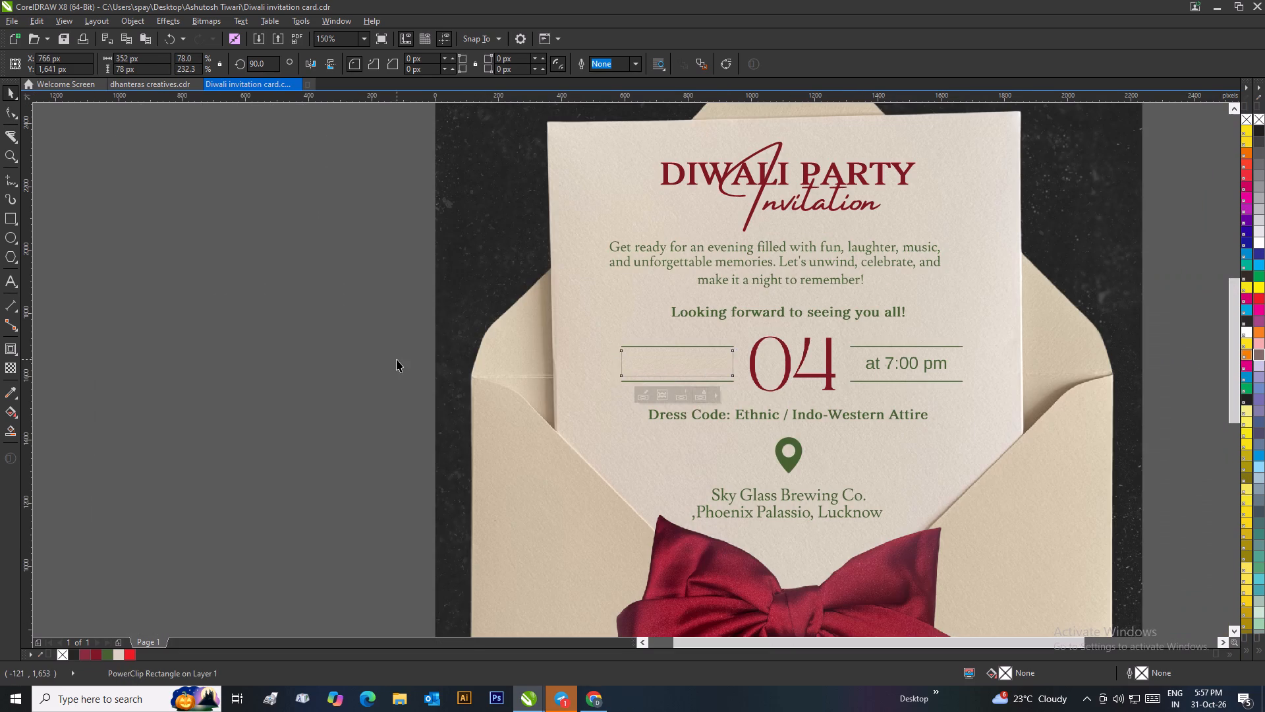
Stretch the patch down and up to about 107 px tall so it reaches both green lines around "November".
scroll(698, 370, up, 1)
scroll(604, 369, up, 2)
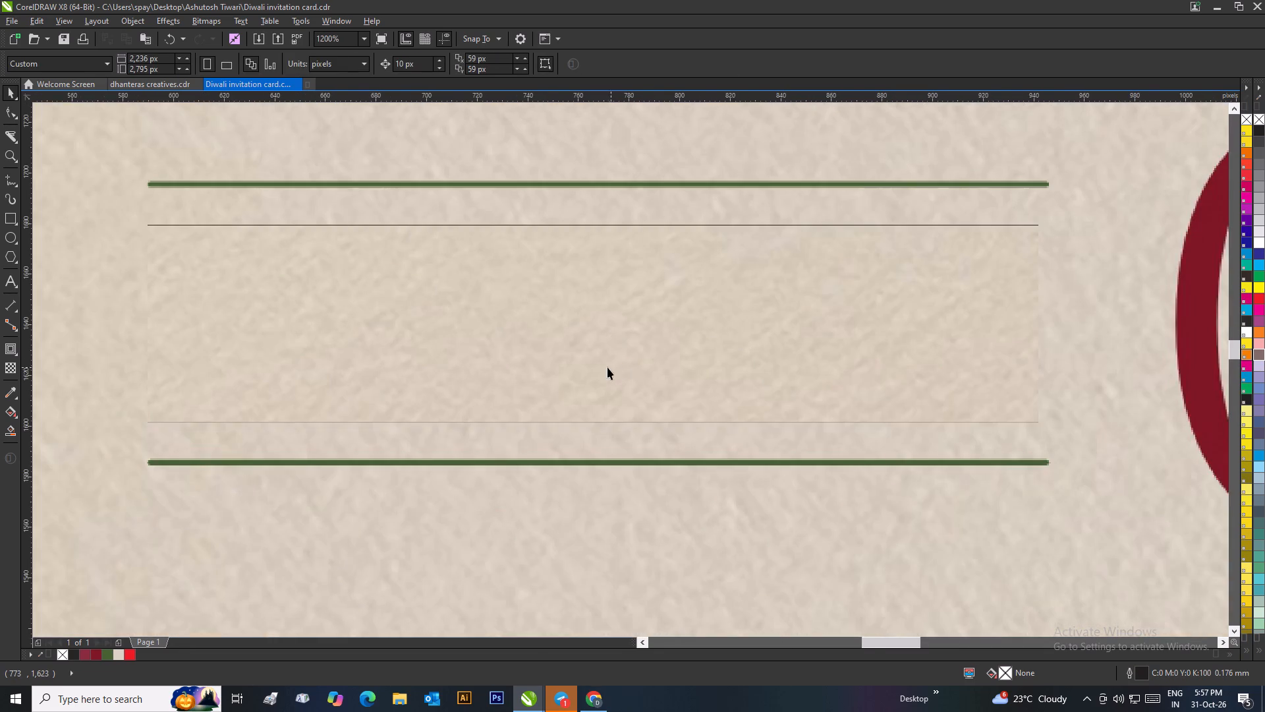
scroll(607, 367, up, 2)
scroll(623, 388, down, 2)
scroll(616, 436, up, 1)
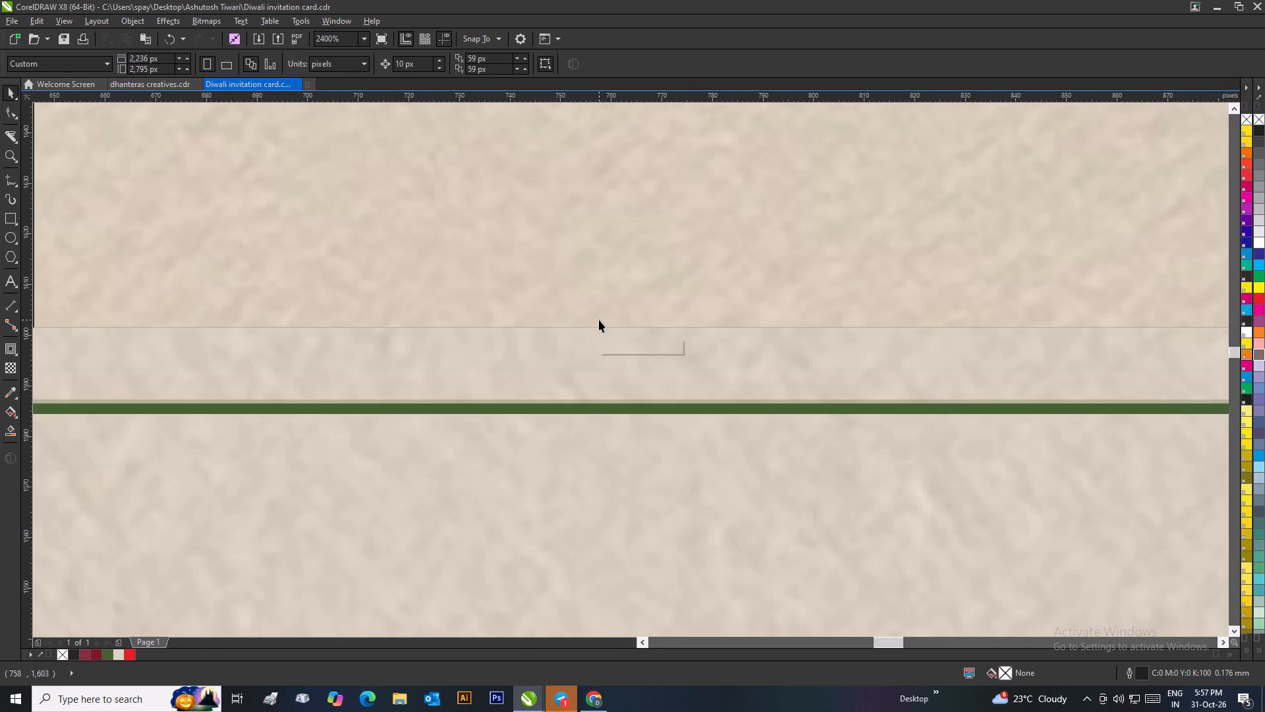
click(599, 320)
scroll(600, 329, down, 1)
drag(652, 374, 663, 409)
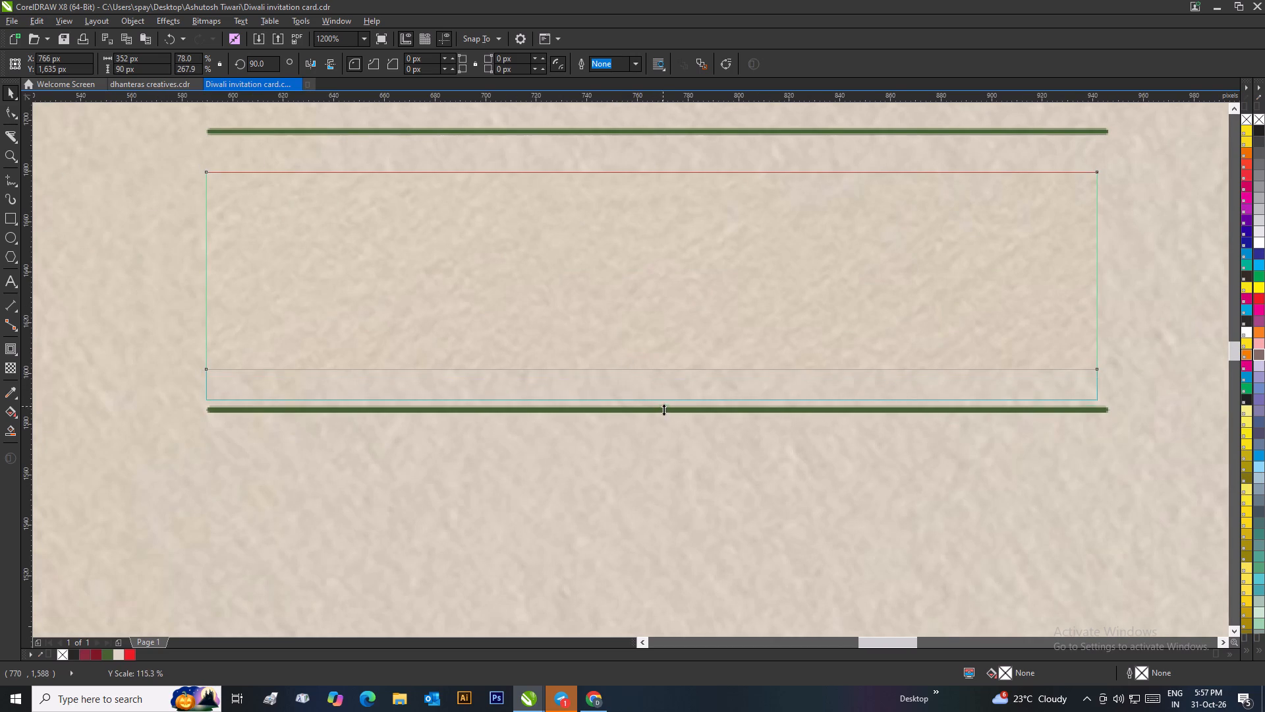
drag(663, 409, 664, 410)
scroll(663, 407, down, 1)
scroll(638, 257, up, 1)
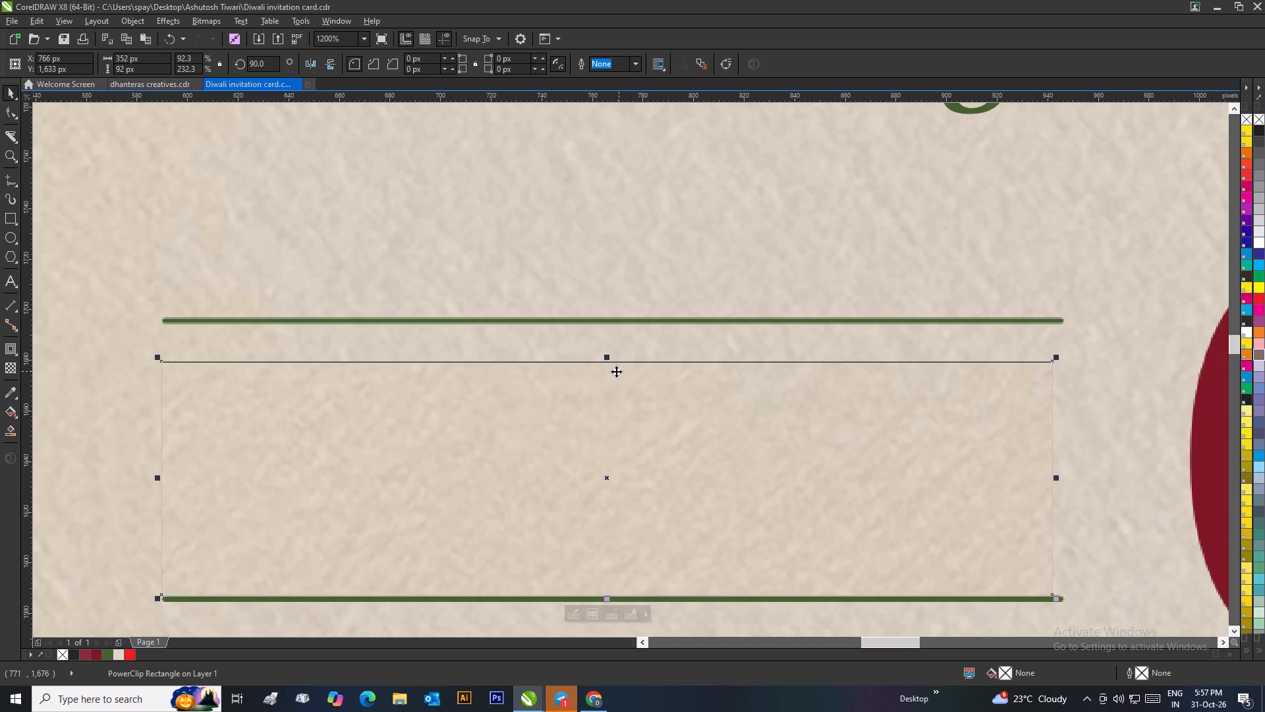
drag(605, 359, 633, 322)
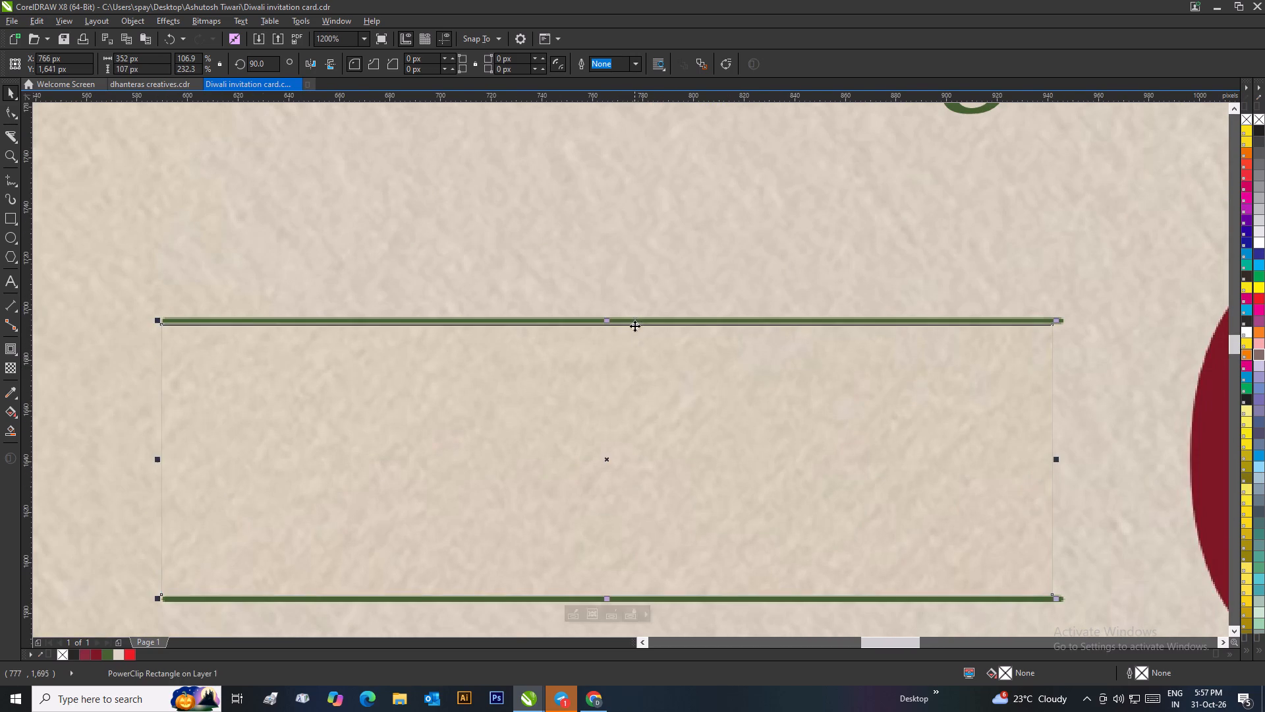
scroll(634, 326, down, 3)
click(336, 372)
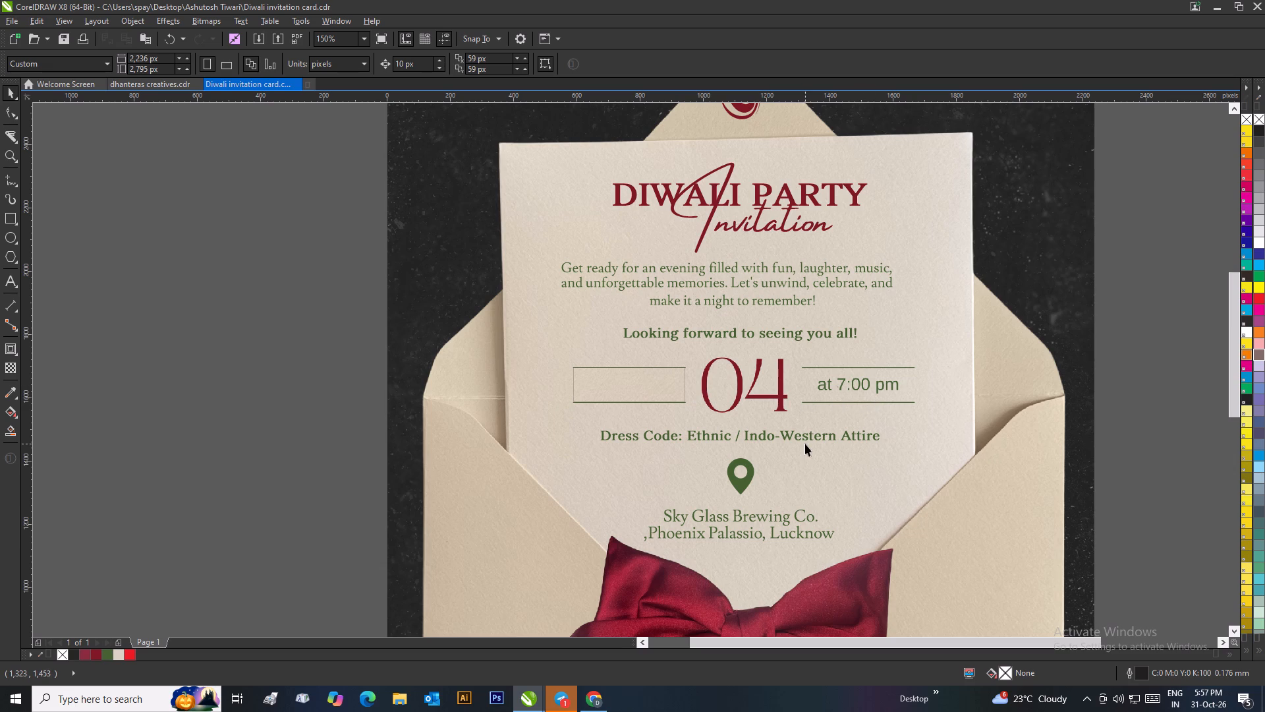
Delete the paper-texture patch covering "November" on the card.
click(671, 375)
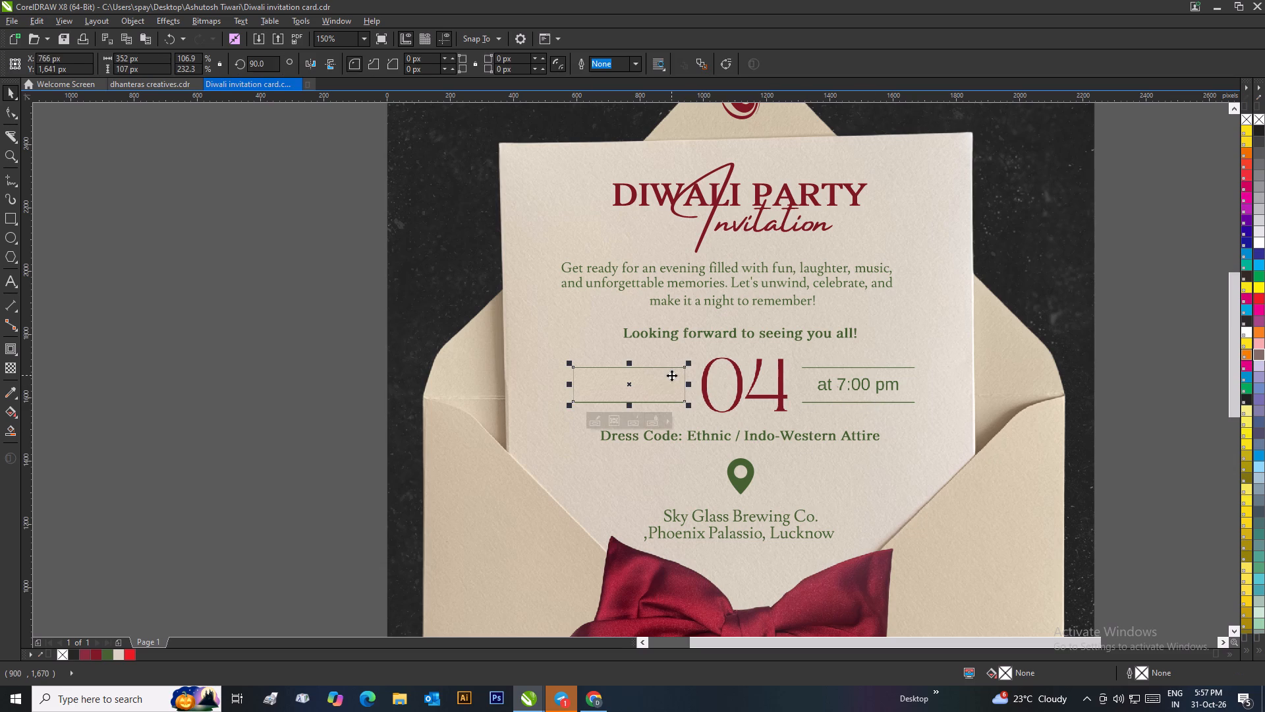
key(Delete)
scroll(671, 375, down, 1)
click(938, 391)
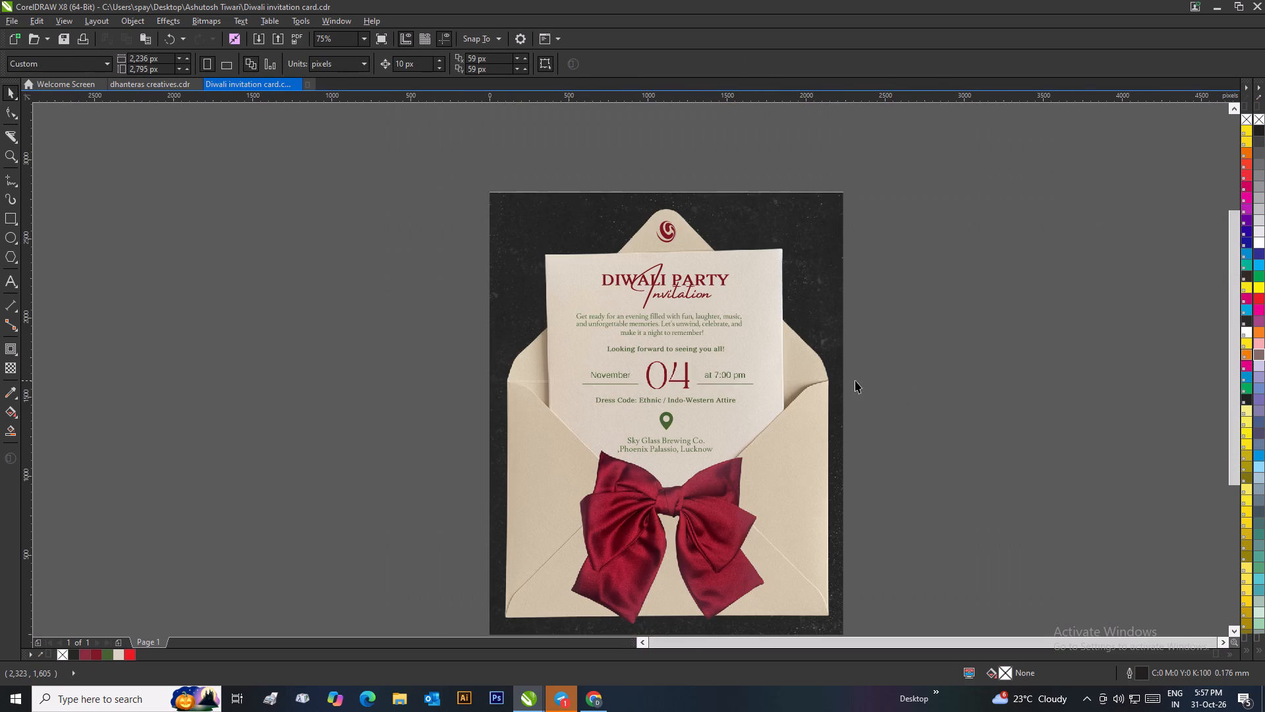
Select all objects of the invitation card and group them.
scroll(801, 377, down, 1)
drag(710, 260, 443, 544)
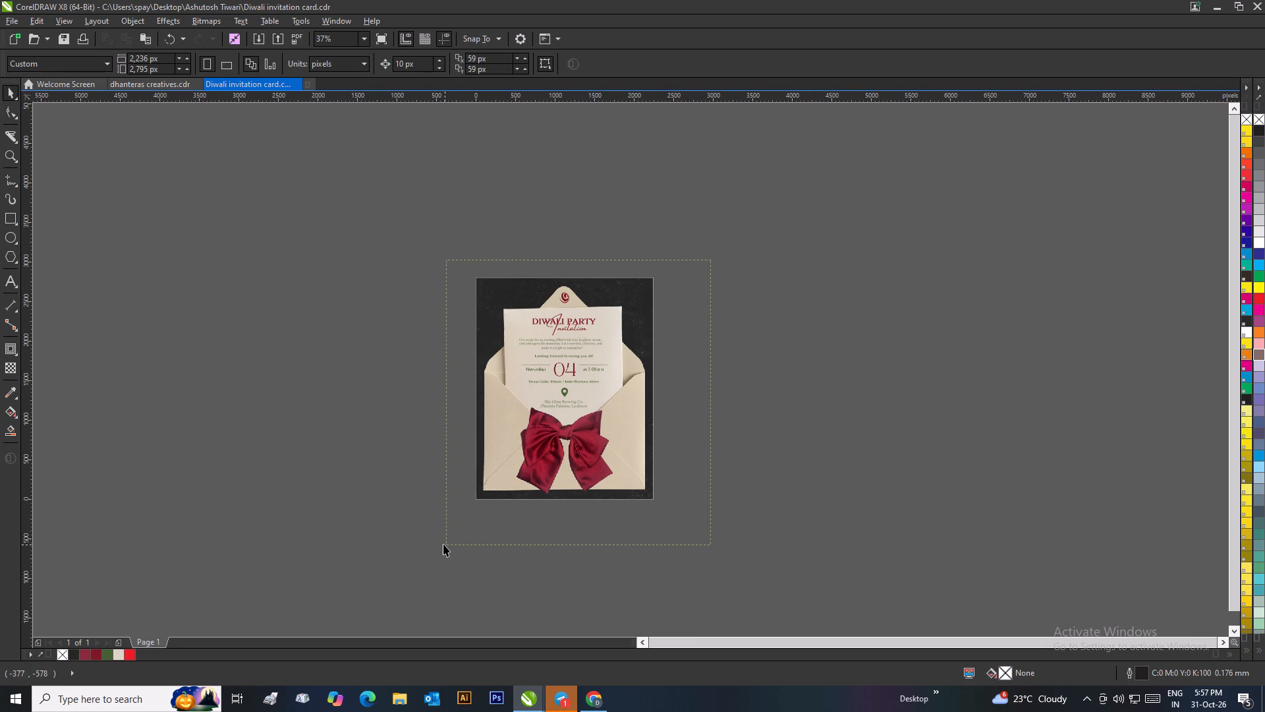
drag(443, 544, 441, 535)
key(ctrl+g)
click(785, 471)
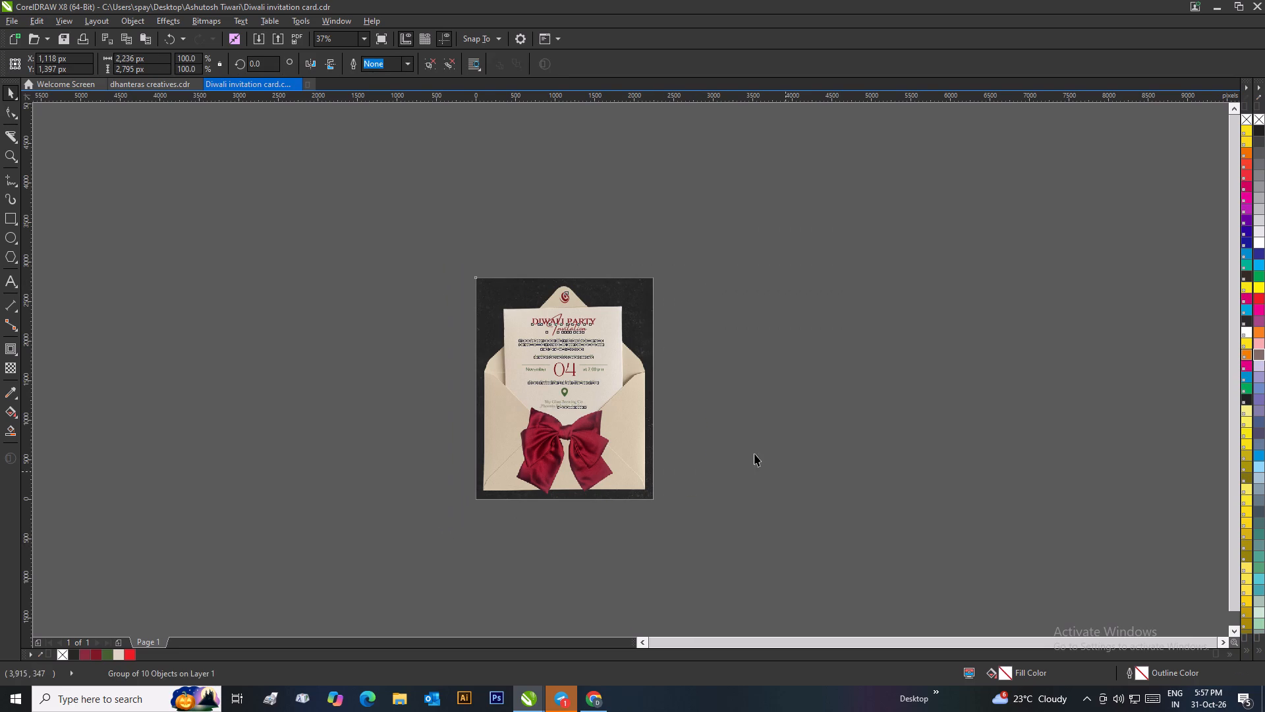
Export the grouped card as the JPG "Diwali invitation card" in RGB Color (24-bit), overwriting the existing file.
click(584, 395)
click(15, 20)
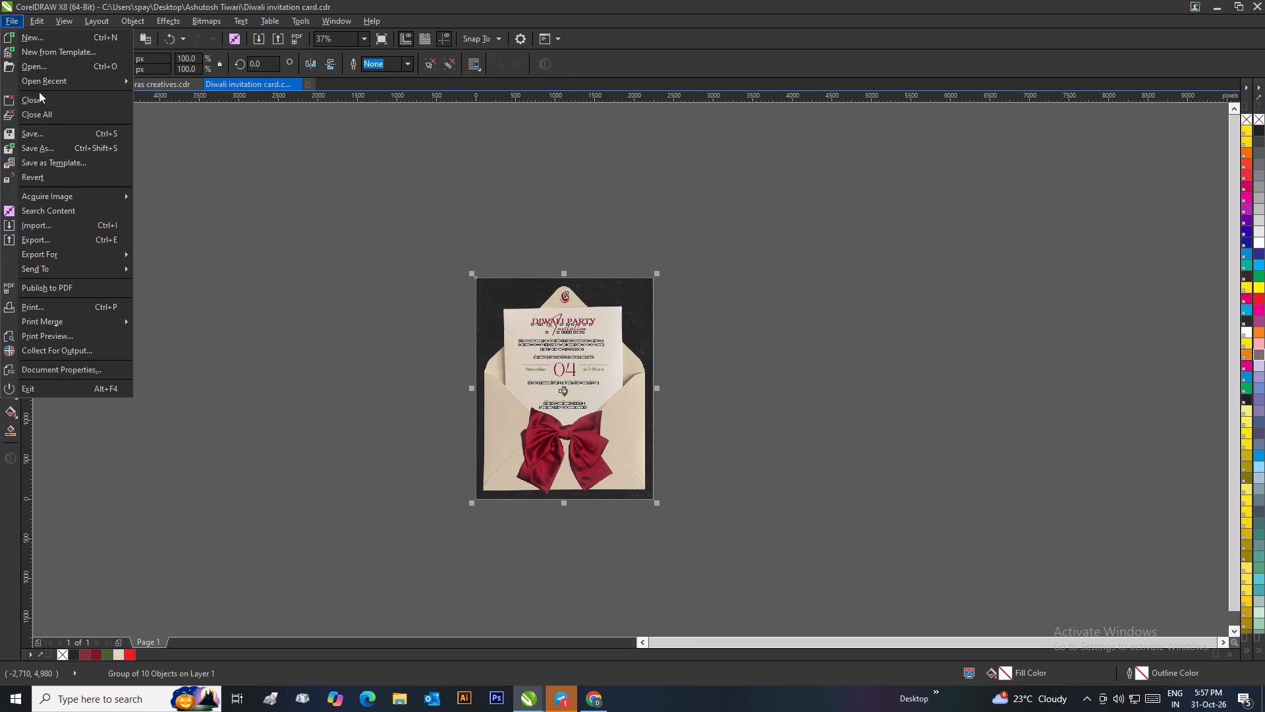
click(37, 240)
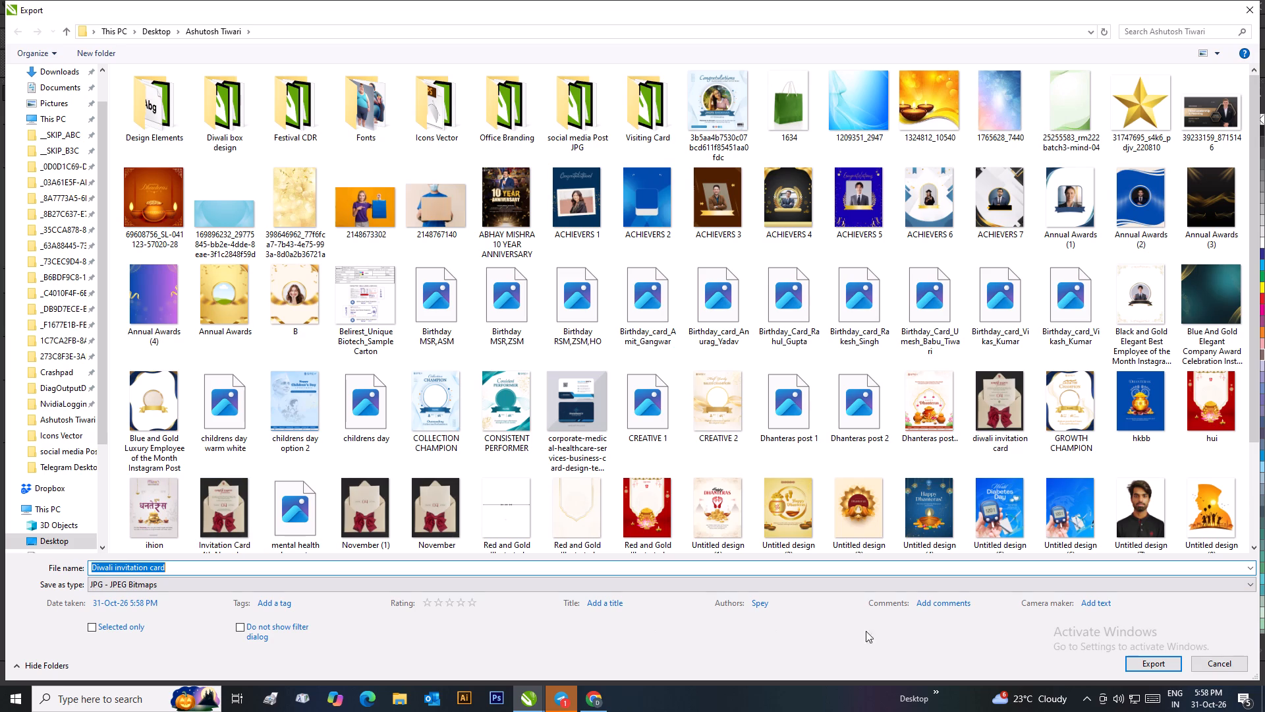
click(1138, 663)
click(664, 353)
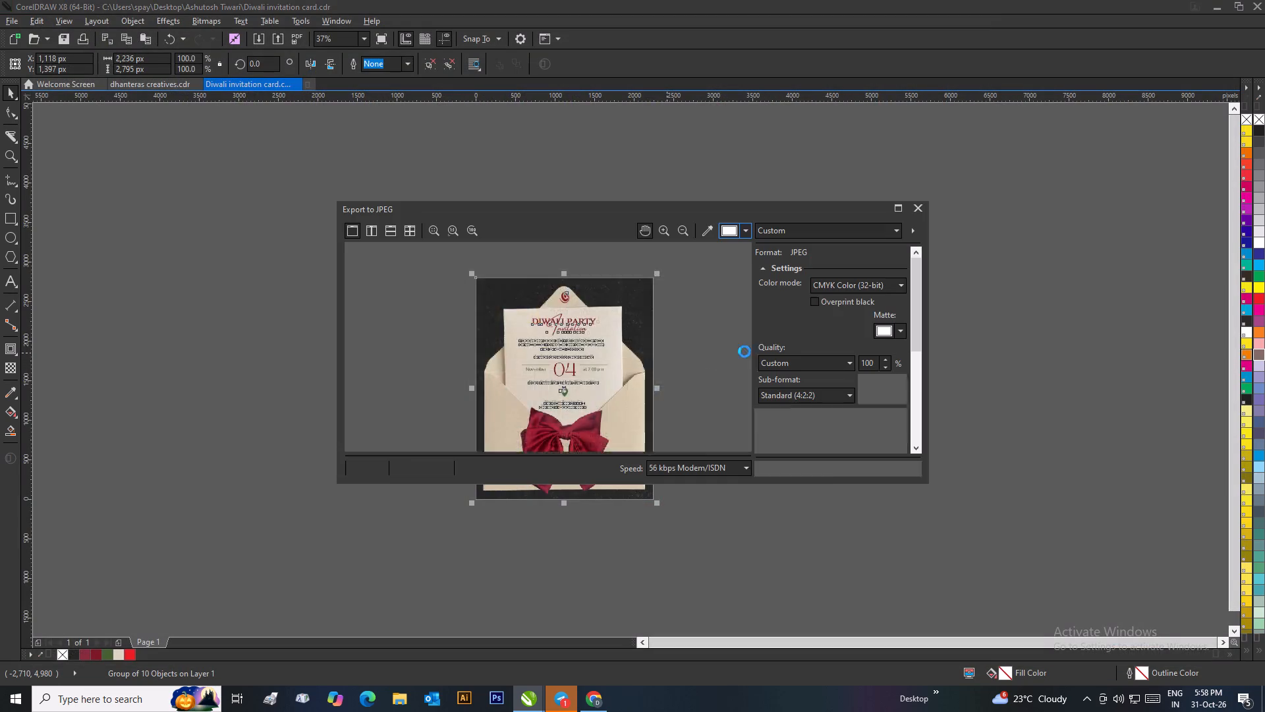
click(848, 284)
click(831, 307)
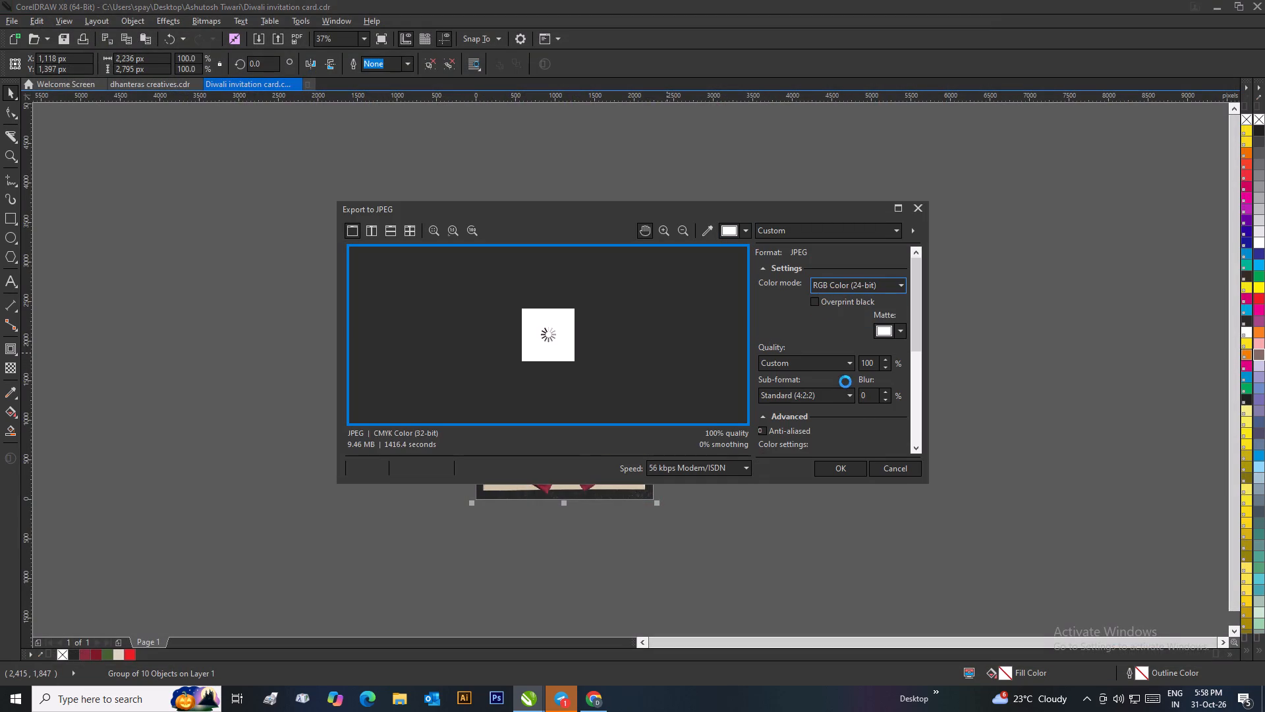
click(840, 465)
click(829, 465)
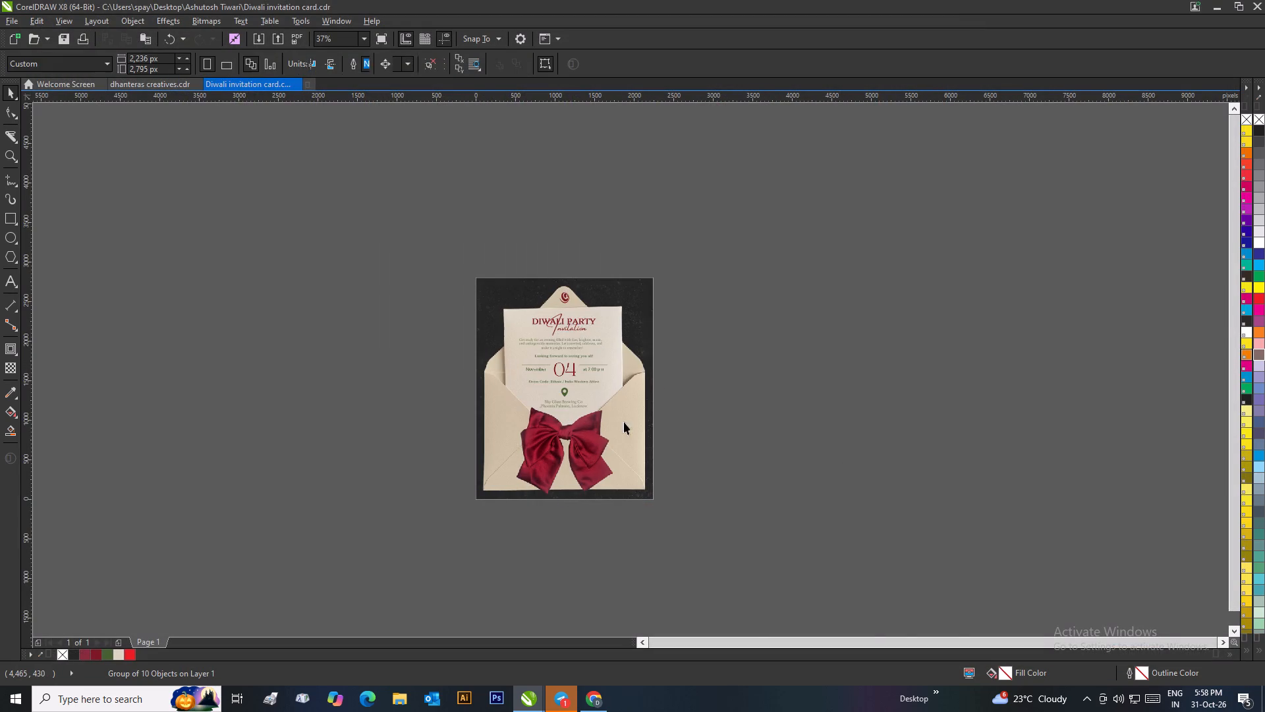
Ungroup the invitation card's objects.
scroll(588, 387, up, 3)
scroll(615, 363, down, 1)
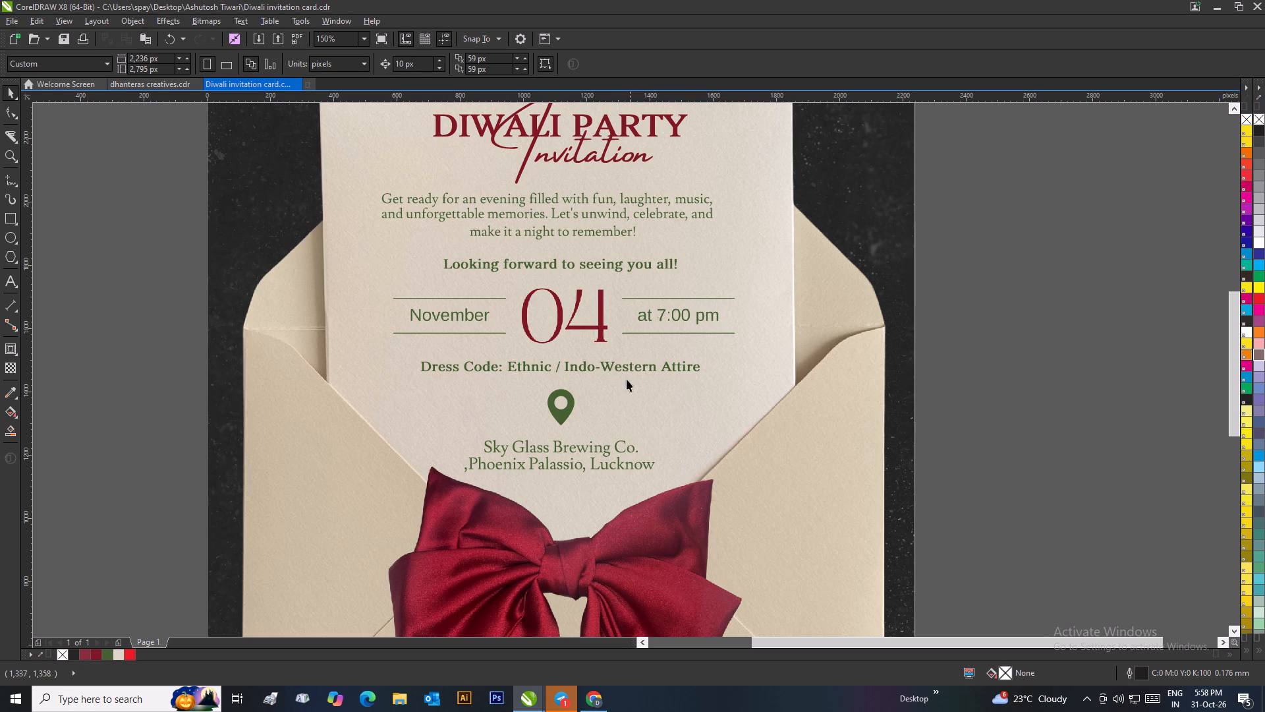
click(589, 217)
right_click(589, 217)
click(631, 286)
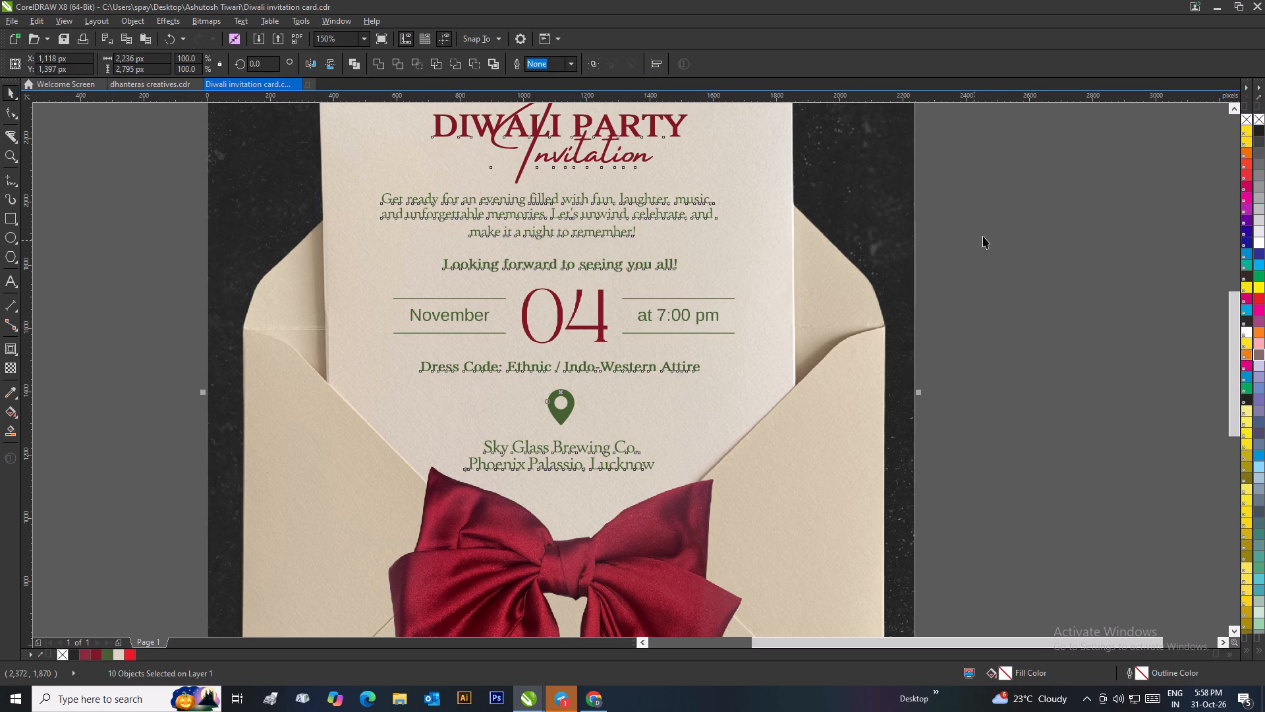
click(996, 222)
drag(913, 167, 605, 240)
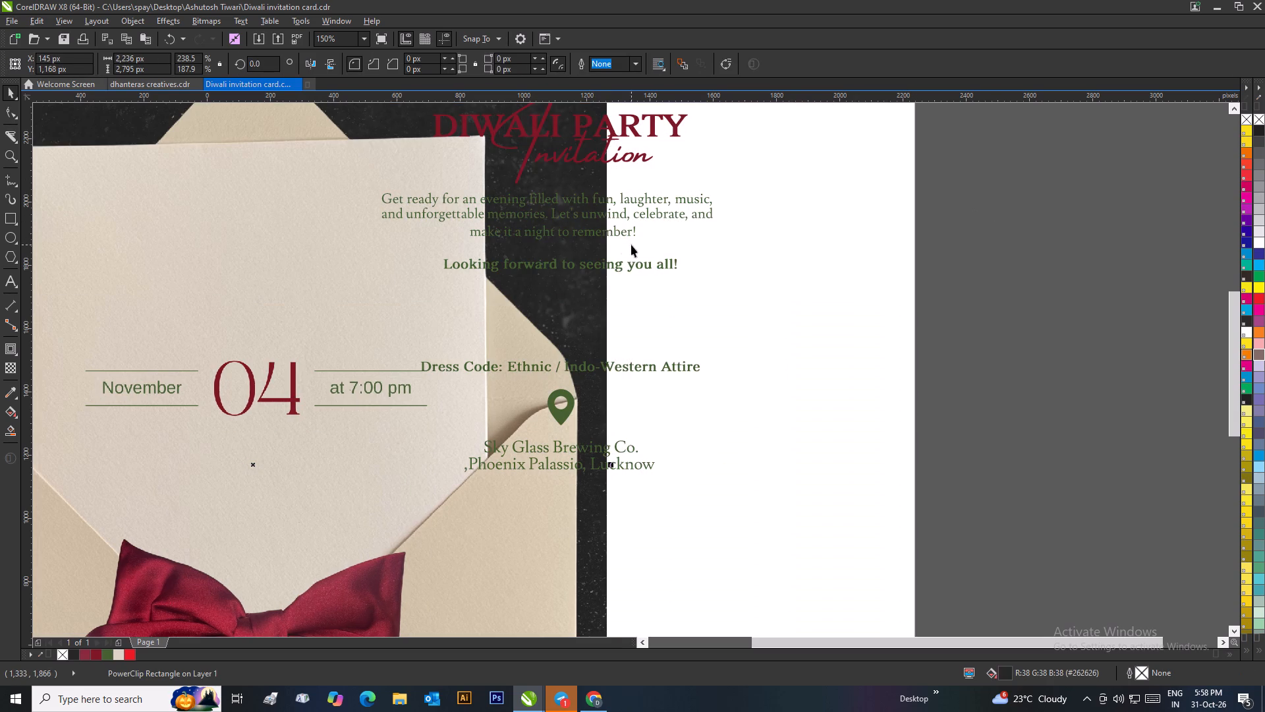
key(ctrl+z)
Centre-align the message paragraph, "make it a night to remember!" and "Looking forward to seeing you all!" with one another.
click(951, 218)
drag(956, 192, 376, 266)
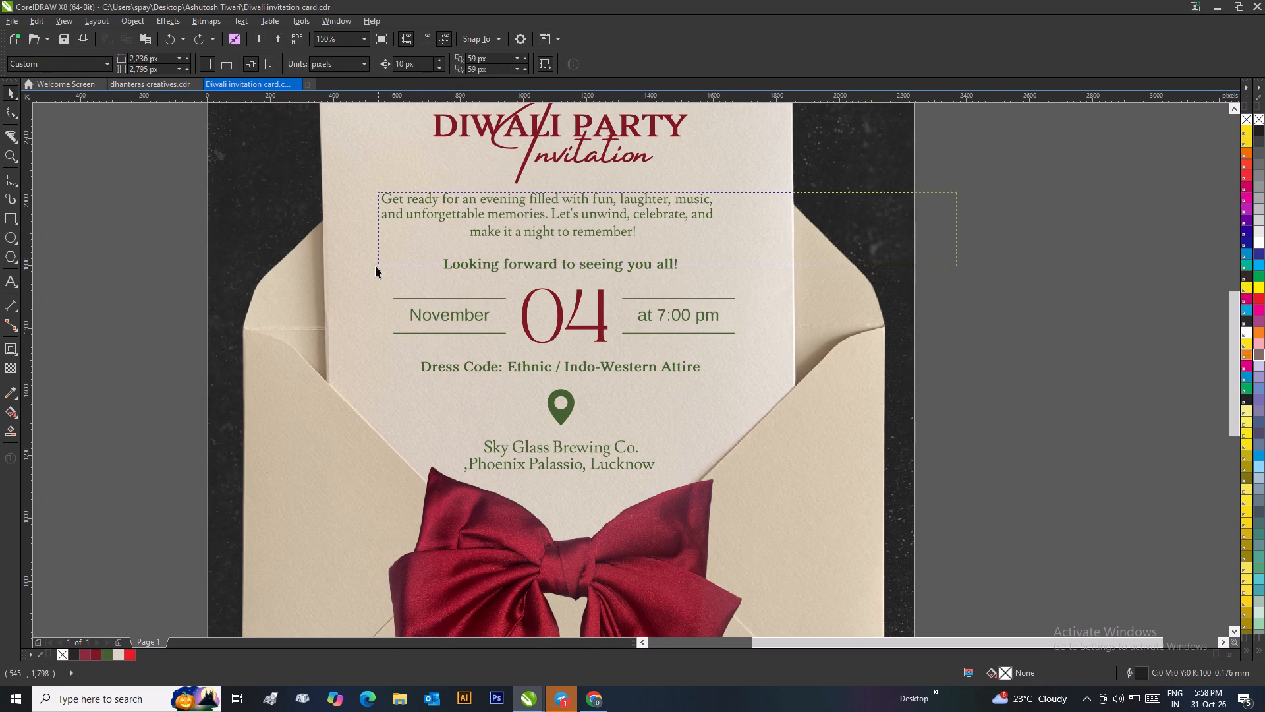
drag(376, 266, 341, 275)
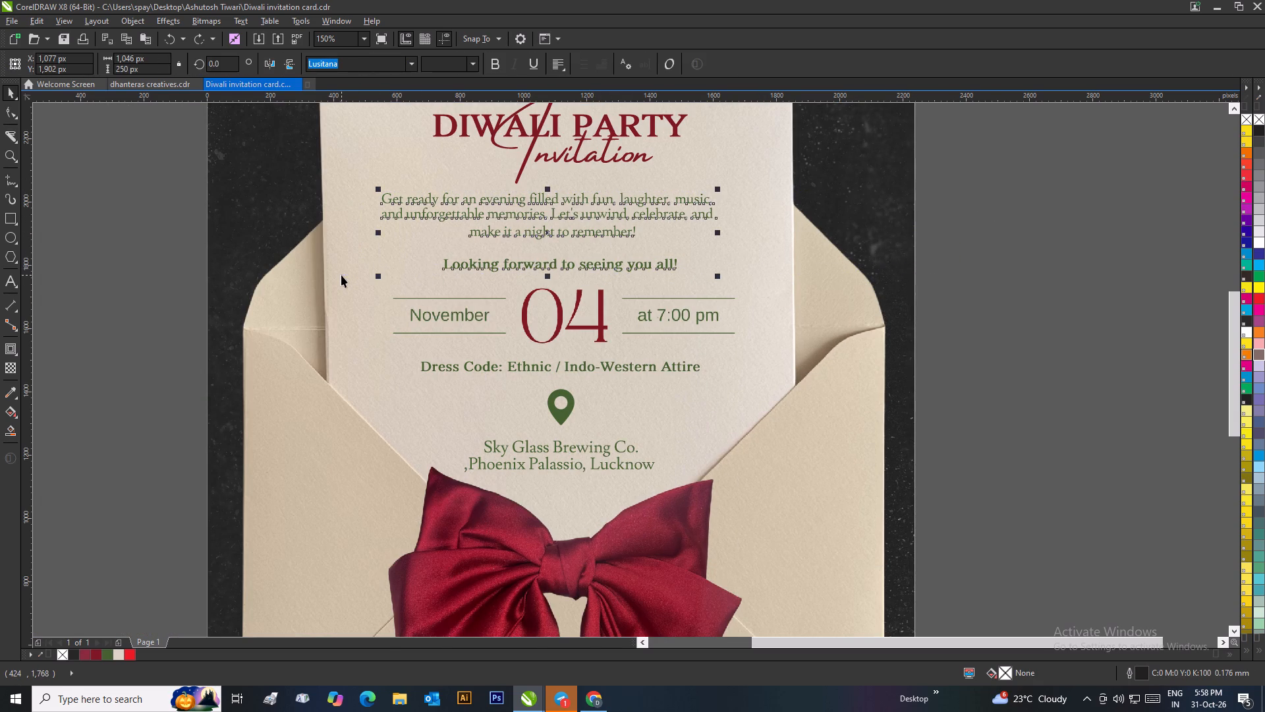
key(c)
click(941, 213)
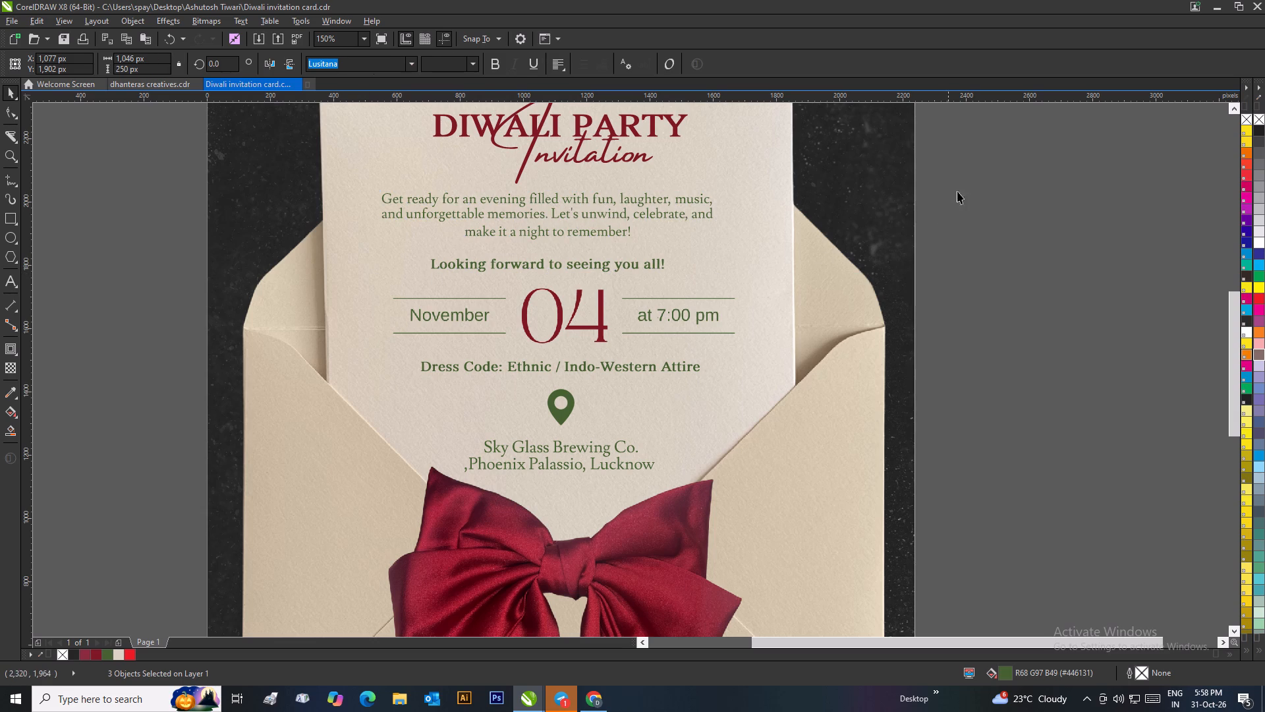
drag(976, 174, 325, 250)
key(c)
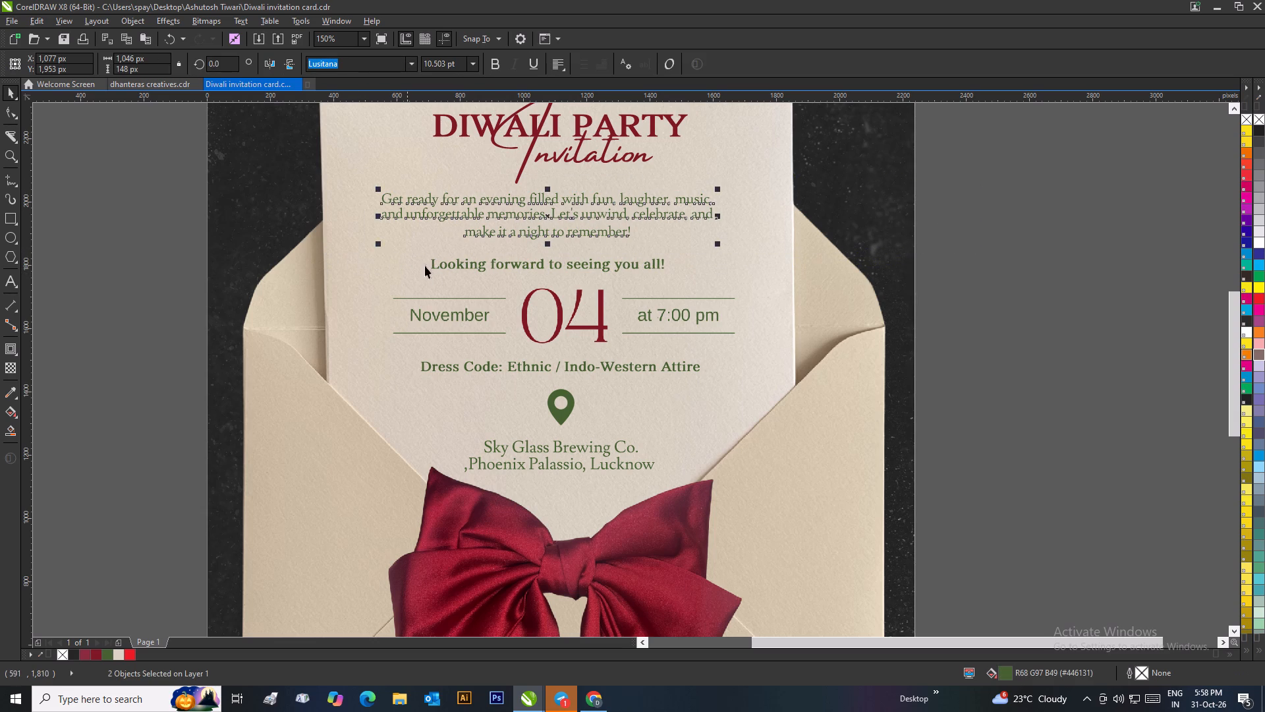
click(554, 266)
shift+click(557, 232)
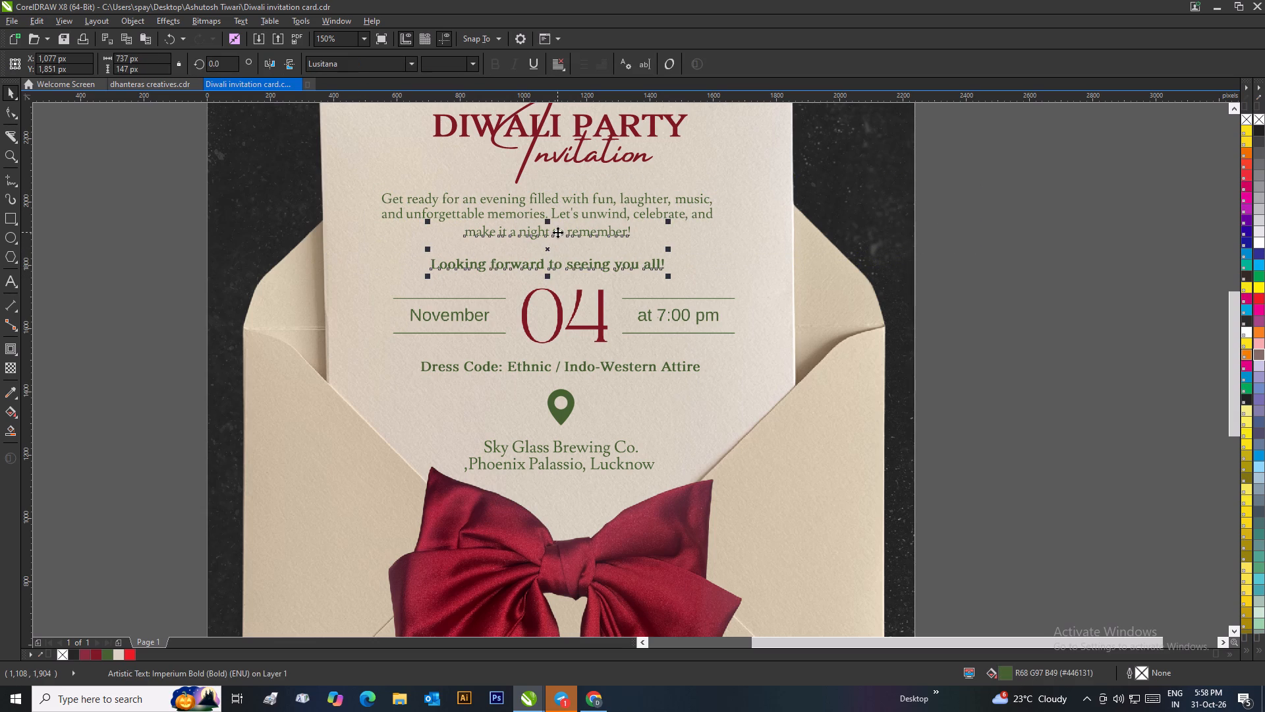
key(c)
Nudge "make it a night to remember!" up about 3 px and centre it under the paragraph above.
drag(1036, 280, 1028, 280)
scroll(526, 227, up, 2)
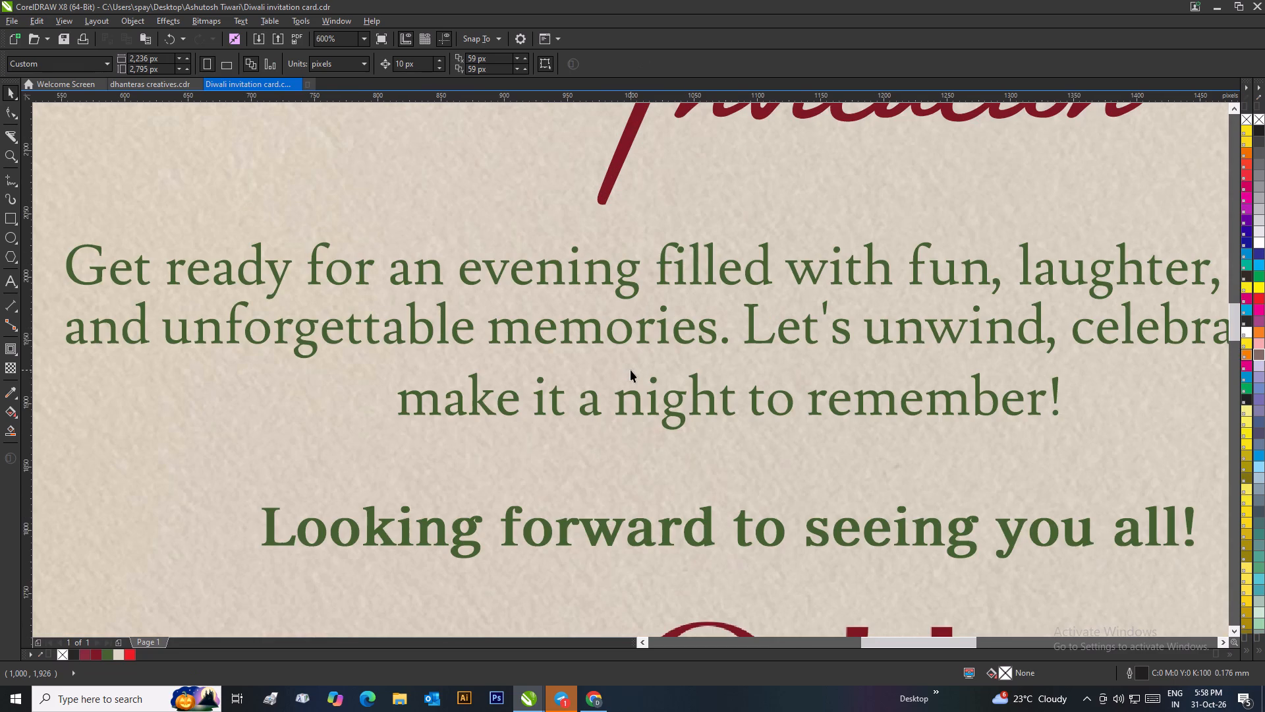
scroll(648, 384, down, 1)
scroll(642, 380, up, 1)
click(632, 371)
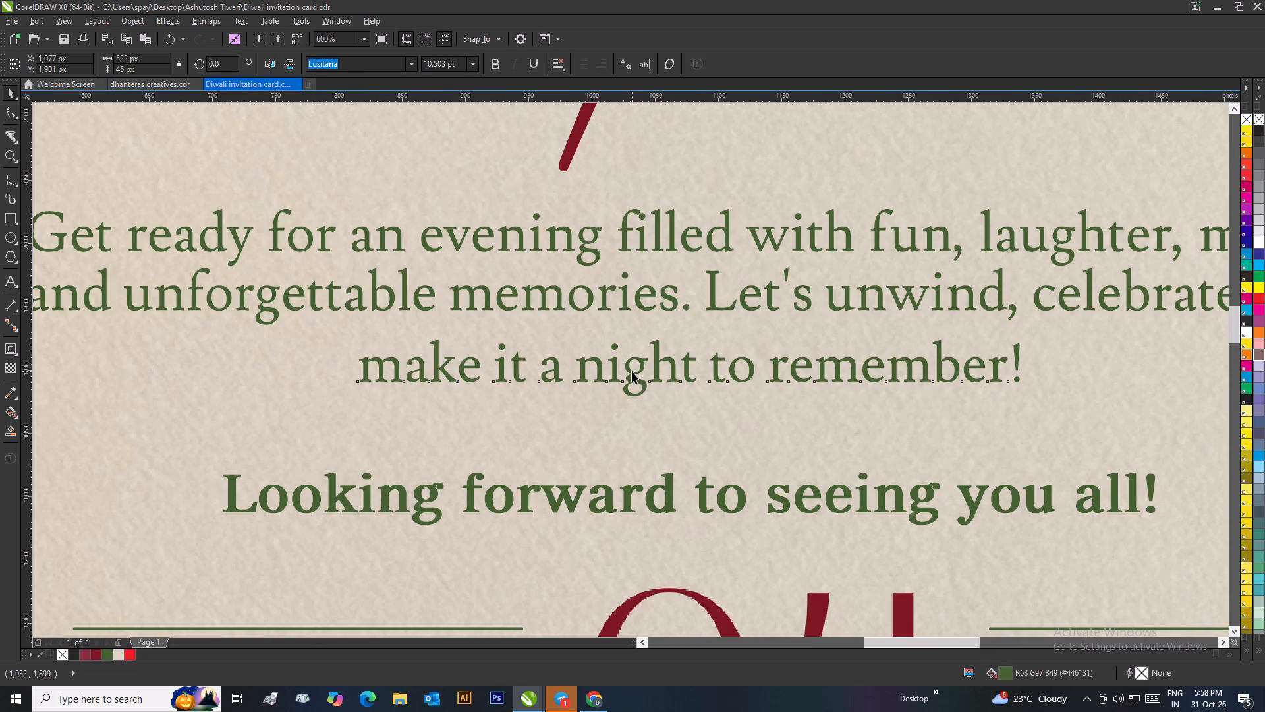
scroll(633, 366, down, 2)
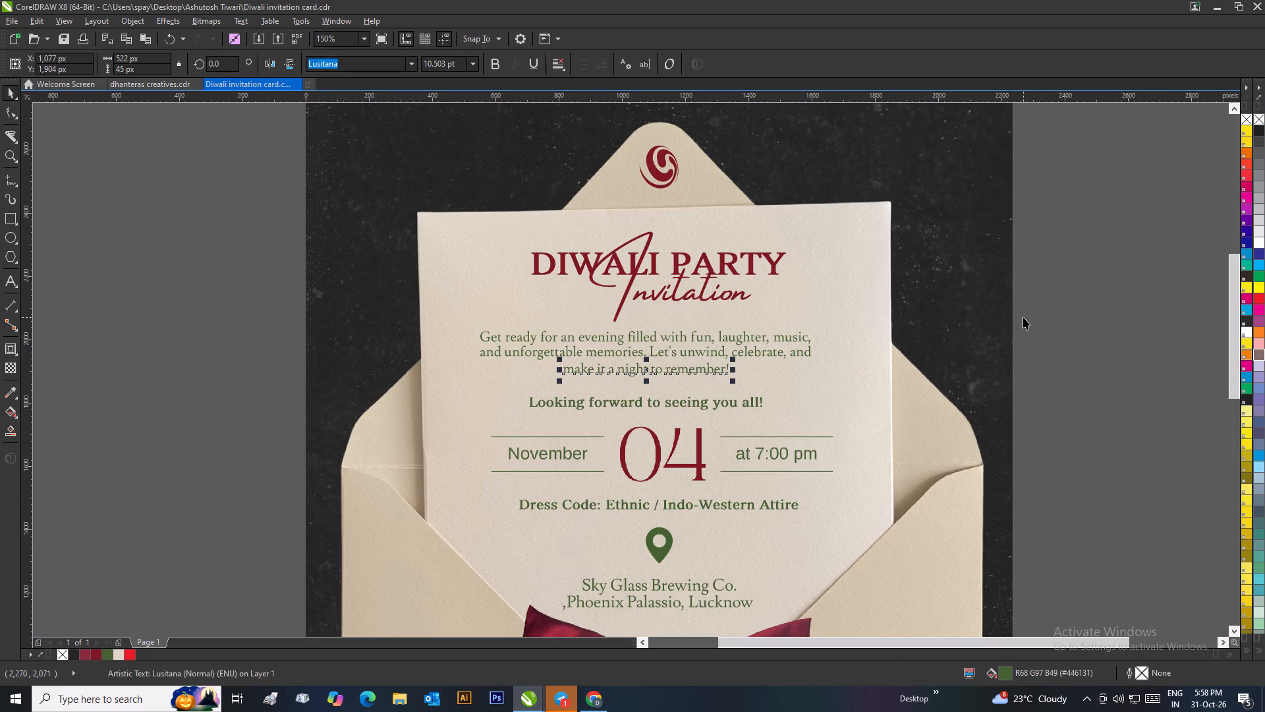
drag(1023, 317, 414, 384)
key(c)
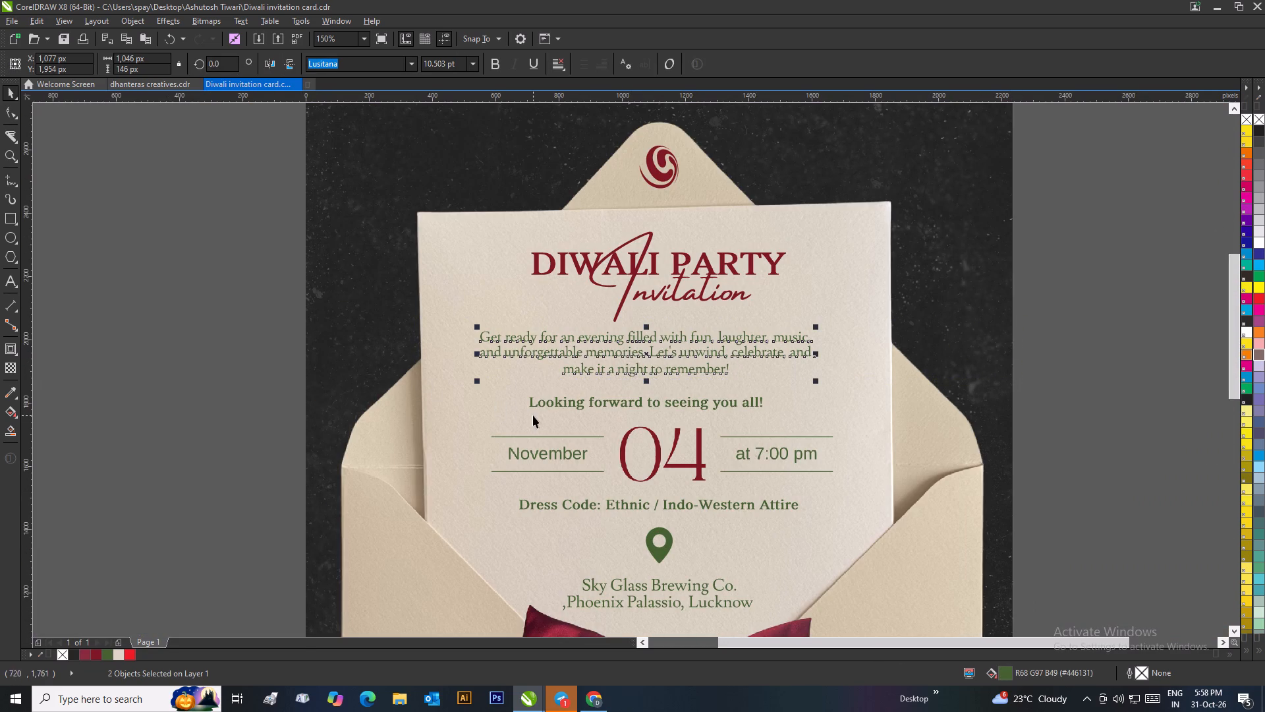
Group the two parts of the "Get ready for an evening" message and centre the group horizontally on the card background.
drag(273, 312, 837, 410)
key(ctrl+g)
click(866, 376)
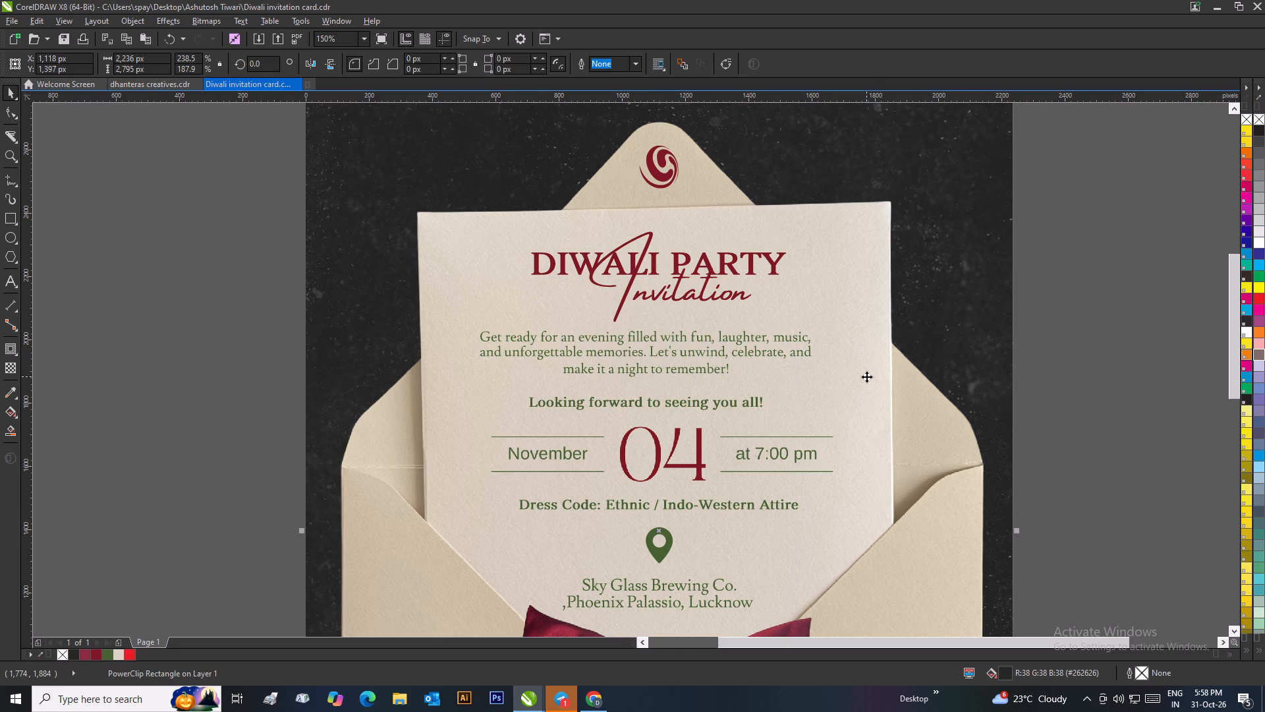
key(c)
click(794, 355)
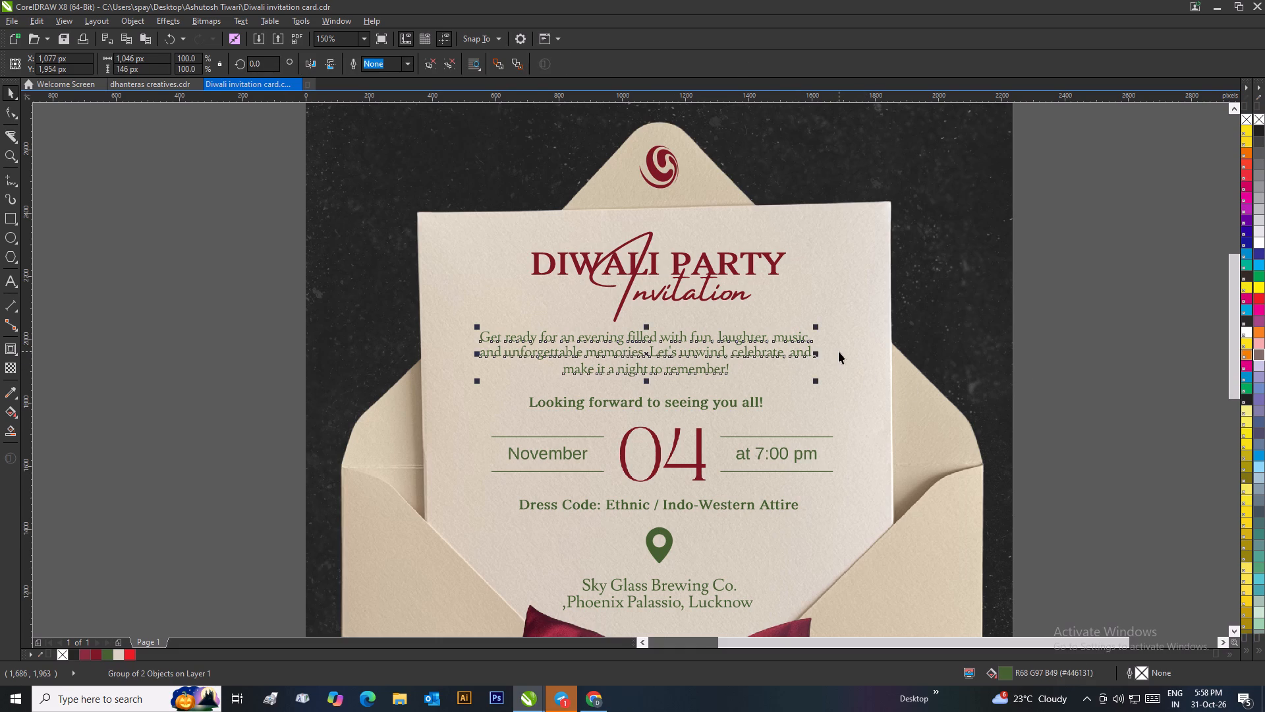
shift+click(839, 351)
key(c)
click(1106, 382)
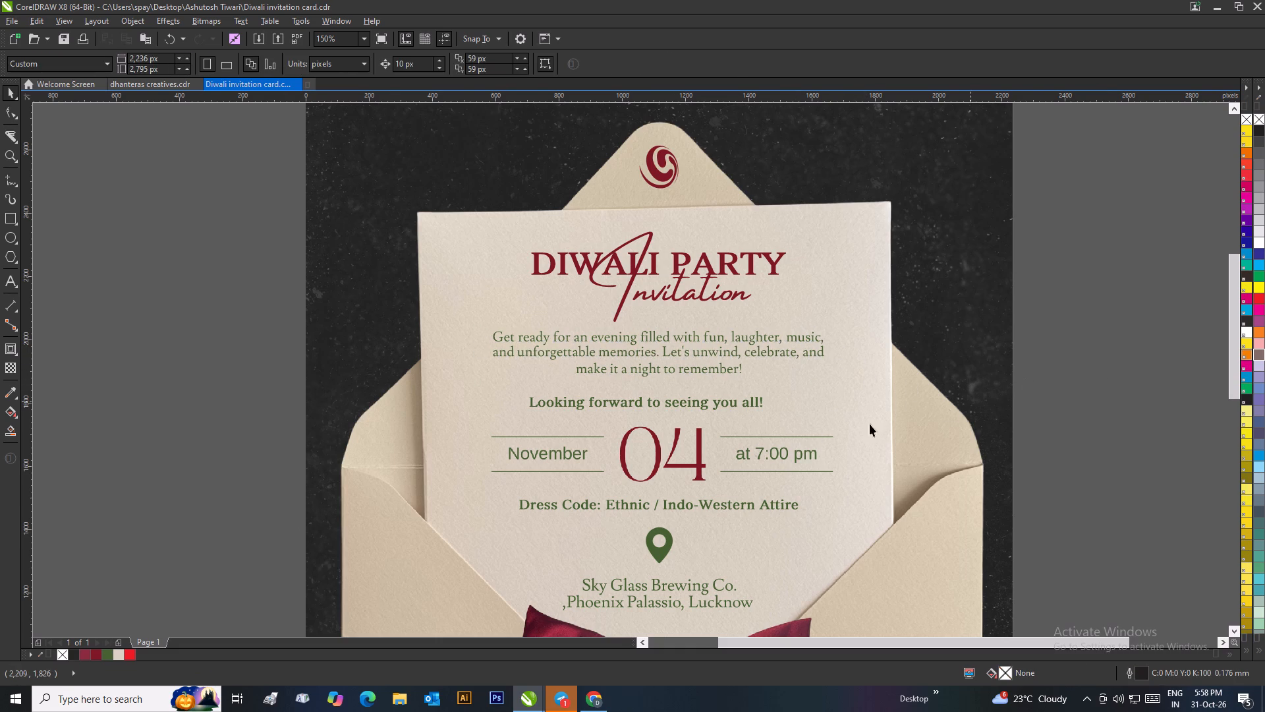
Centre the "Looking forward to seeing you all!" line horizontally on the card background.
click(718, 403)
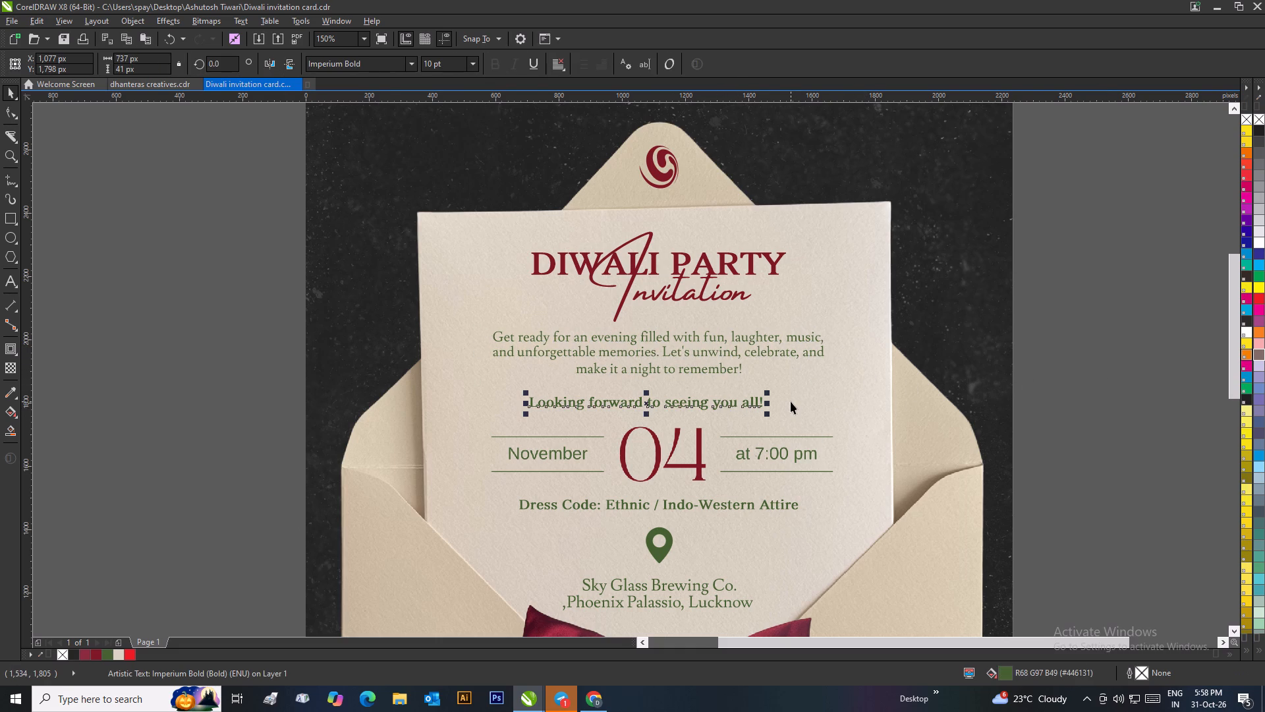
shift+click(791, 401)
key(c)
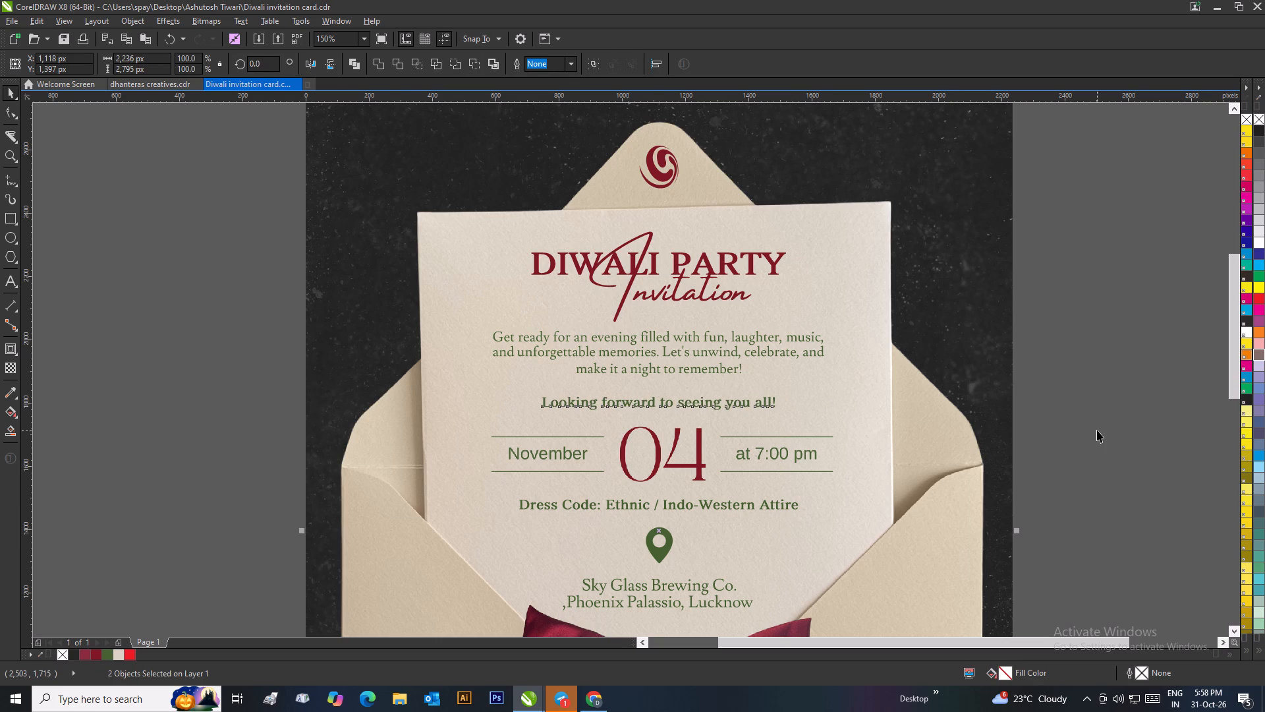
click(1097, 430)
Centre the "Dress Code: Ethnic / Indo-Western Attire" line horizontally on the card background.
scroll(905, 388, down, 1)
scroll(491, 451, up, 1)
click(651, 328)
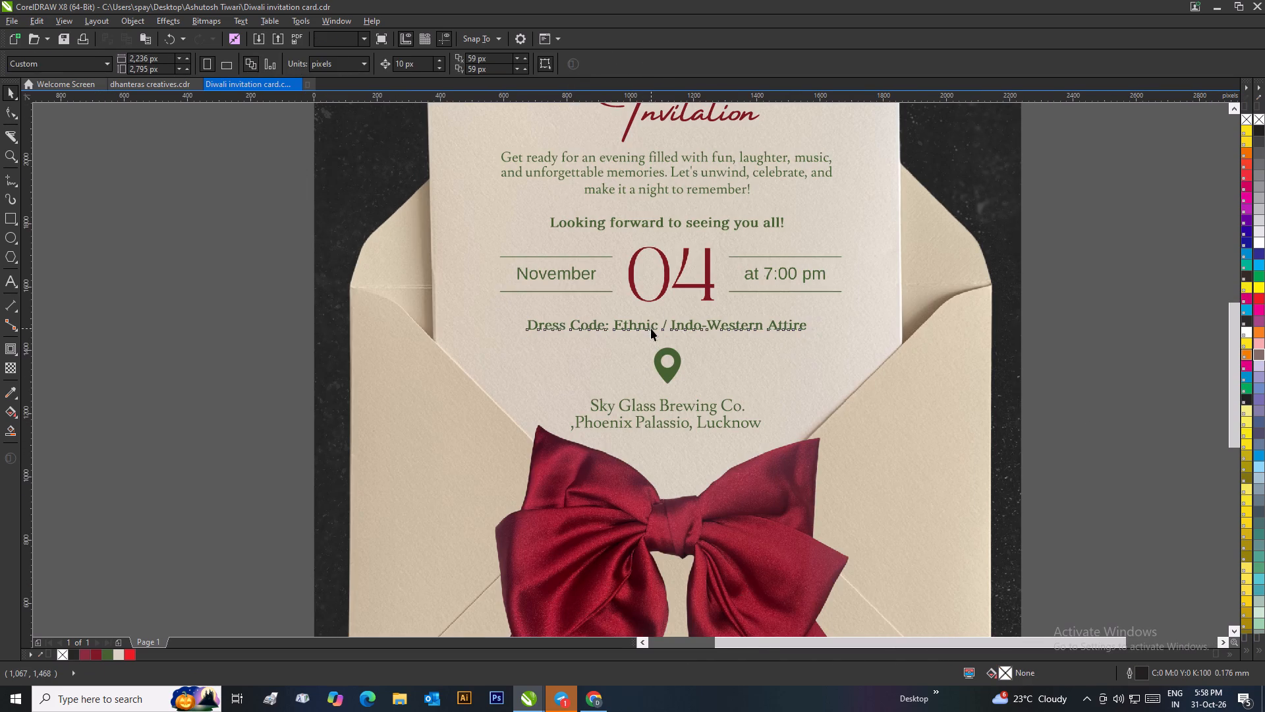
shift+click(496, 335)
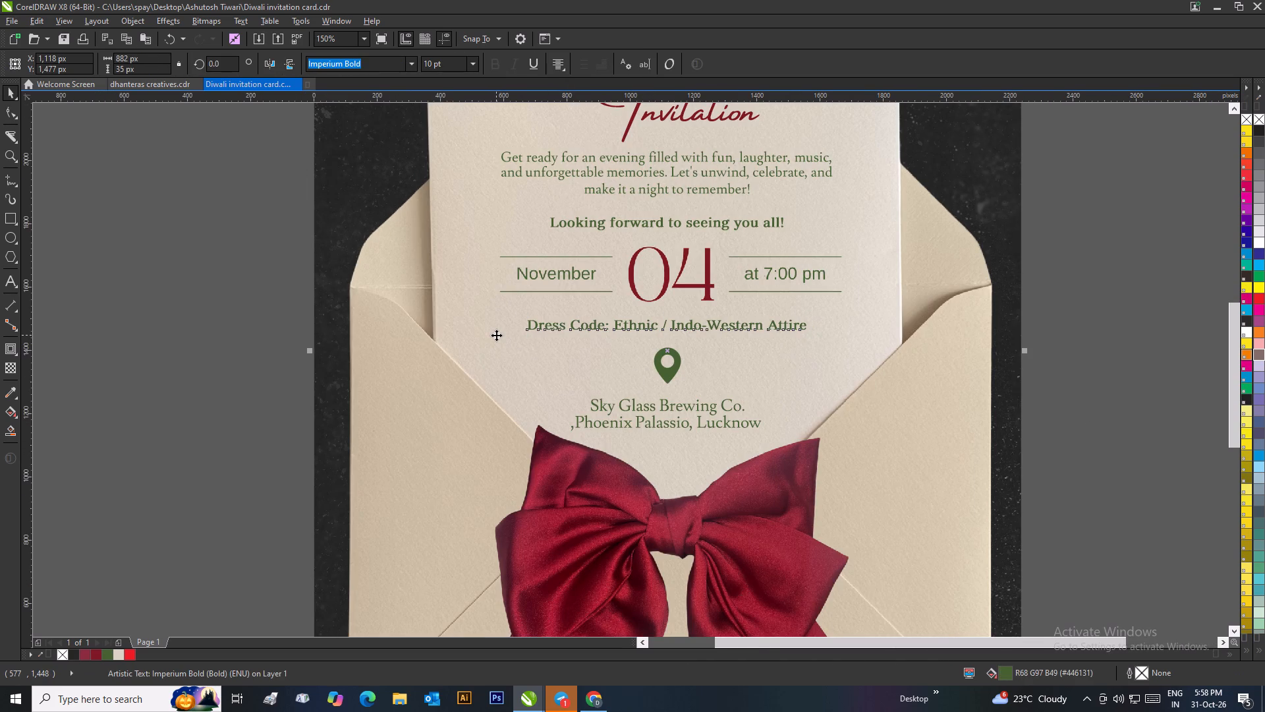
key(c)
drag(217, 340, 228, 341)
Centre the "Sky Glass Brewing Co." venue text horizontally on the card background.
click(667, 403)
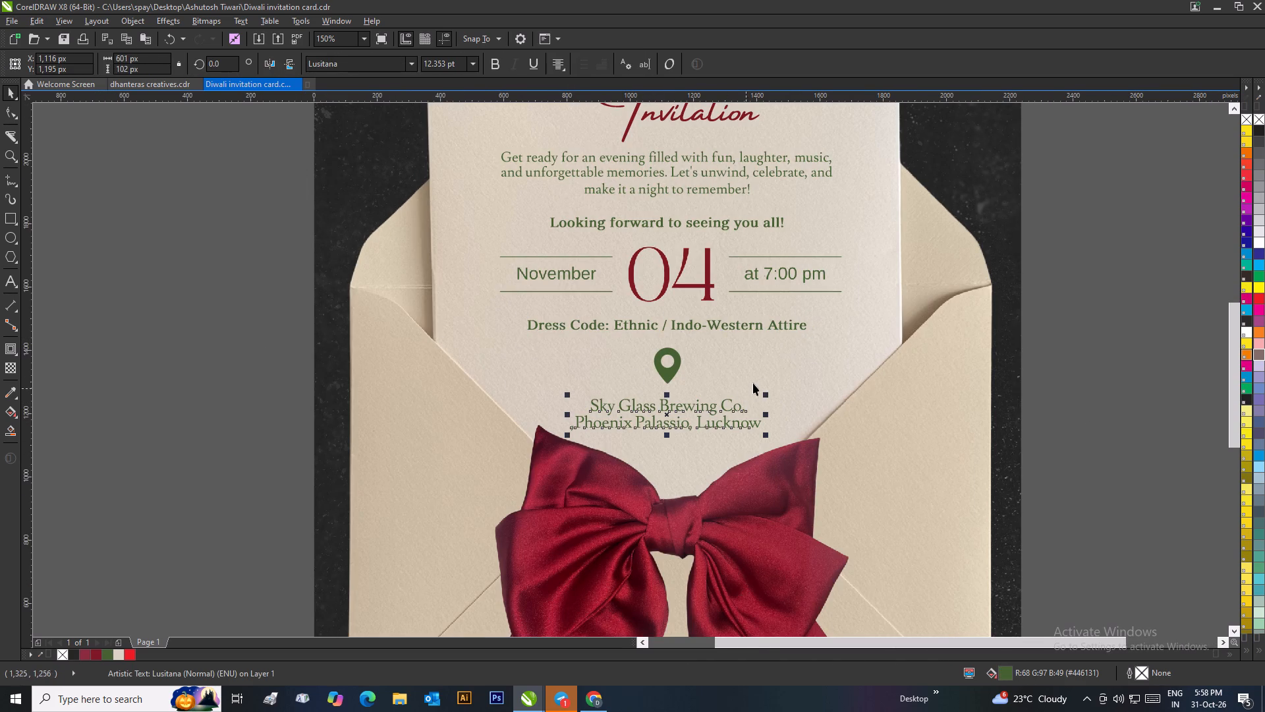
shift+click(764, 377)
key(c)
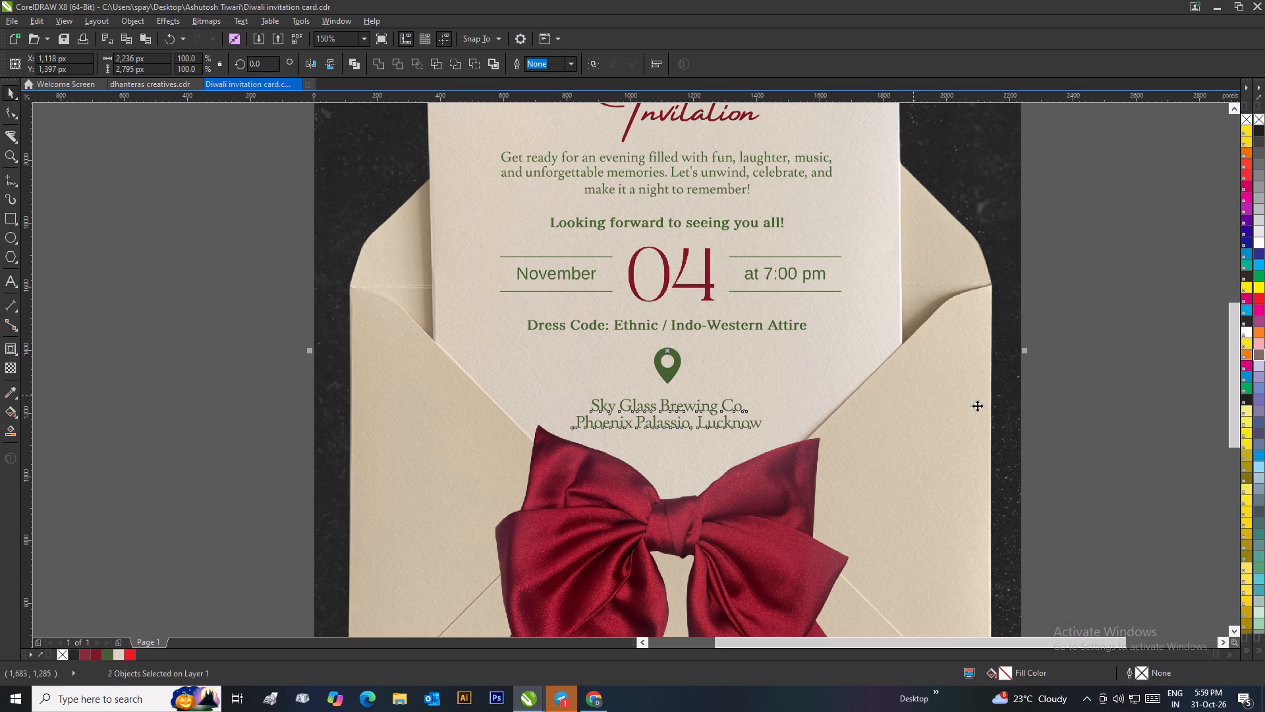
click(1092, 407)
Distribute the vertical spacing evenly between the dress code line, the location pin and the venue text.
click(664, 403)
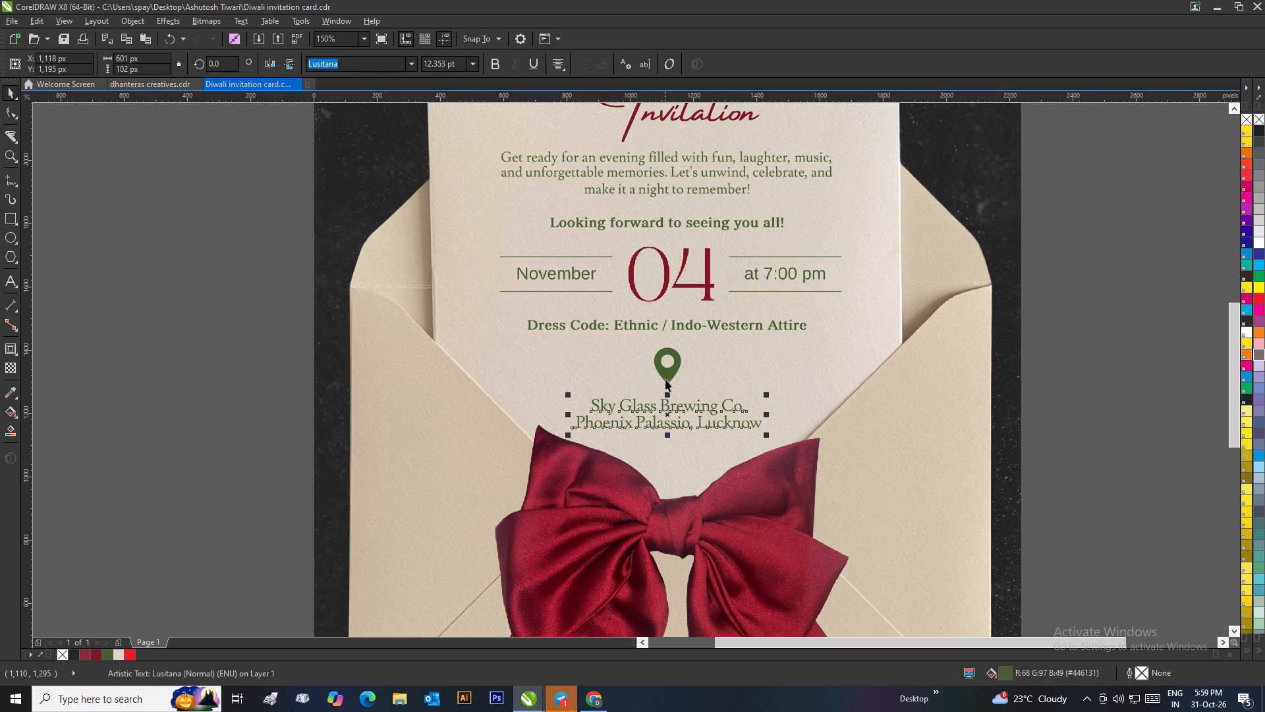
shift+click(665, 377)
shift+click(679, 327)
key(shift+a)
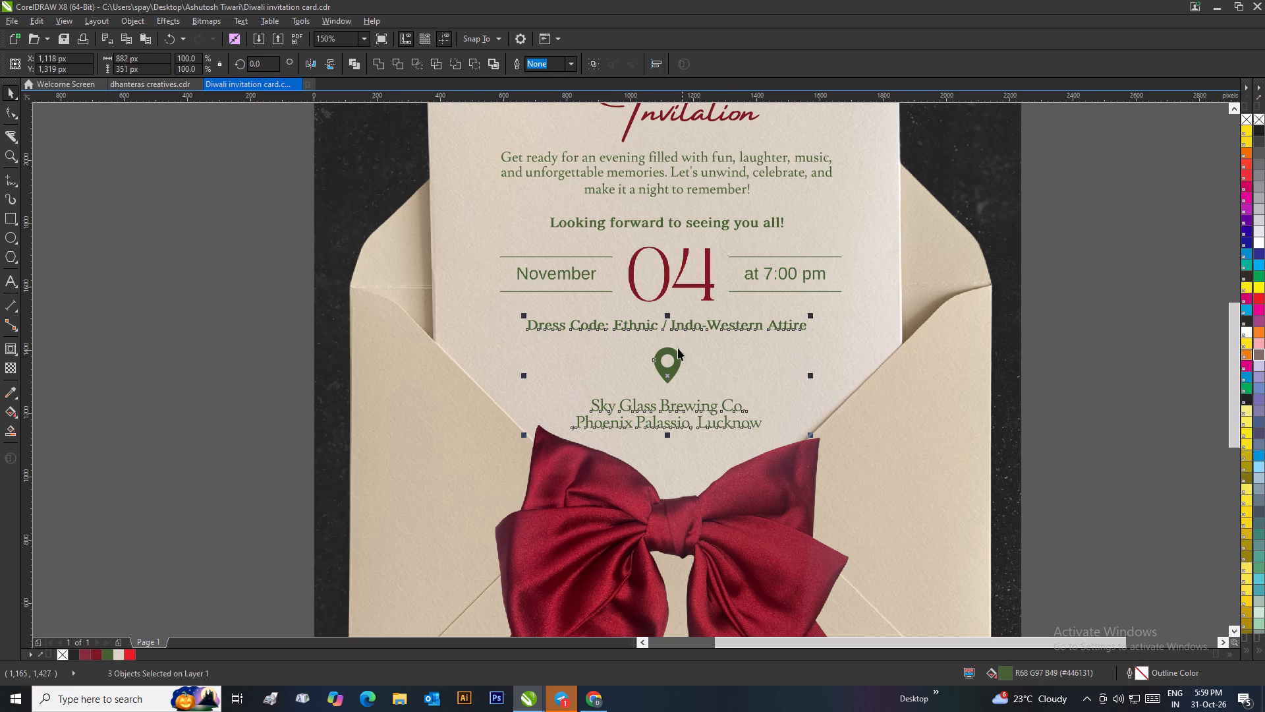
click(304, 363)
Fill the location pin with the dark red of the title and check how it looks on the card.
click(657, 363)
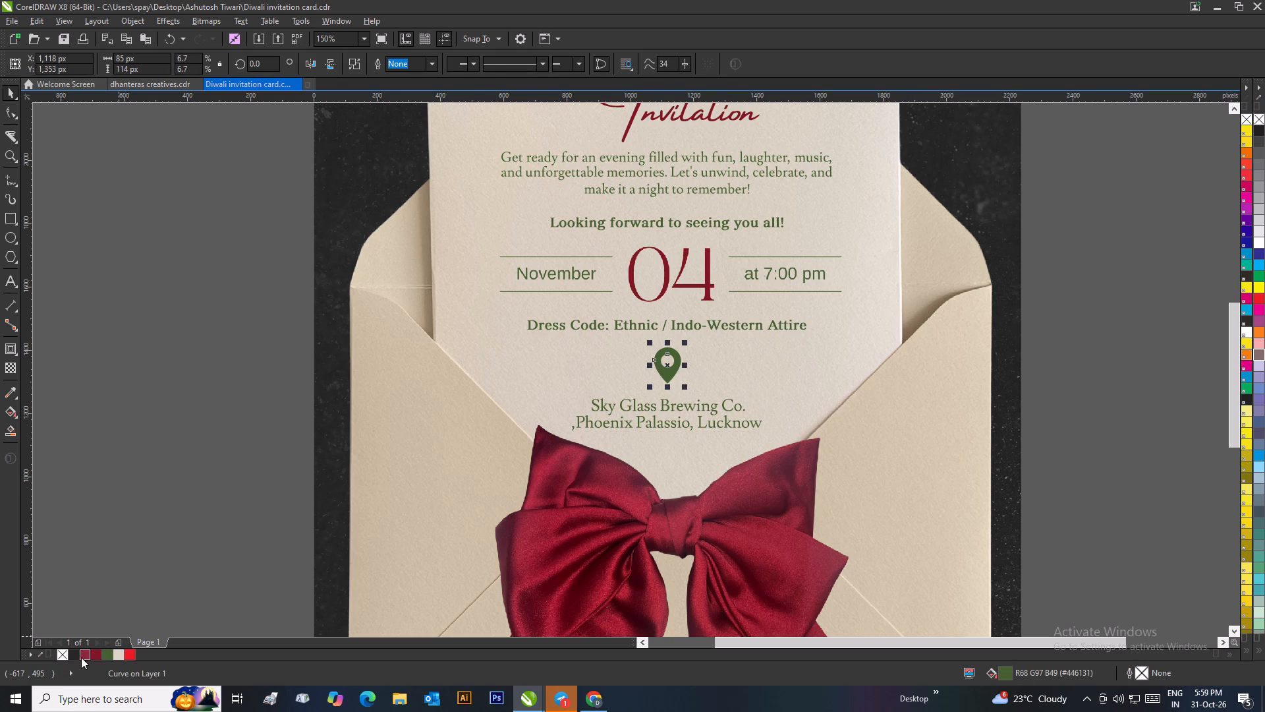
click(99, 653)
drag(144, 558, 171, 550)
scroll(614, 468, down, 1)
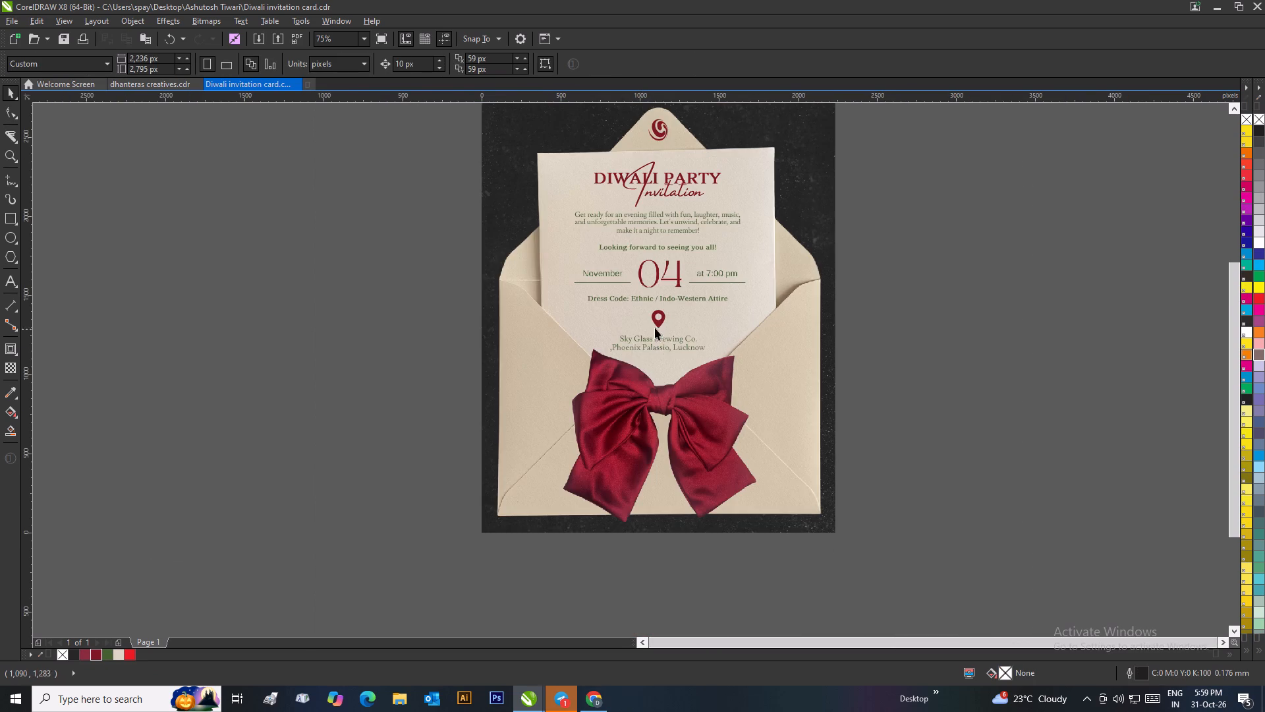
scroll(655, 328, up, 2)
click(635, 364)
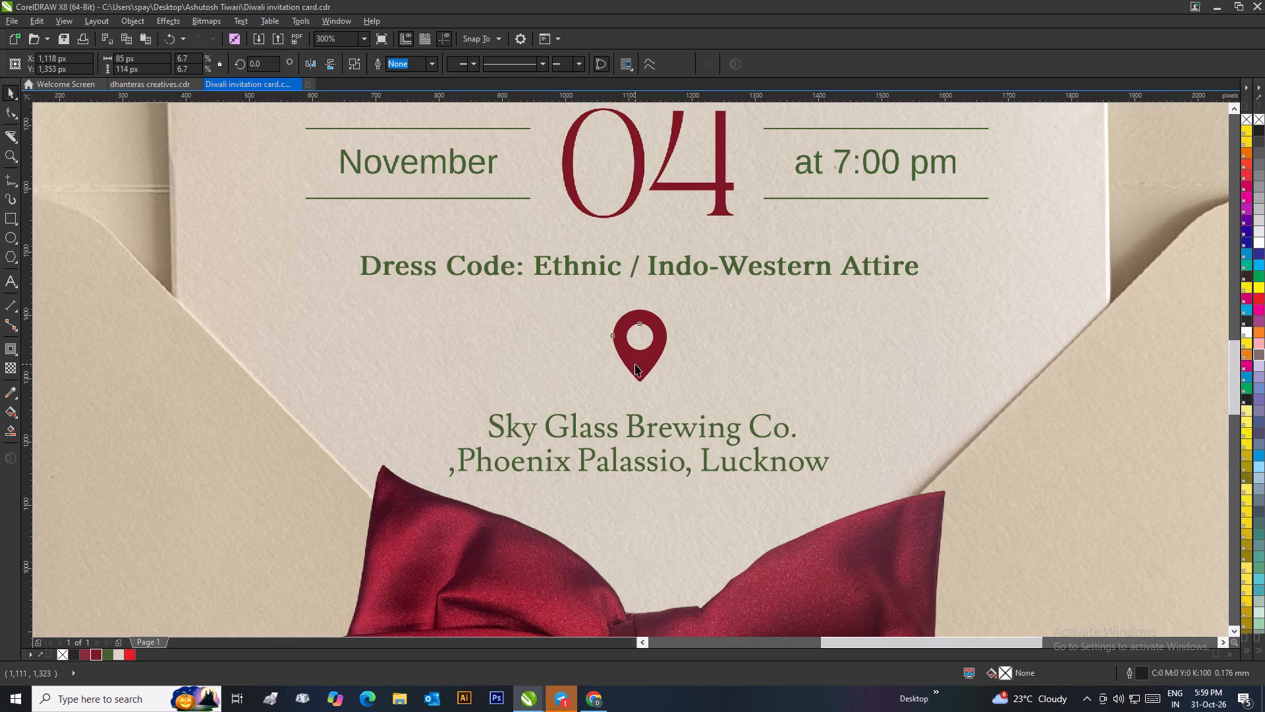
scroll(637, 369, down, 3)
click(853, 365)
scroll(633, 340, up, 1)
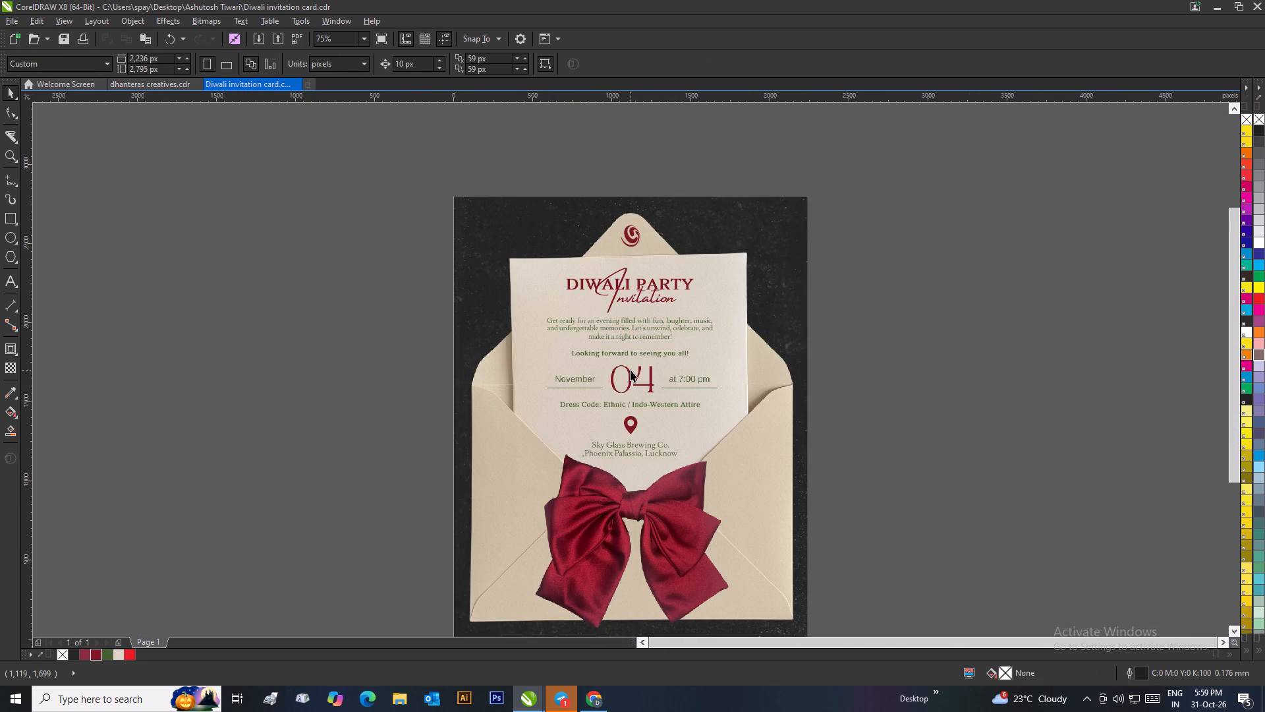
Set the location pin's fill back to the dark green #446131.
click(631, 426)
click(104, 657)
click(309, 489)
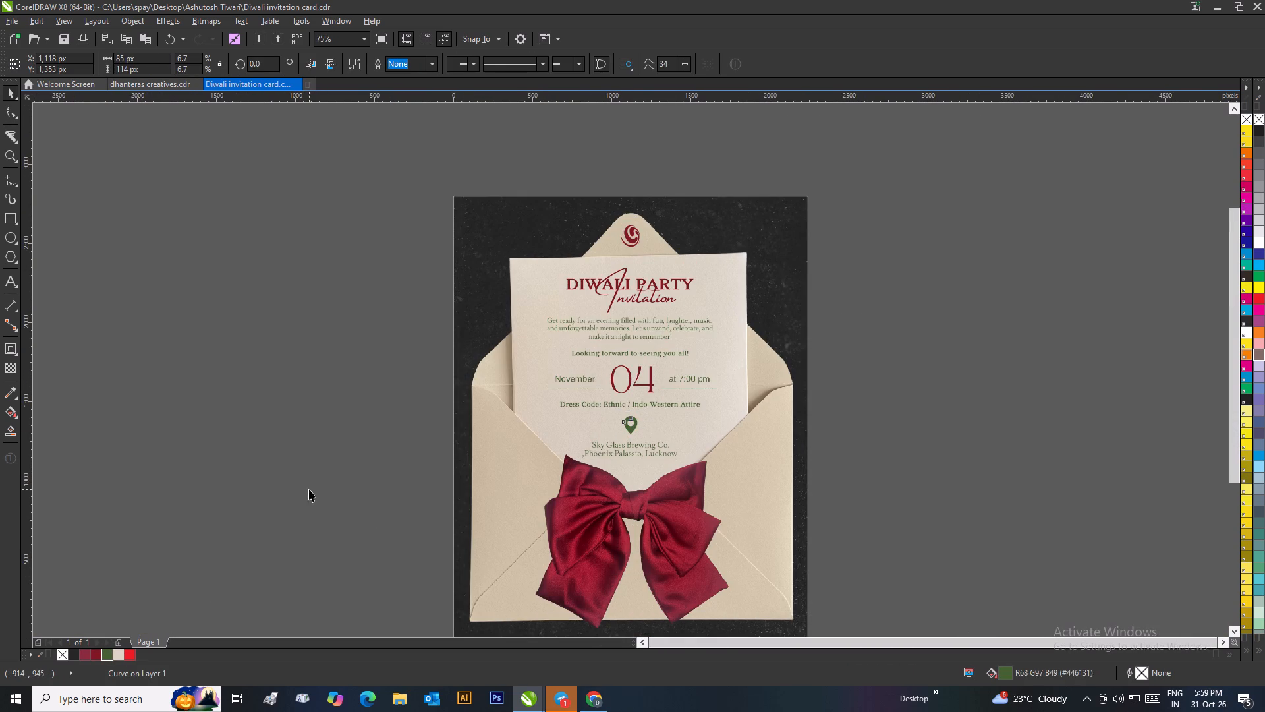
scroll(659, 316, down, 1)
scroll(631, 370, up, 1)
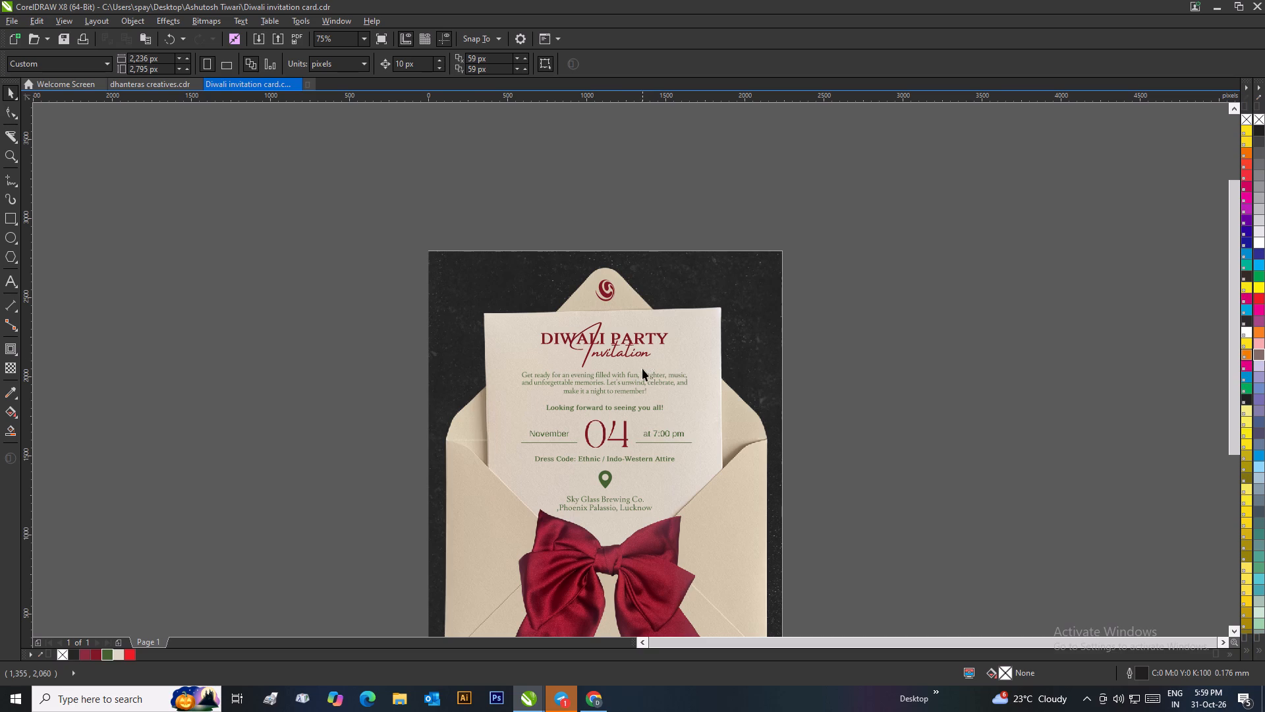
Move the "Get ready for an evening" paragraph down by 20 px on the card.
scroll(628, 396, up, 1)
click(622, 361)
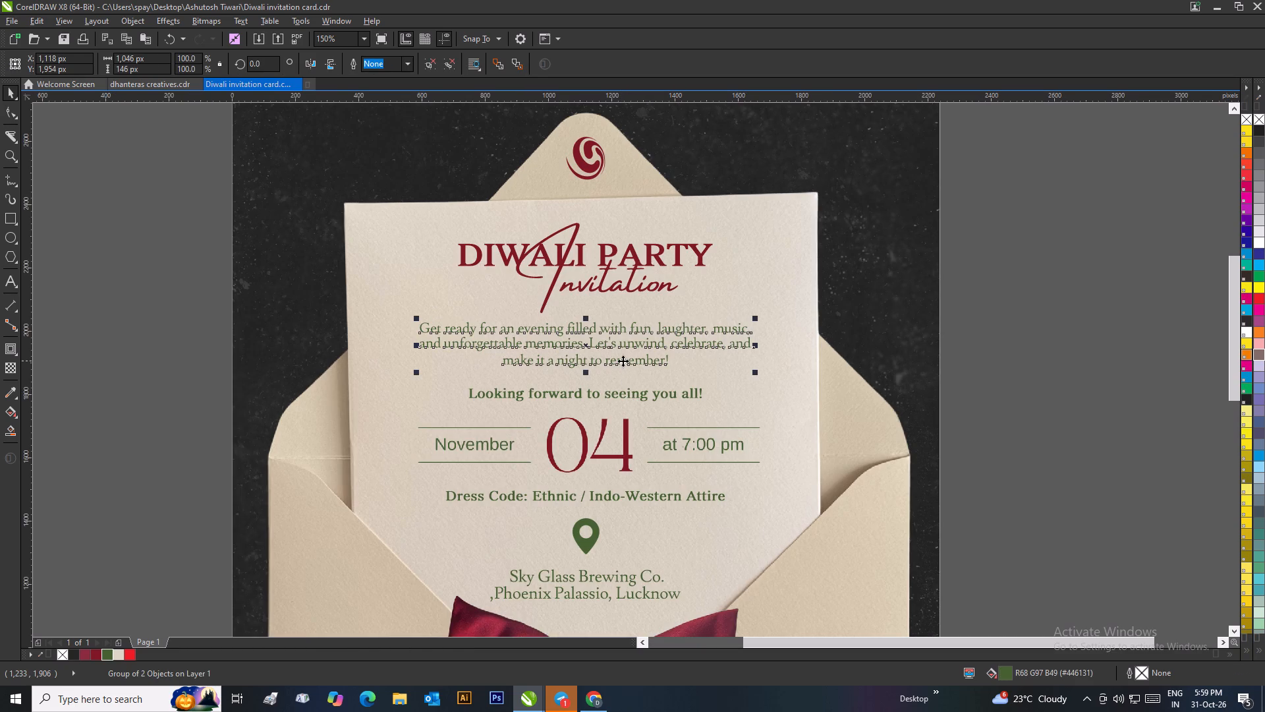
key(Down)
key(Down)
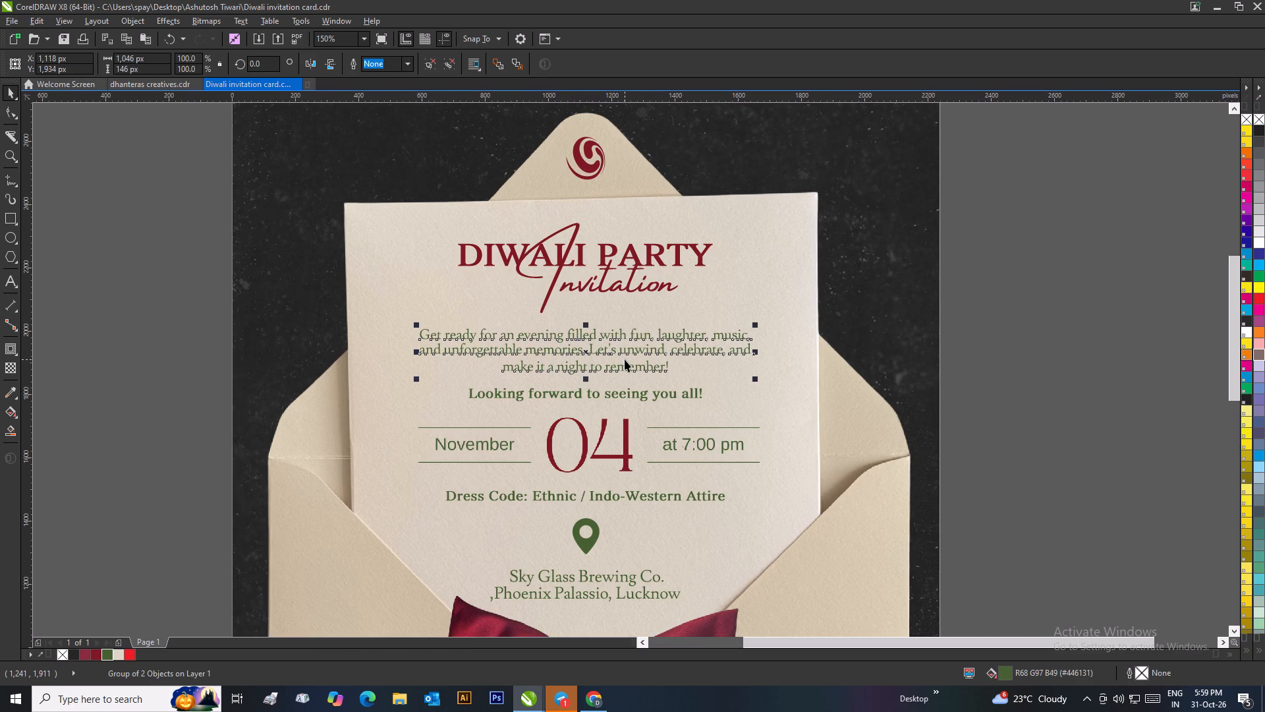
Enlarge the "DIWALI PARTY" and "Invitation" title texts together to about 838 px wide, group them and centre them horizontally on the card background.
click(598, 291)
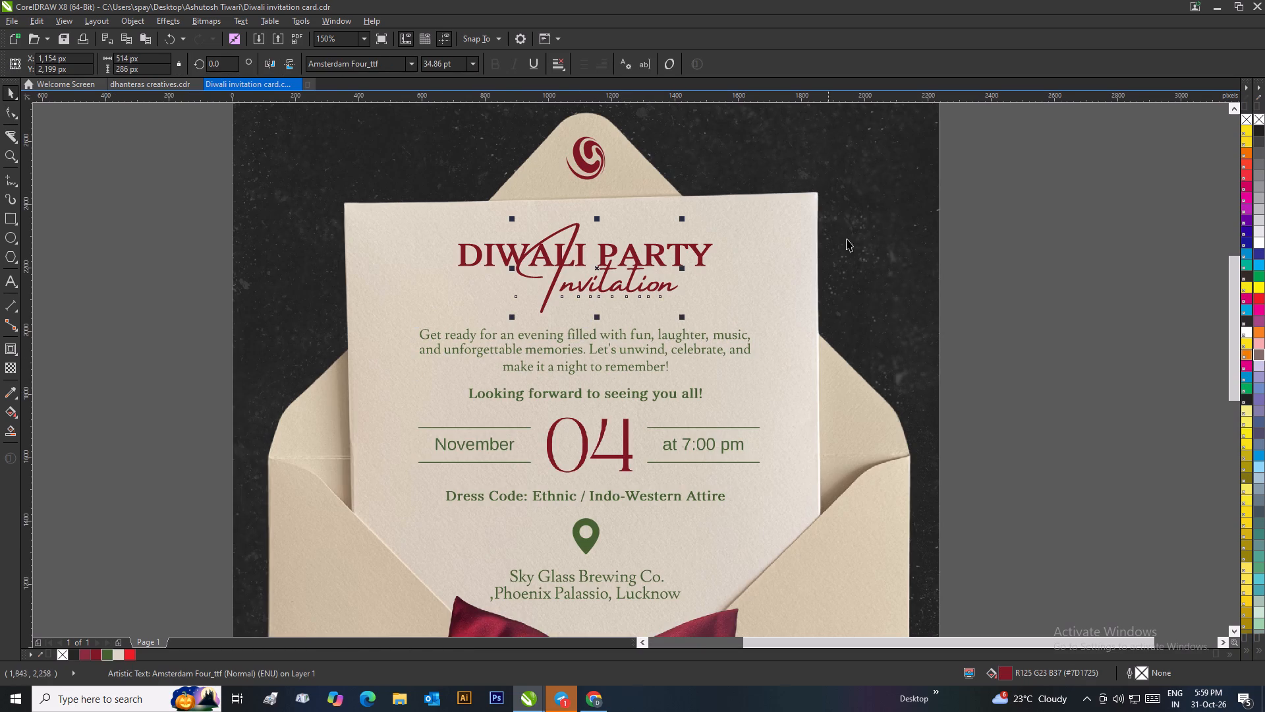
drag(989, 216, 372, 315)
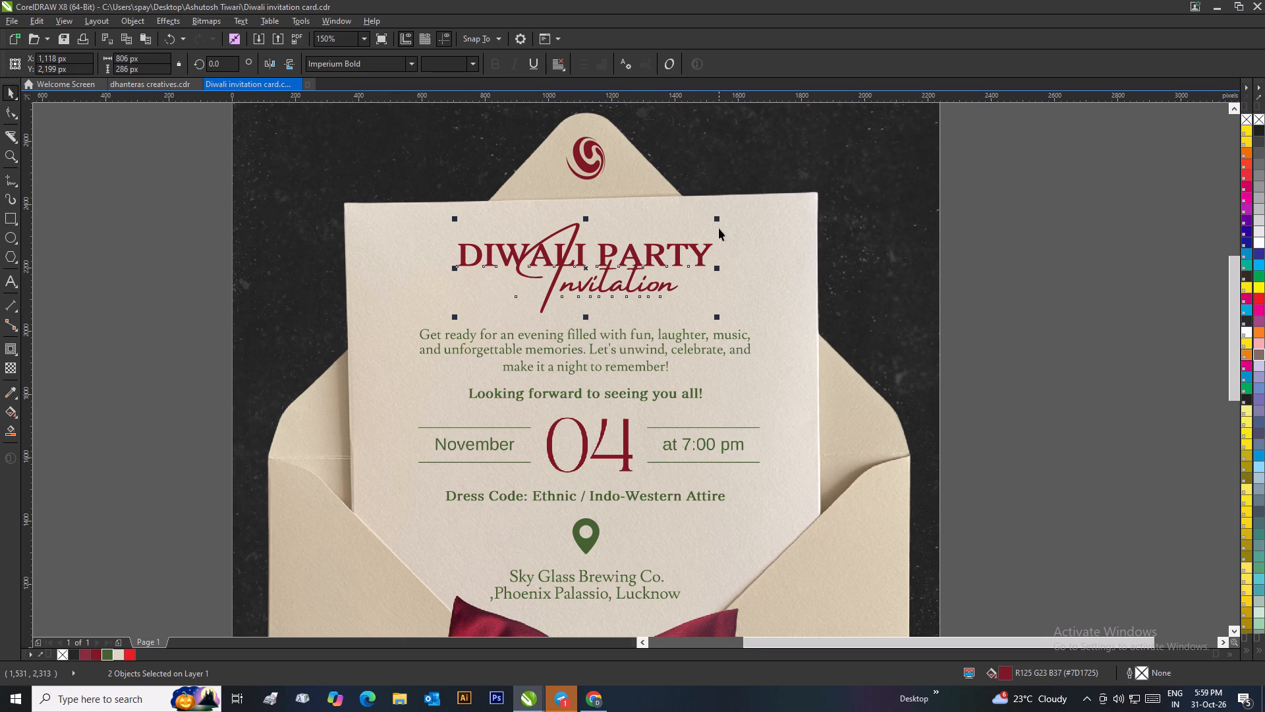
drag(721, 220, 731, 214)
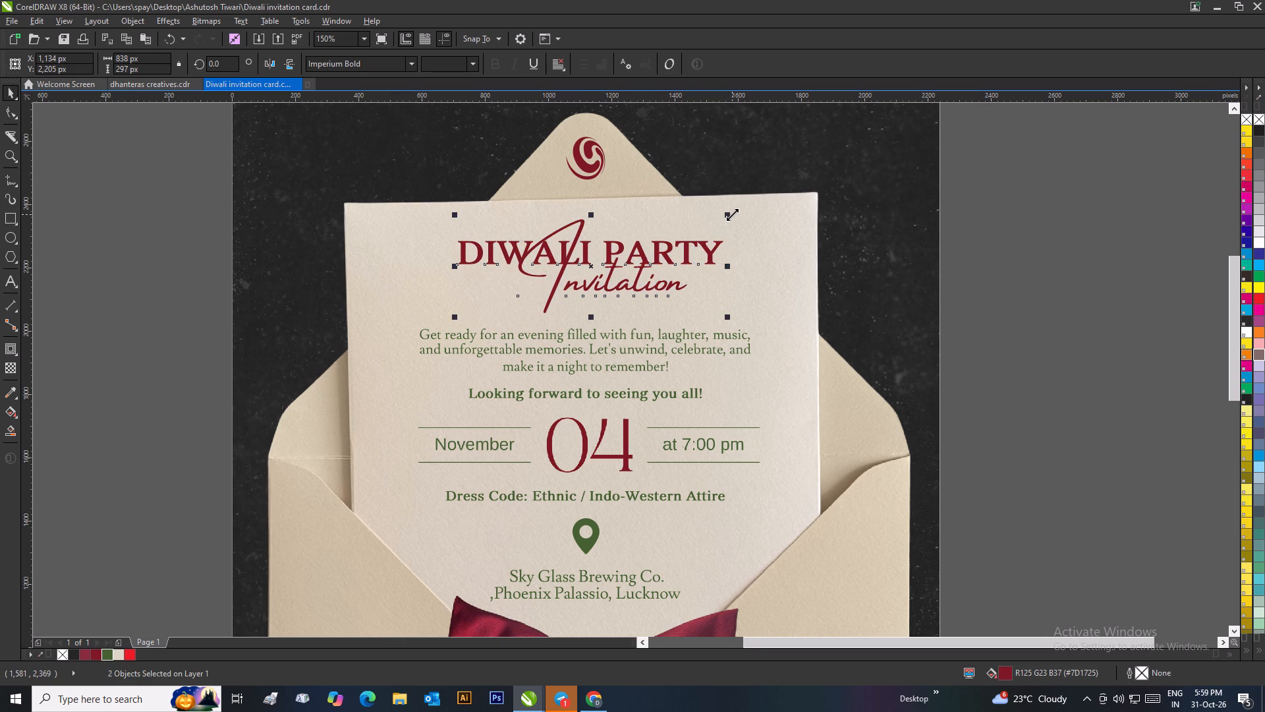
key(ctrl+g)
shift+click(770, 223)
key(c)
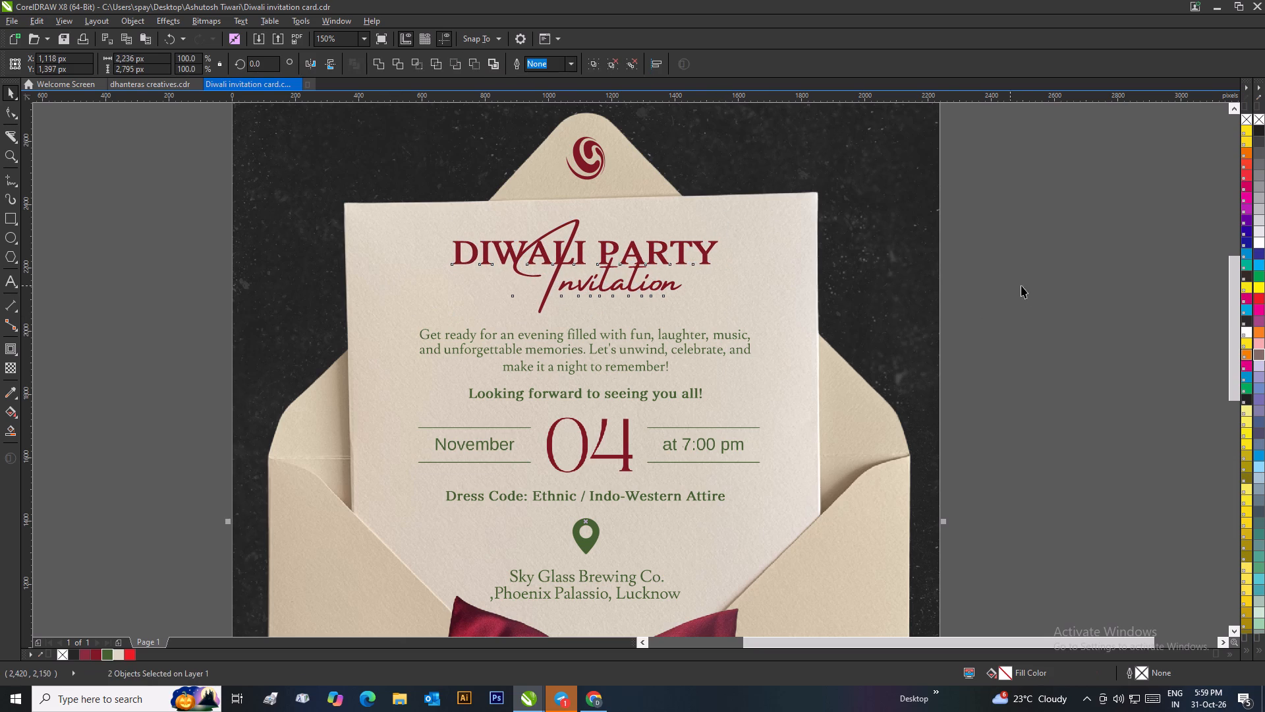
Centre the "Get ready for an evening" paragraph horizontally on the card background.
click(1021, 285)
click(718, 333)
shift+click(748, 294)
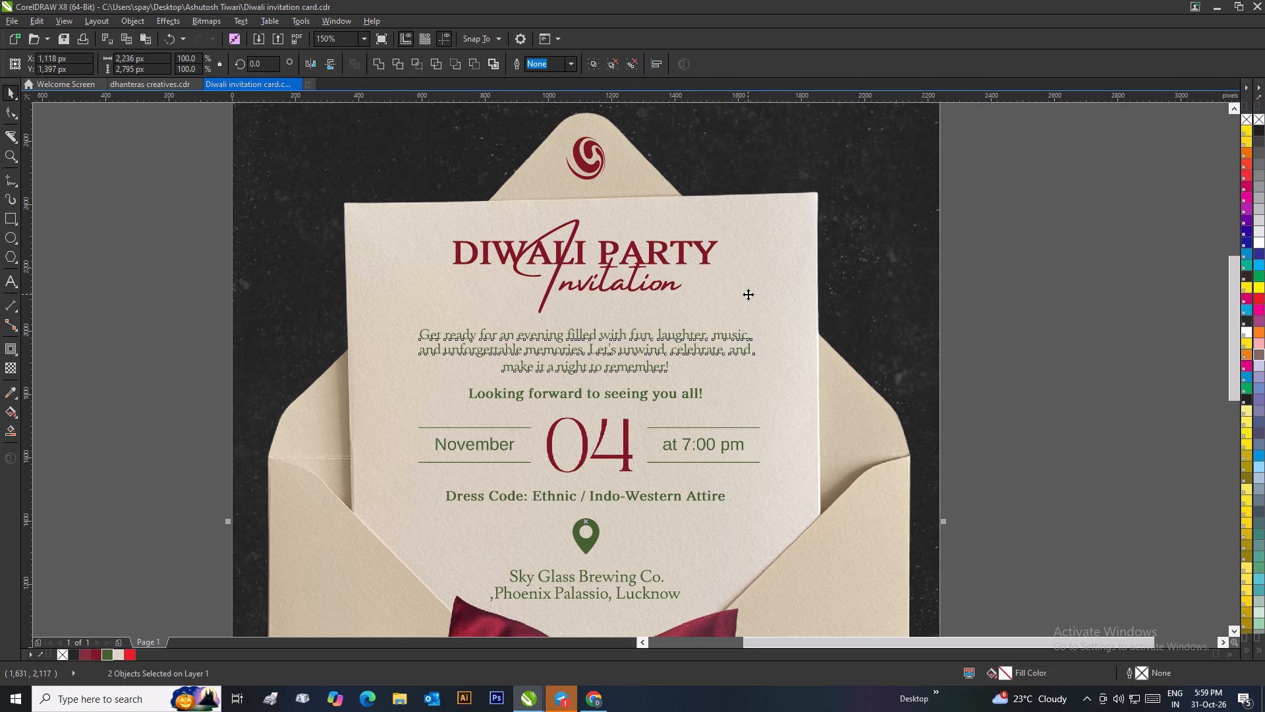
key(c)
click(1003, 336)
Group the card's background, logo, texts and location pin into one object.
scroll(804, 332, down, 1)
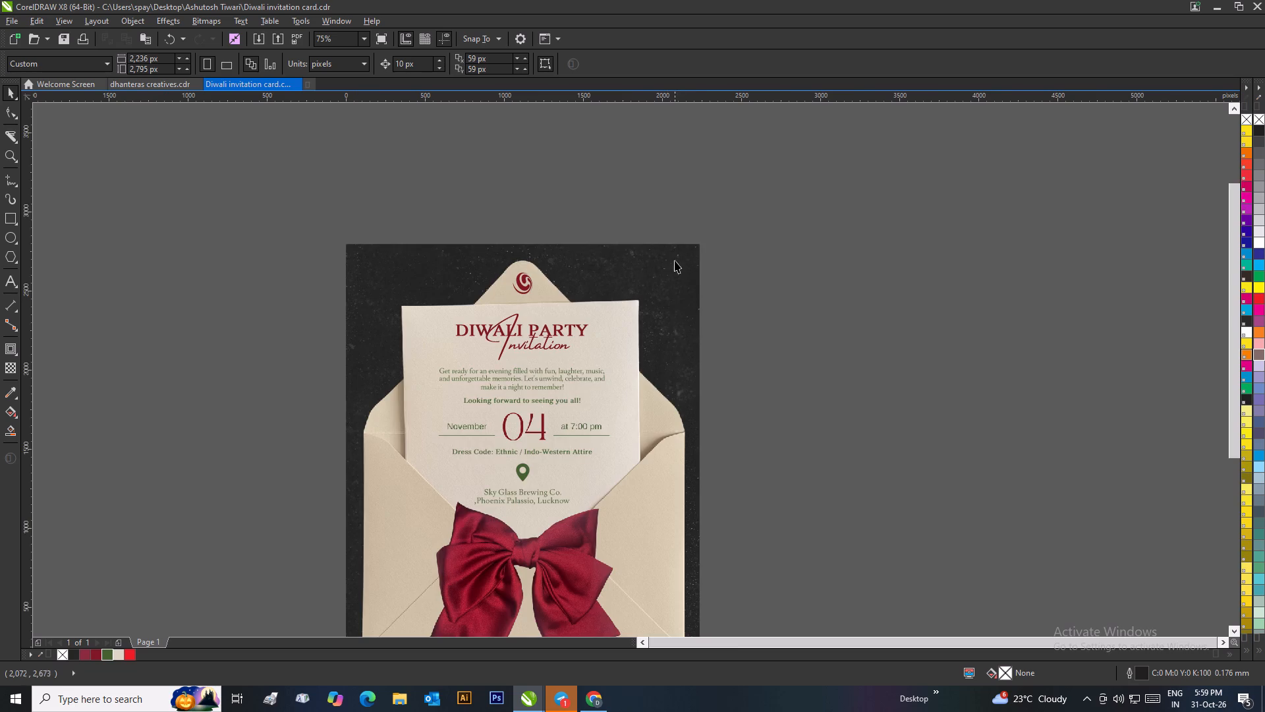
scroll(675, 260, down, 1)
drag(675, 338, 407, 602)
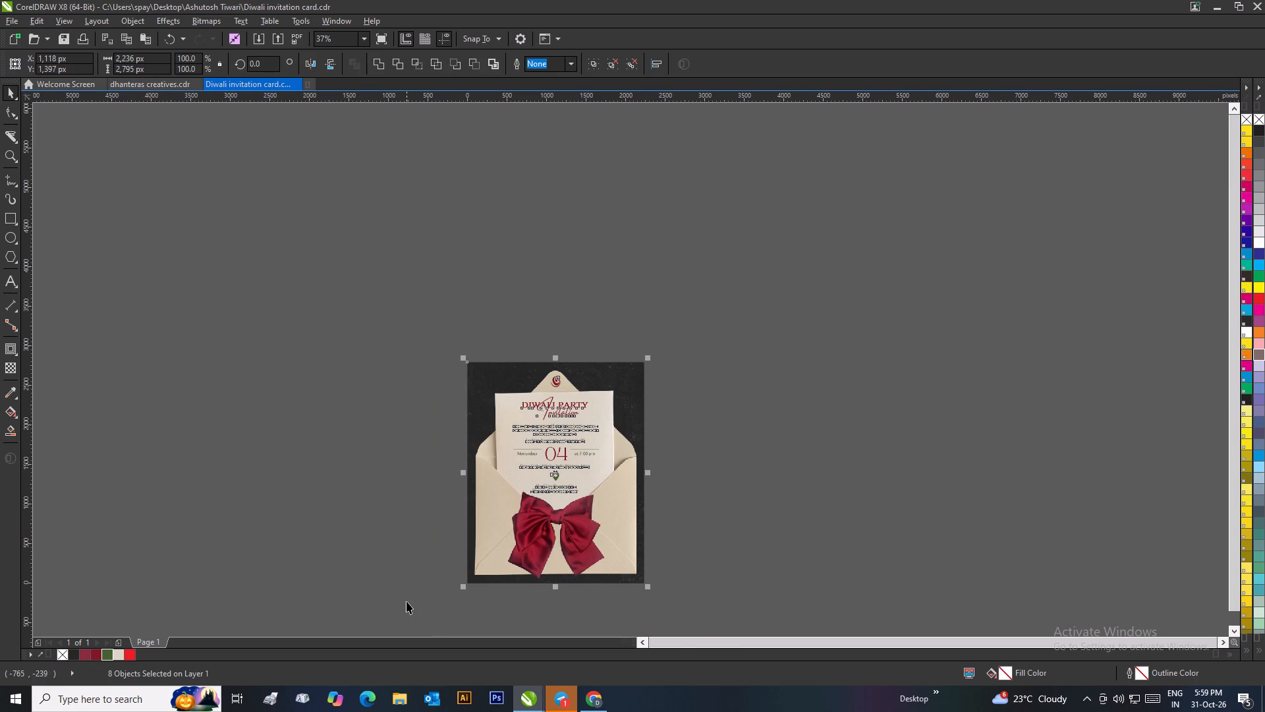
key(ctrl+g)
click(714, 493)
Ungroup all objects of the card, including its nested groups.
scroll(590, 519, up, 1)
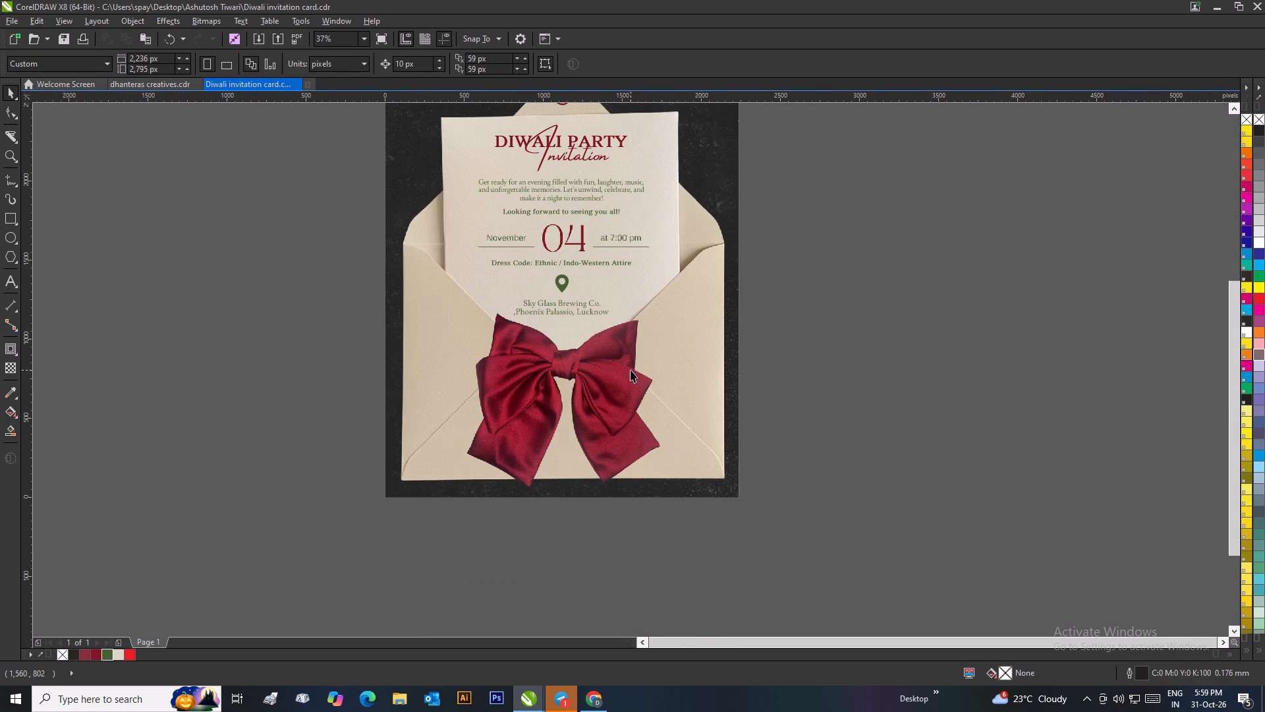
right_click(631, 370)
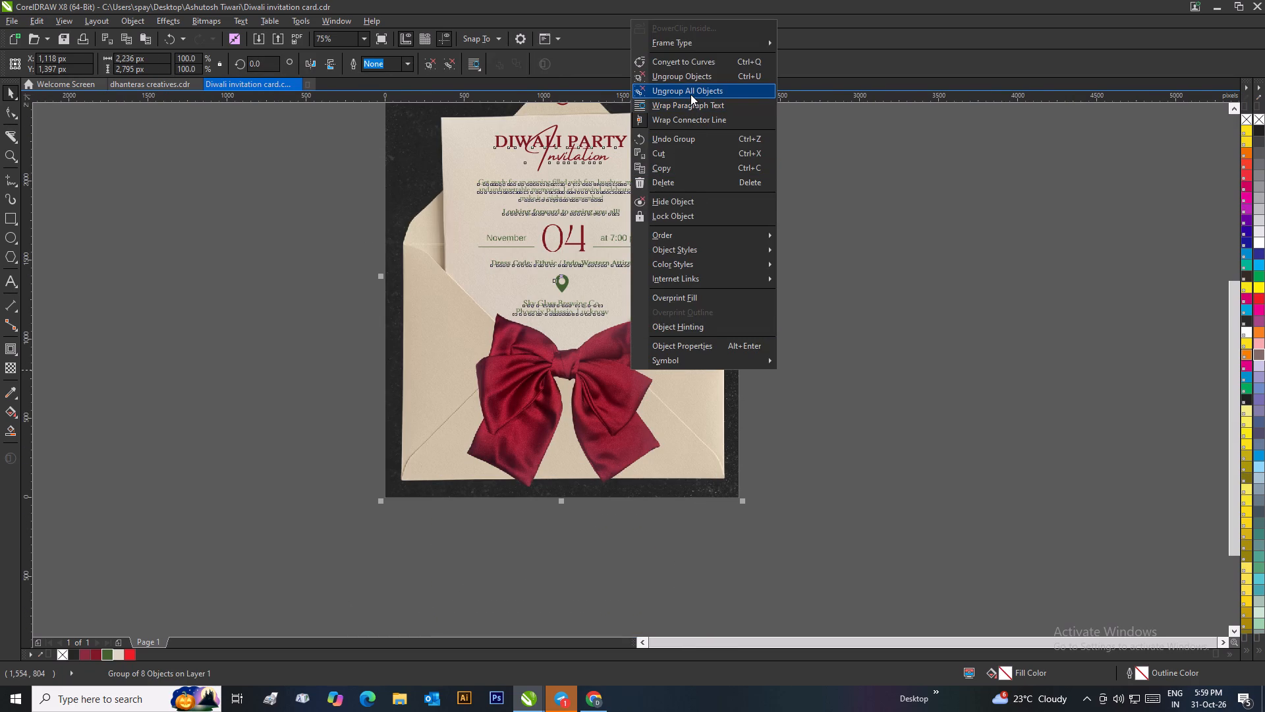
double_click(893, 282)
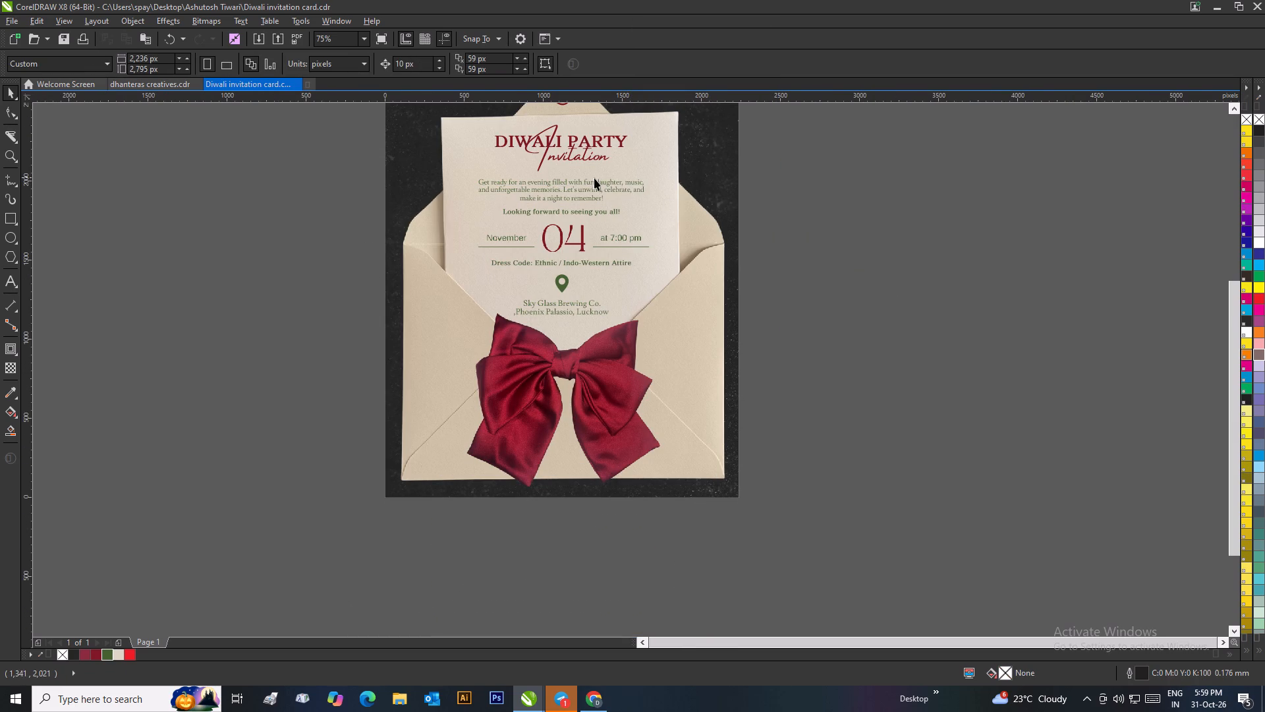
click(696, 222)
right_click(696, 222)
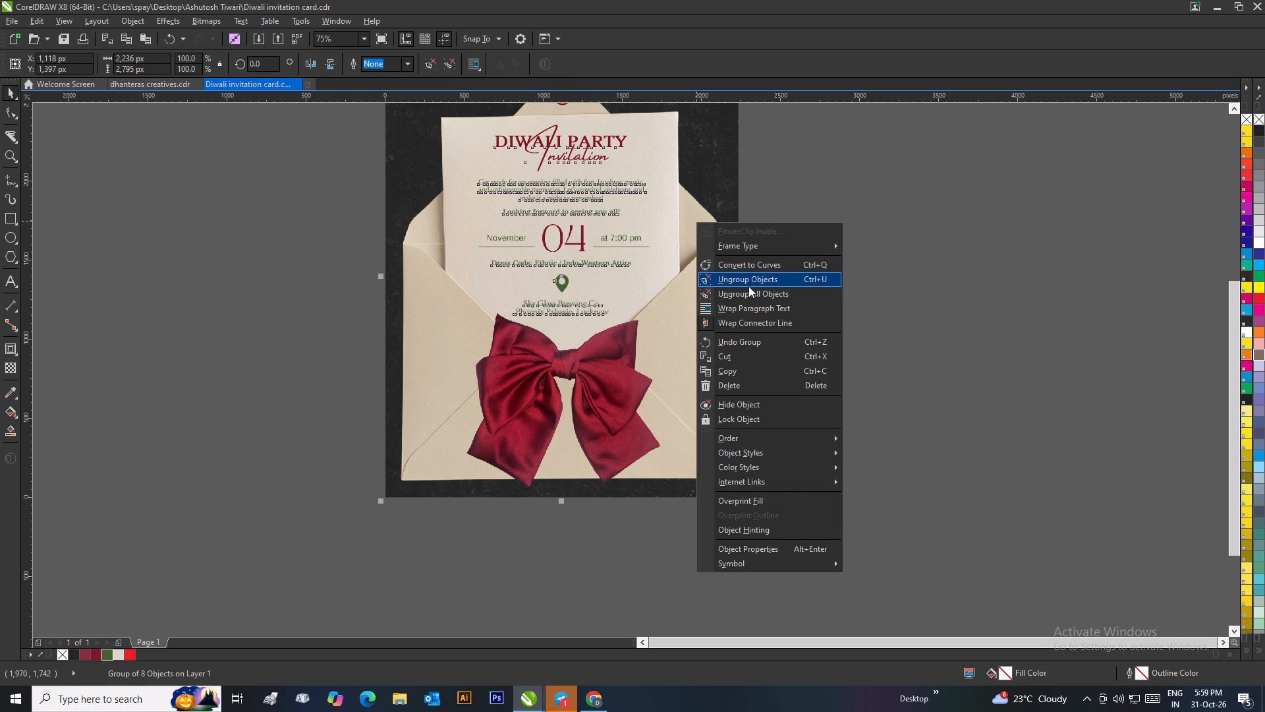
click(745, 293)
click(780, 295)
Copy the envelope bitmap from inside the card's PowerClip, finish editing the PowerClip, and paste the bitmap onto the page.
right_click(713, 289)
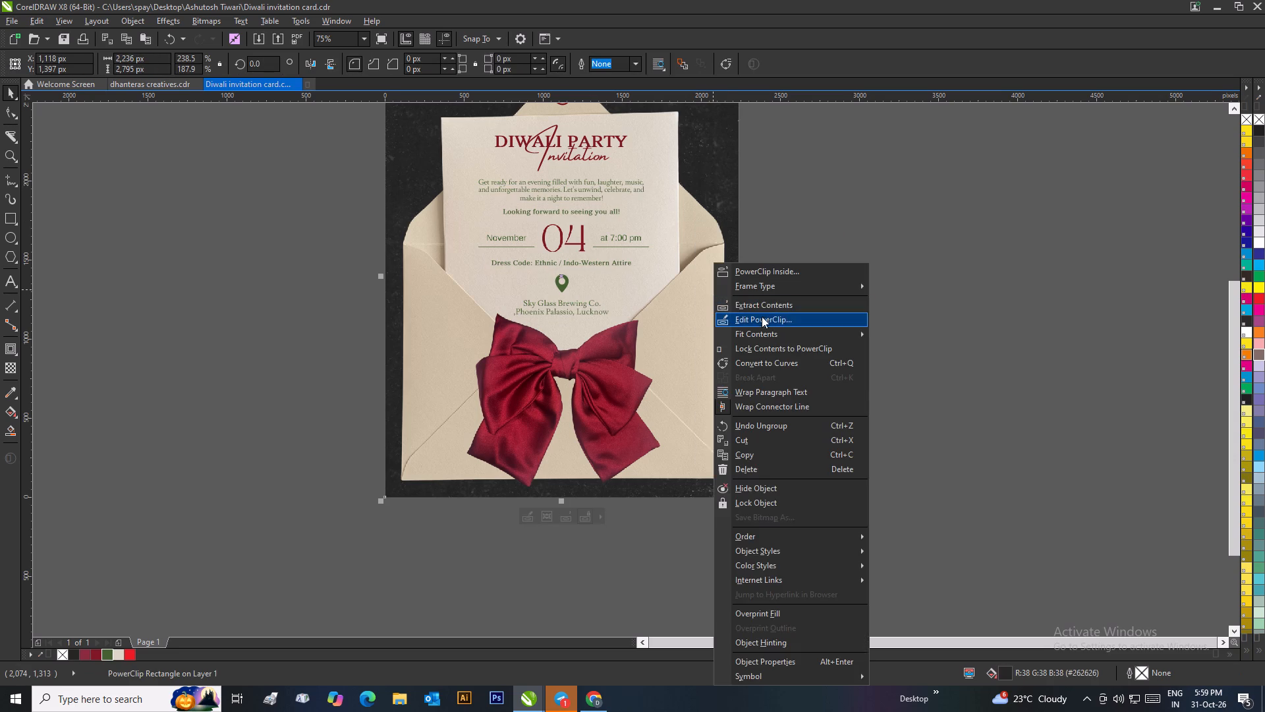
click(762, 319)
click(781, 319)
click(747, 332)
right_click(747, 332)
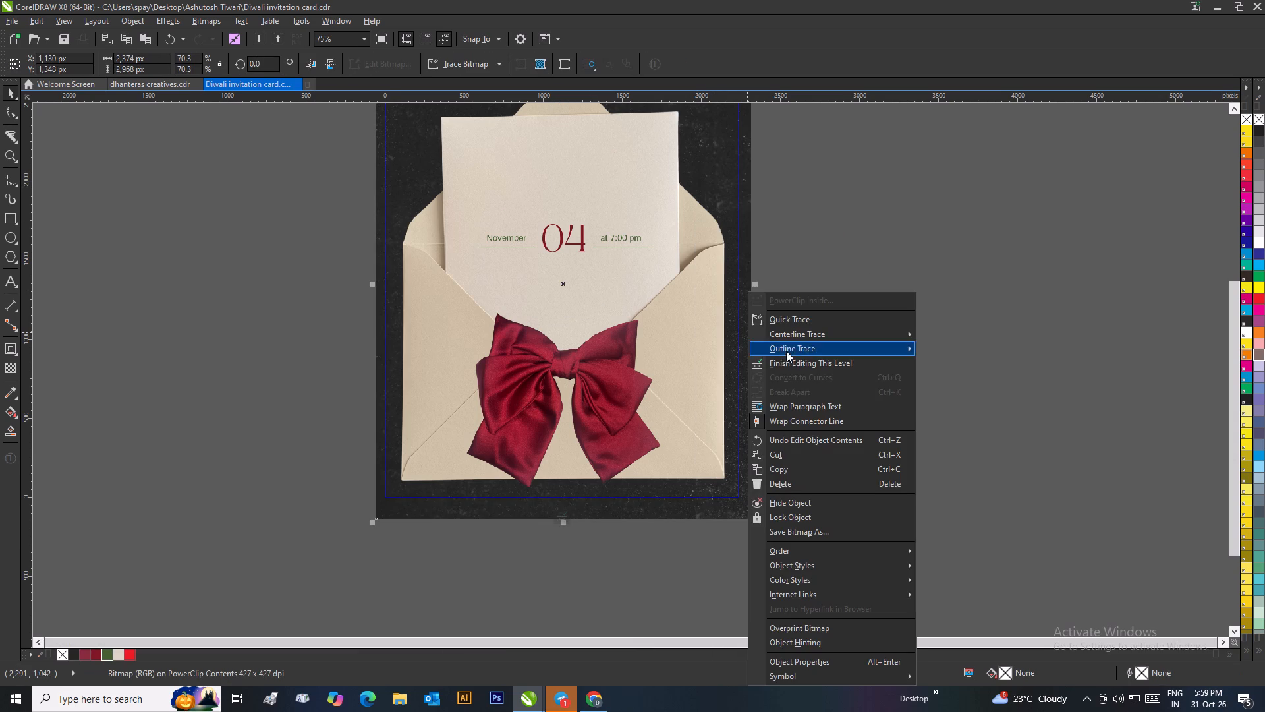
click(793, 470)
click(793, 470)
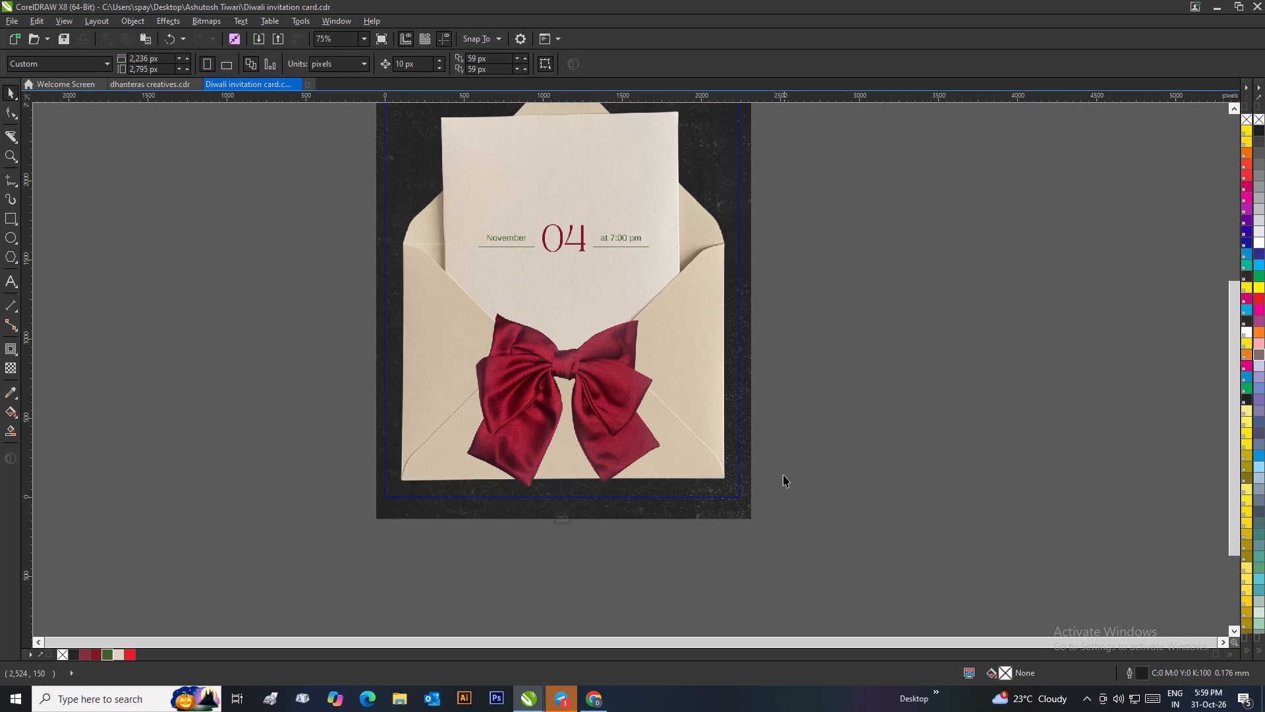
click(565, 511)
click(847, 483)
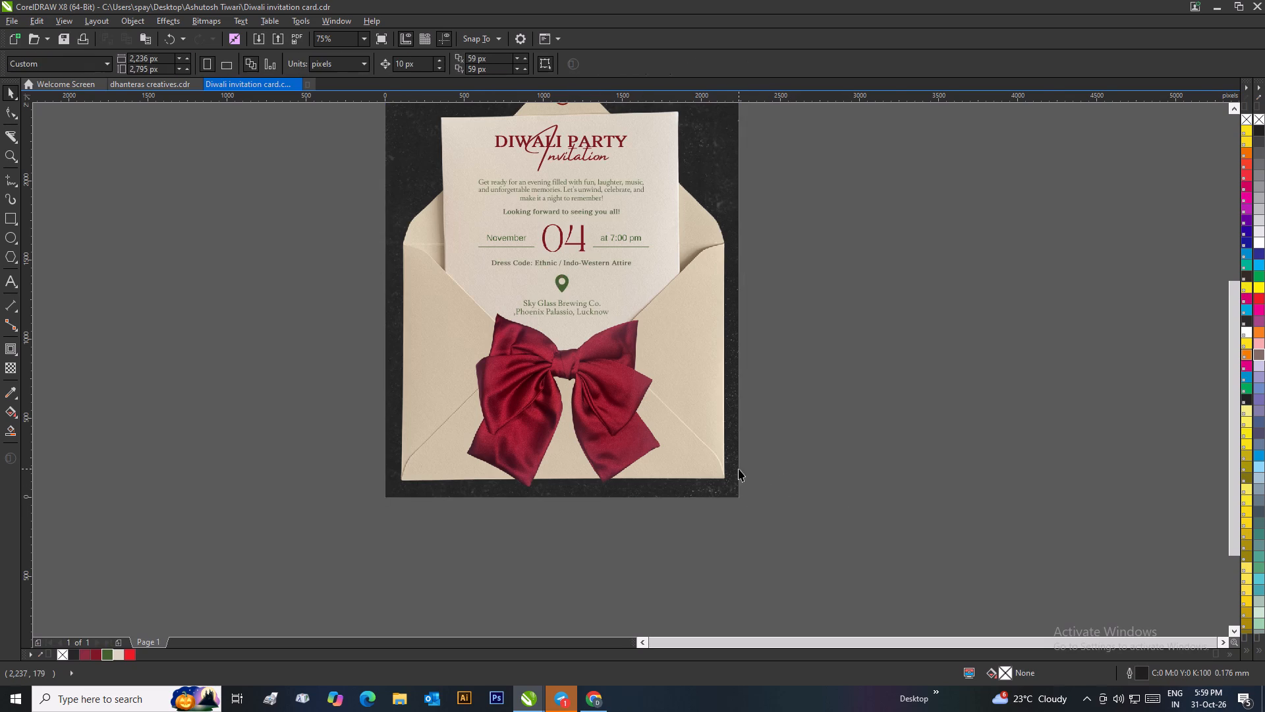
scroll(739, 469, down, 1)
key(ctrl+v)
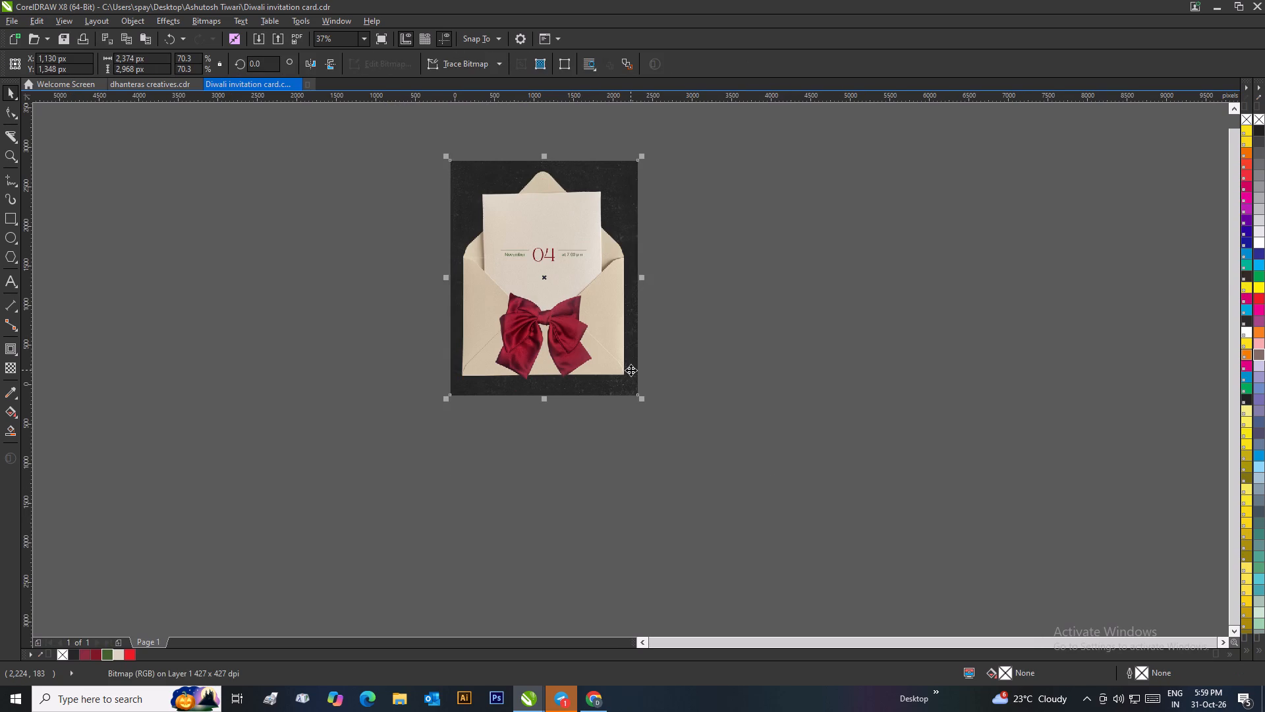
click(694, 360)
Send the pasted envelope bitmap backward until it lies behind the card's texts, logo, pin and PowerClip background.
click(573, 332)
key(ctrl+Page_Down)
key(ctrl+Page_Down)
key(ctrl+Page_Down)
key(ctrl+Page_Down)
key(ctrl+Page_Down)
key(ctrl+Page_Down)
key(ctrl+Page_Down)
key(ctrl+Page_Down)
key(ctrl+Page_Down)
key(ctrl+Page_Down)
key(ctrl+Page_Down)
key(ctrl+Page_Down)
key(ctrl+Page_Down)
key(ctrl+Page_Down)
key(ctrl+Page_Down)
key(ctrl+Page_Down)
key(ctrl+Page_Down)
key(ctrl+Page_Down)
key(ctrl+Page_Down)
key(ctrl+Page_Down)
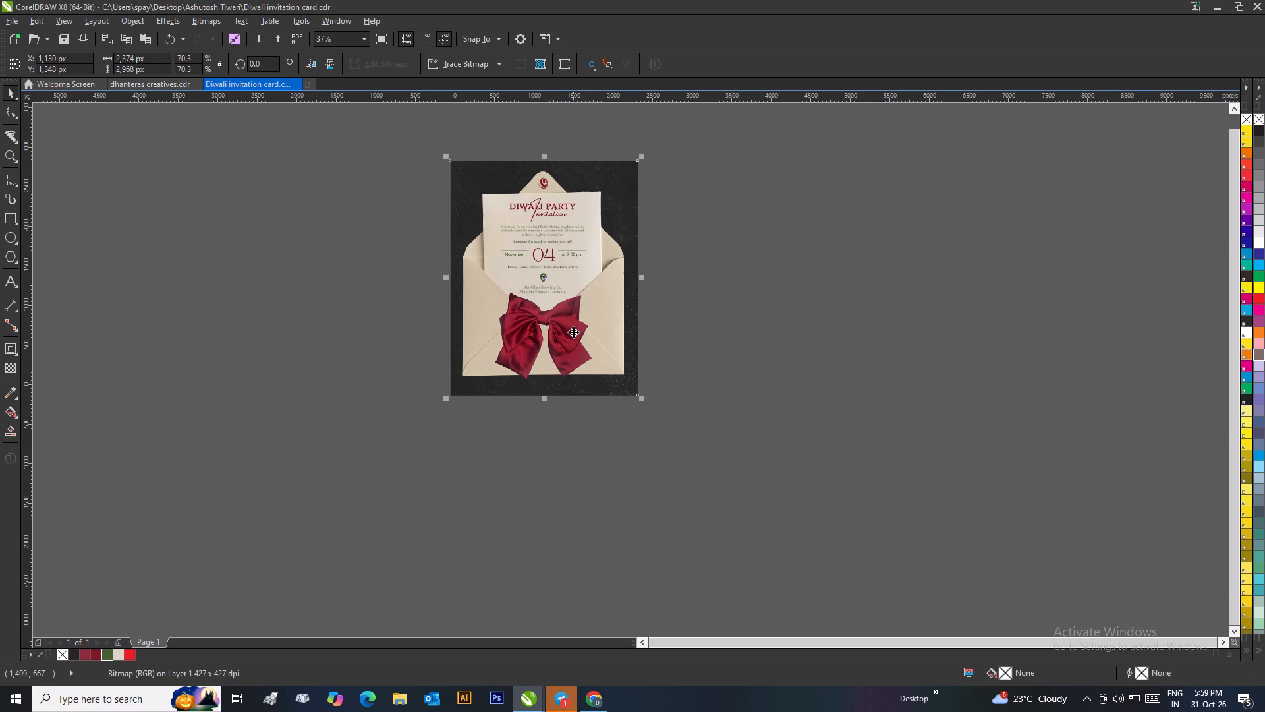
click(712, 225)
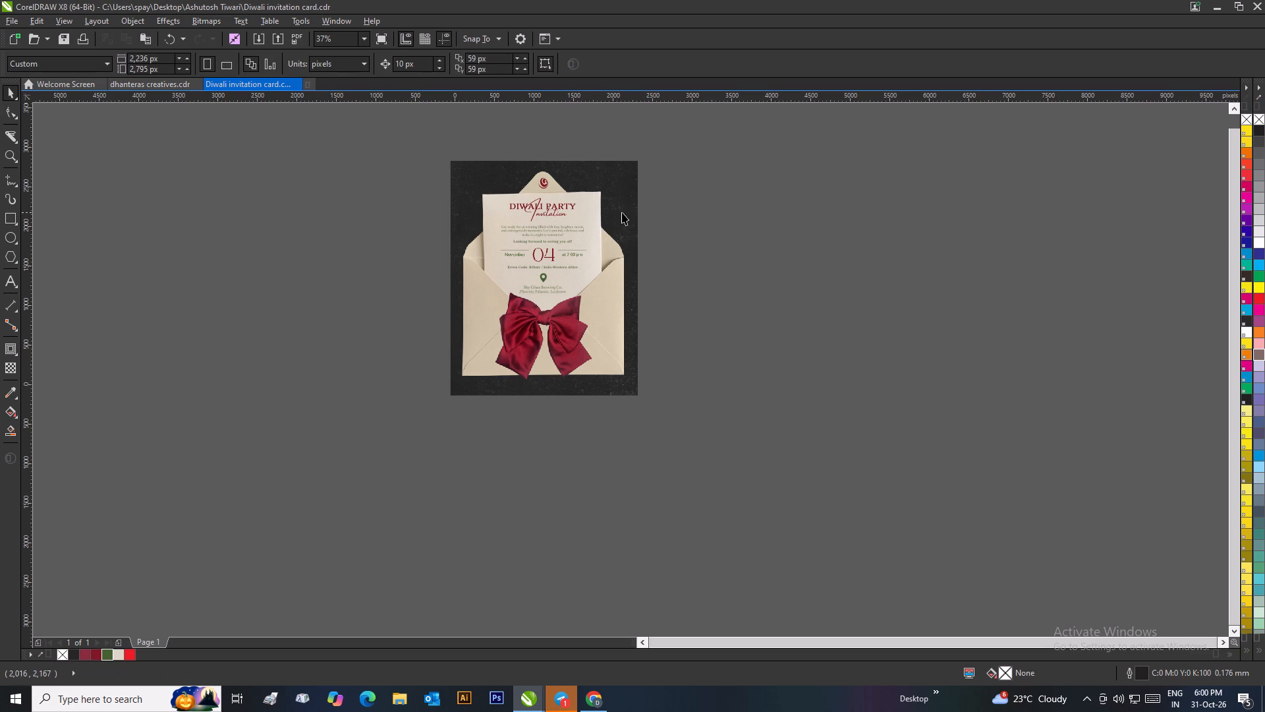
Move the PowerClip background beside the pasted bitmap, centring it at about X 4,360 px, Y 1,356 px.
drag(621, 232, 878, 235)
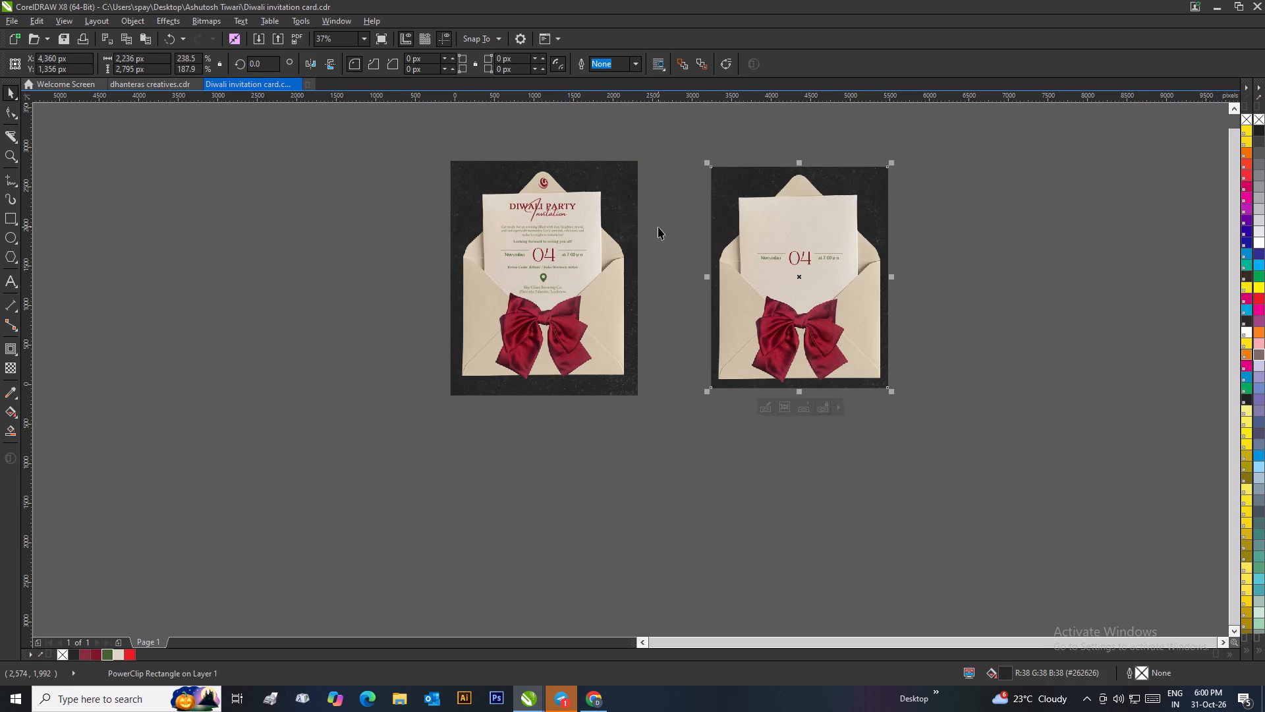
Group the logo, all invitation texts and the location pin lying over the uncropped bitmap.
drag(671, 162, 476, 302)
key(ctrl+g)
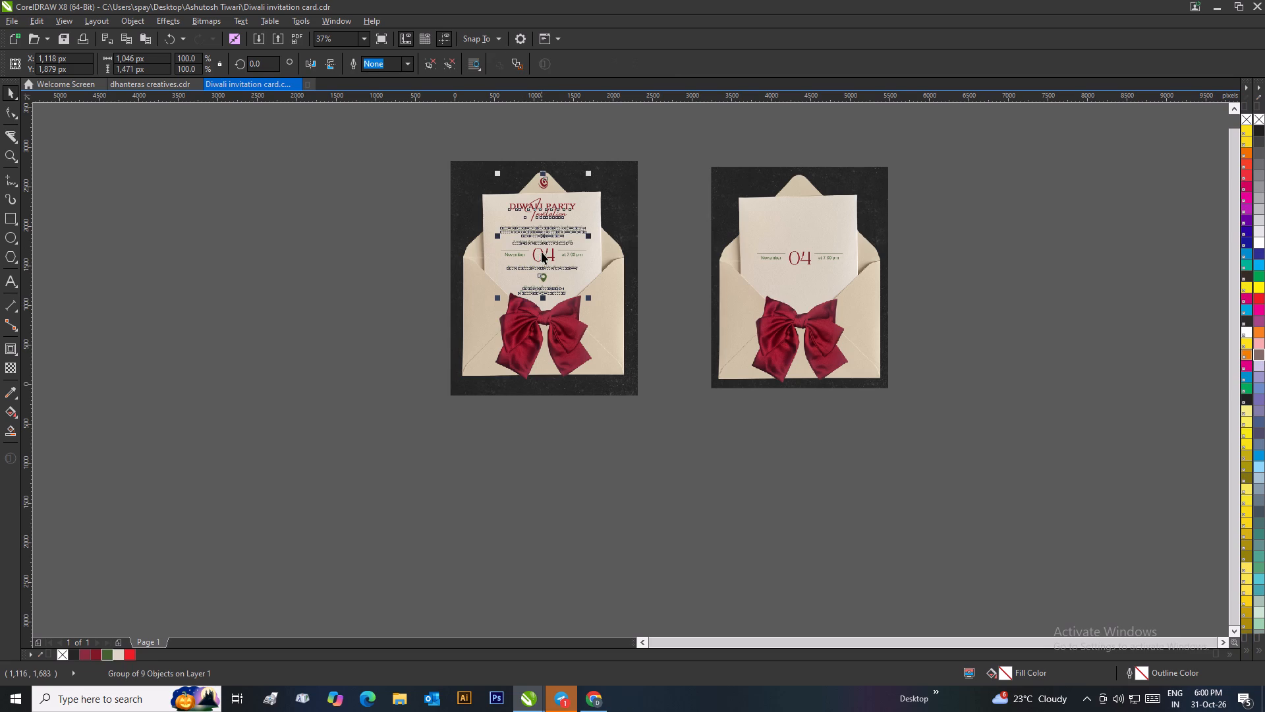
Move the logo and text group onto the PowerClip background at about X 4,363 px, Y 1,843 px, with the logo on the envelope flap.
drag(543, 242, 797, 254)
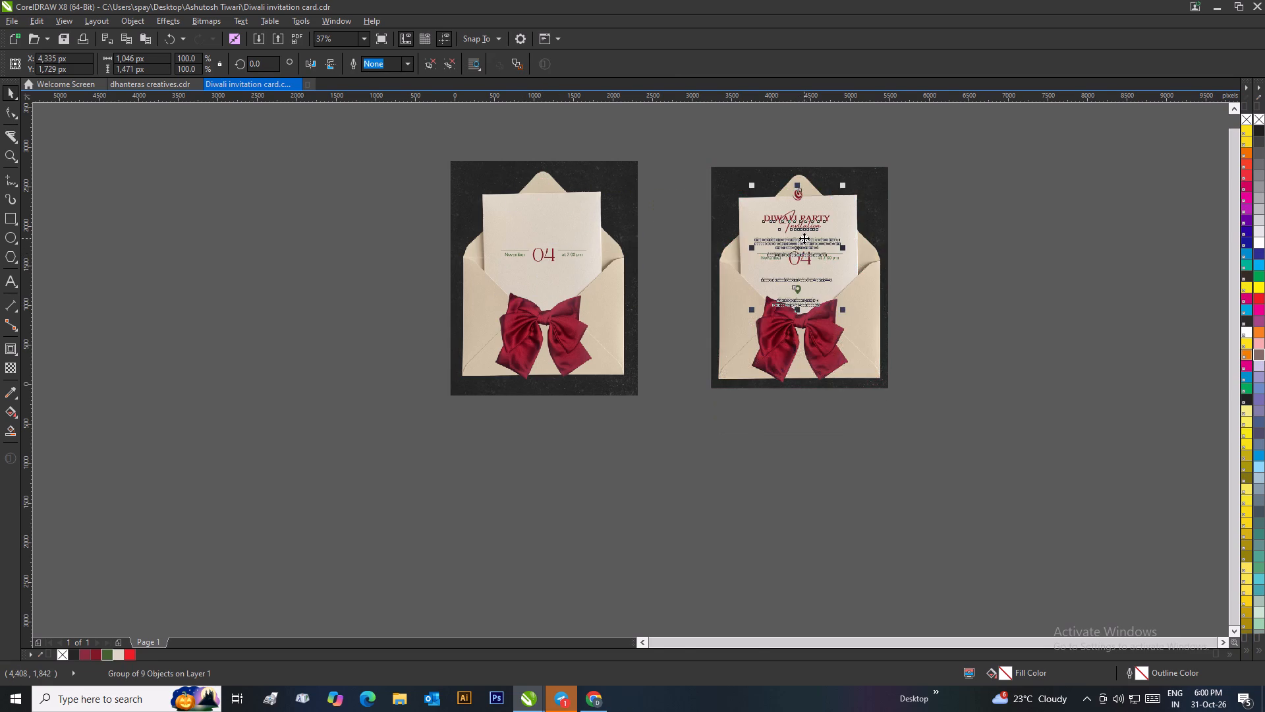
scroll(804, 238, up, 1)
scroll(623, 283, up, 2)
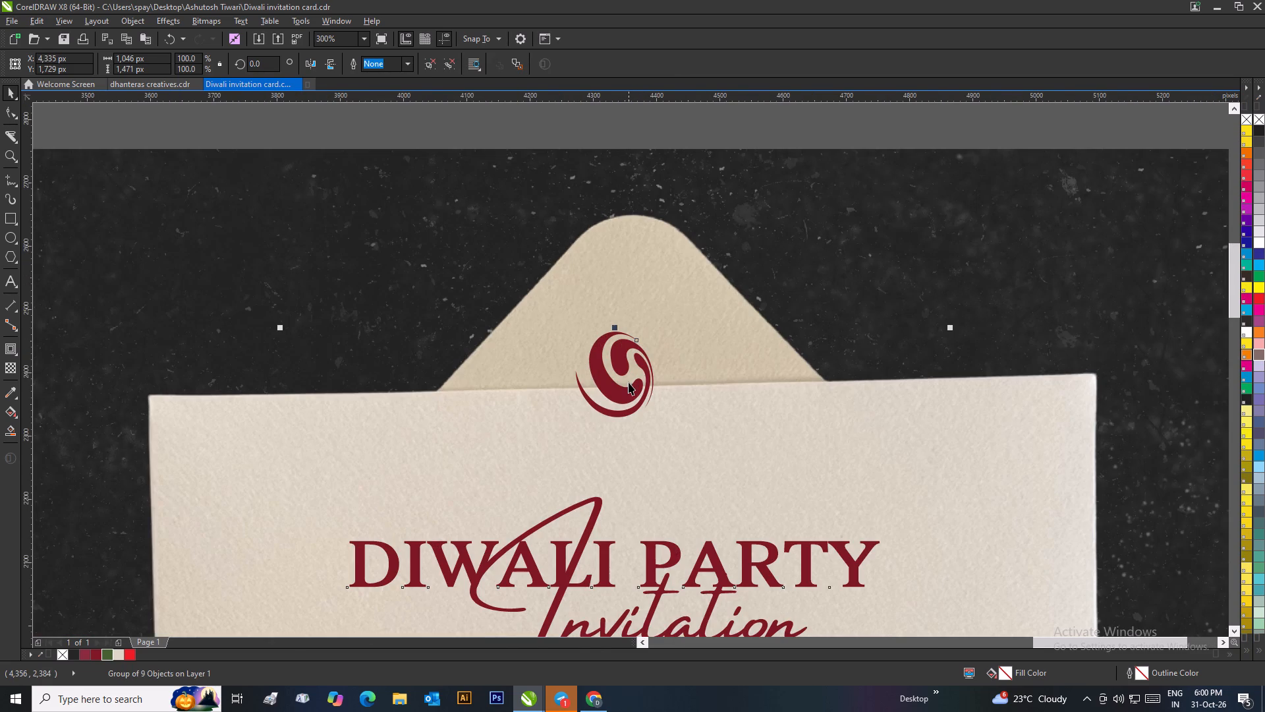
drag(629, 386, 629, 343)
drag(625, 349, 625, 348)
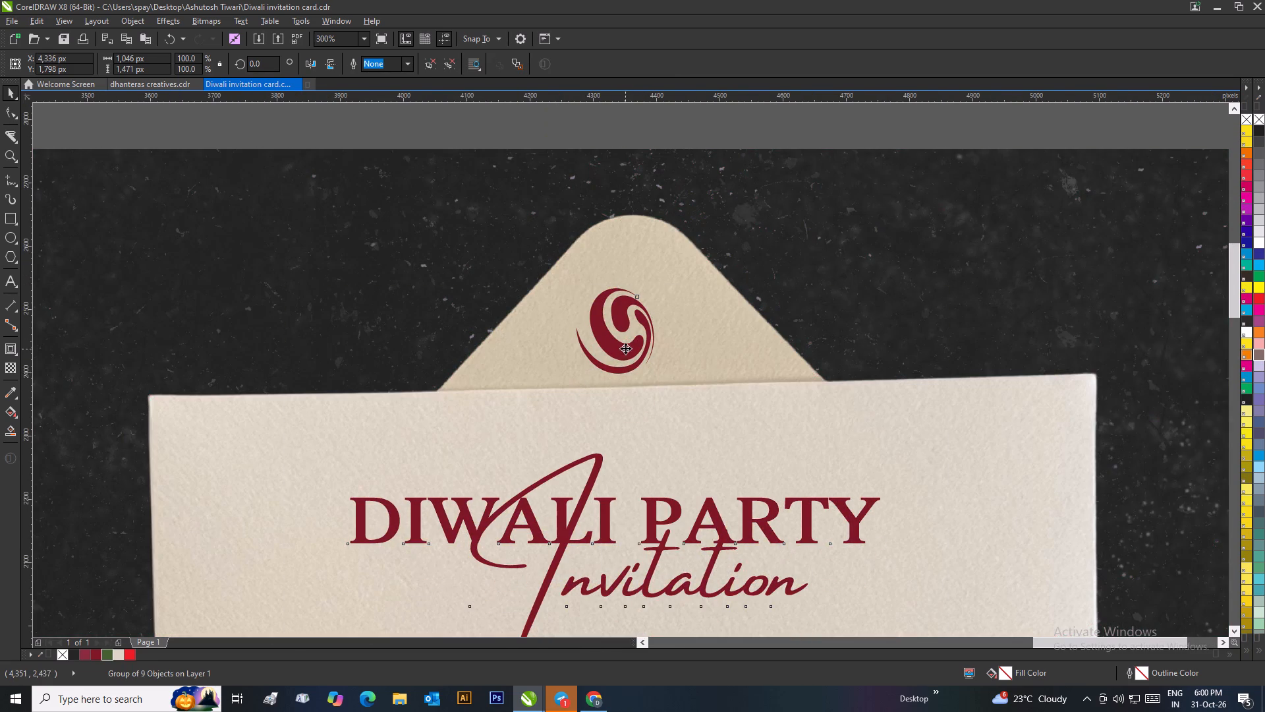
drag(625, 348, 635, 319)
drag(635, 319, 648, 320)
drag(649, 320, 646, 322)
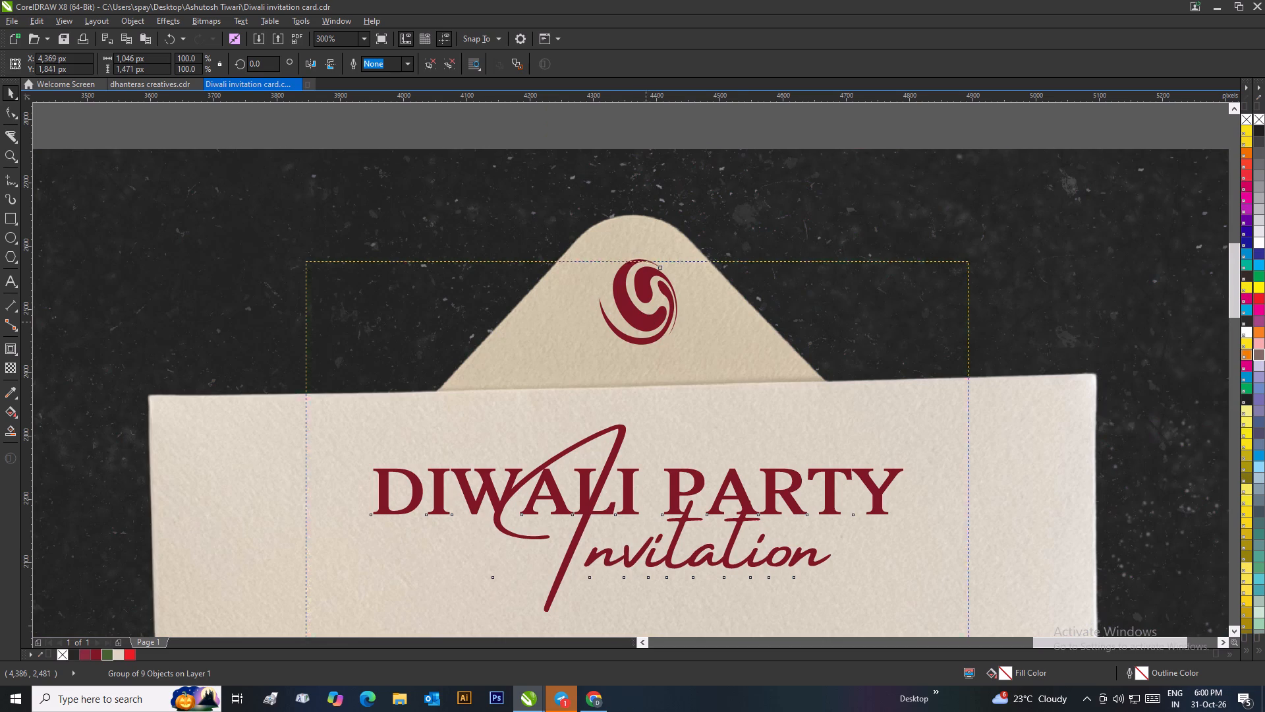
drag(646, 322, 641, 322)
click(641, 322)
scroll(643, 320, down, 2)
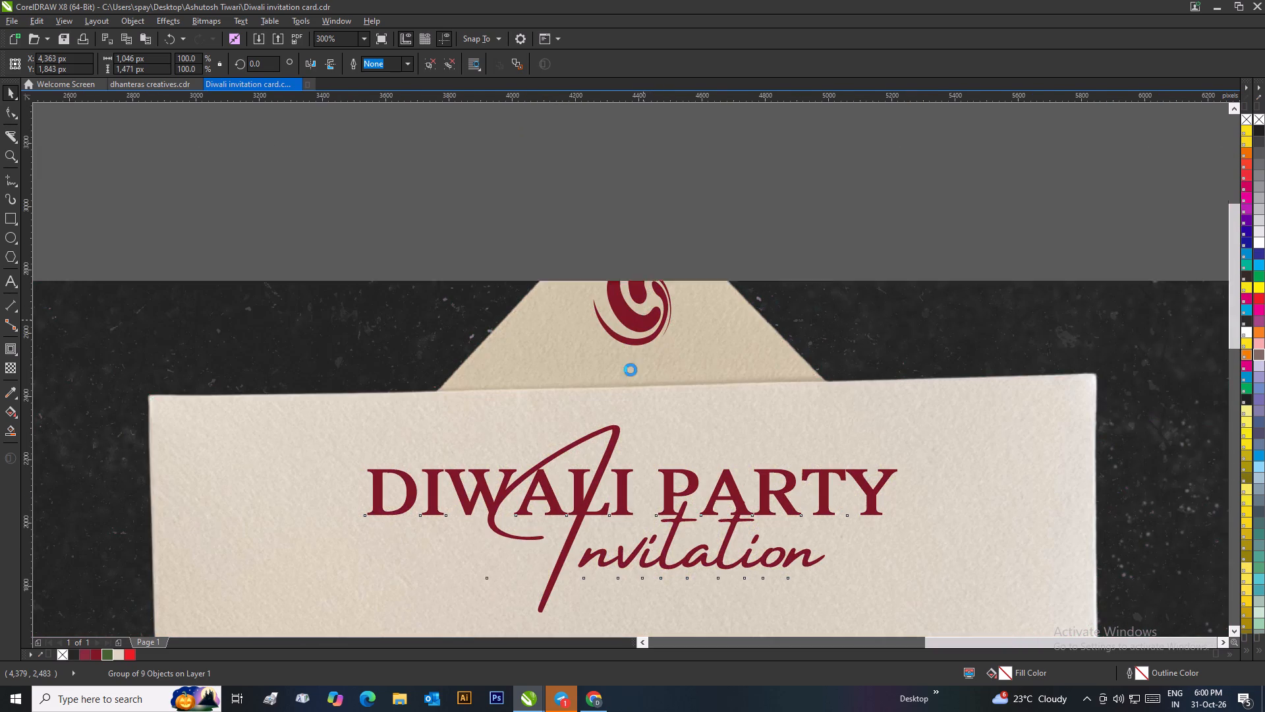
scroll(631, 370, down, 1)
Nudge the logo and text group up by 10 px on the PowerClip background.
scroll(639, 390, up, 2)
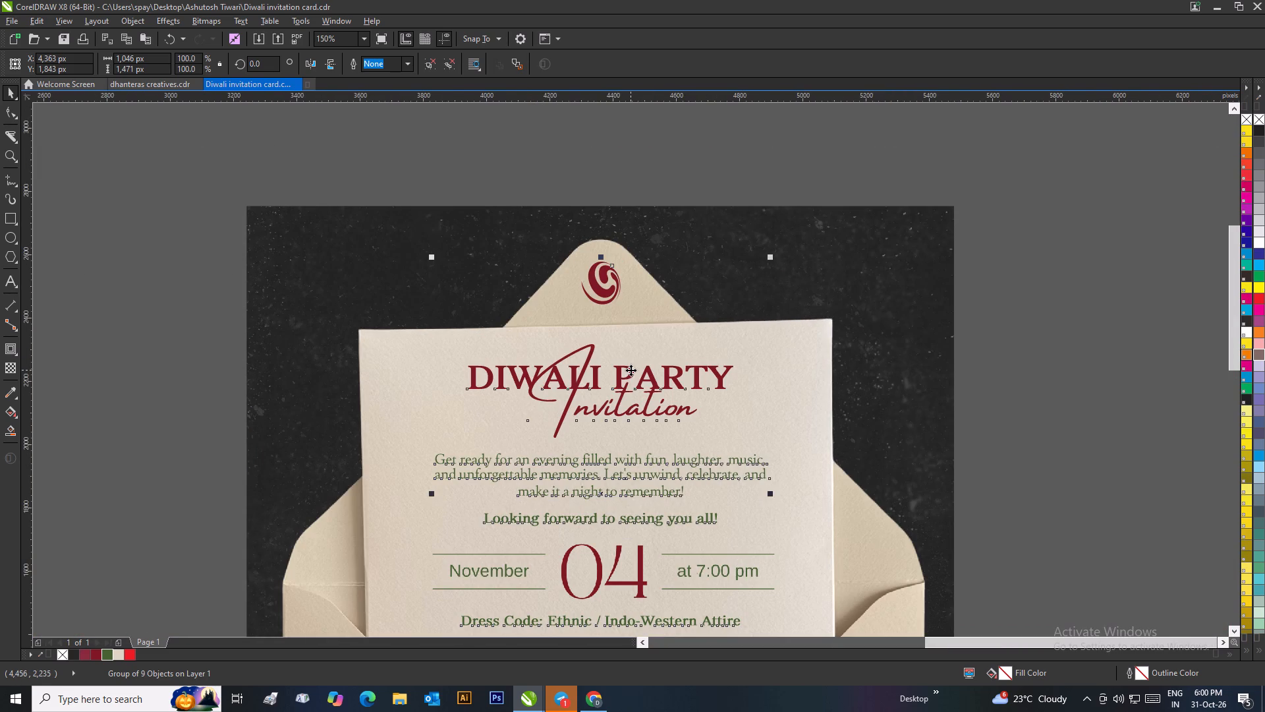
key(Up)
key(Up)
key(Down)
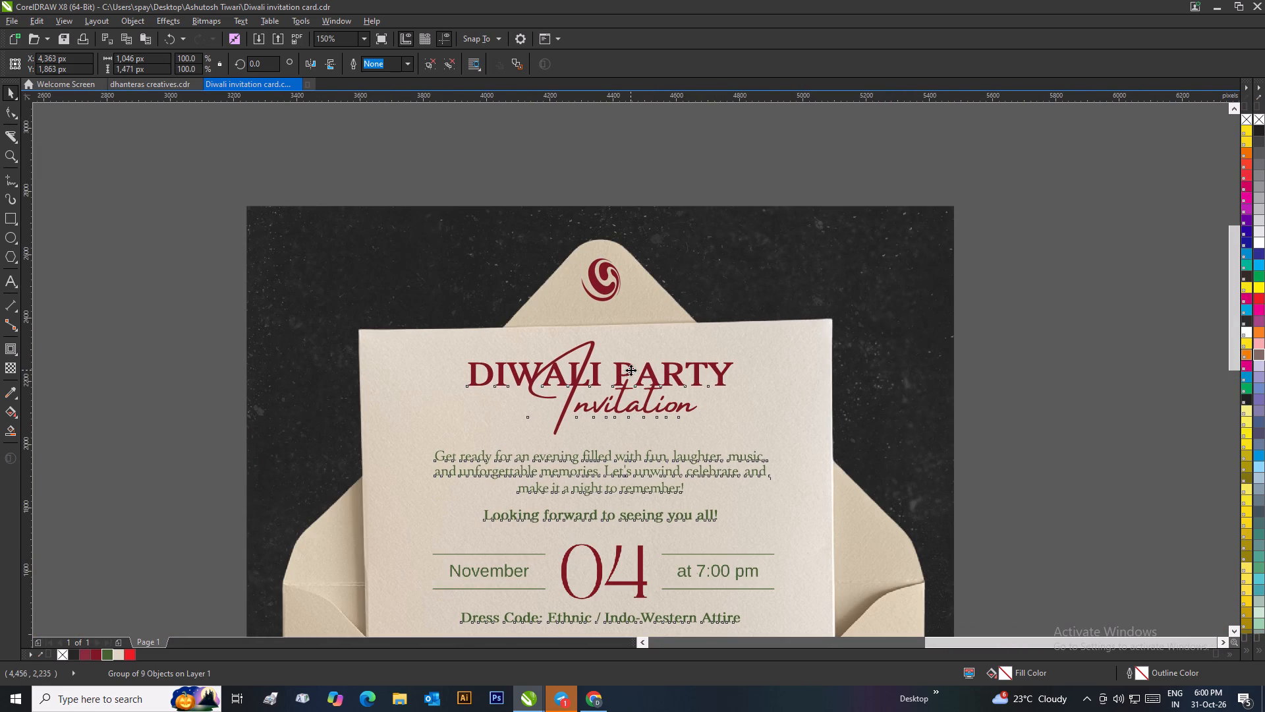
scroll(714, 280, down, 2)
click(781, 353)
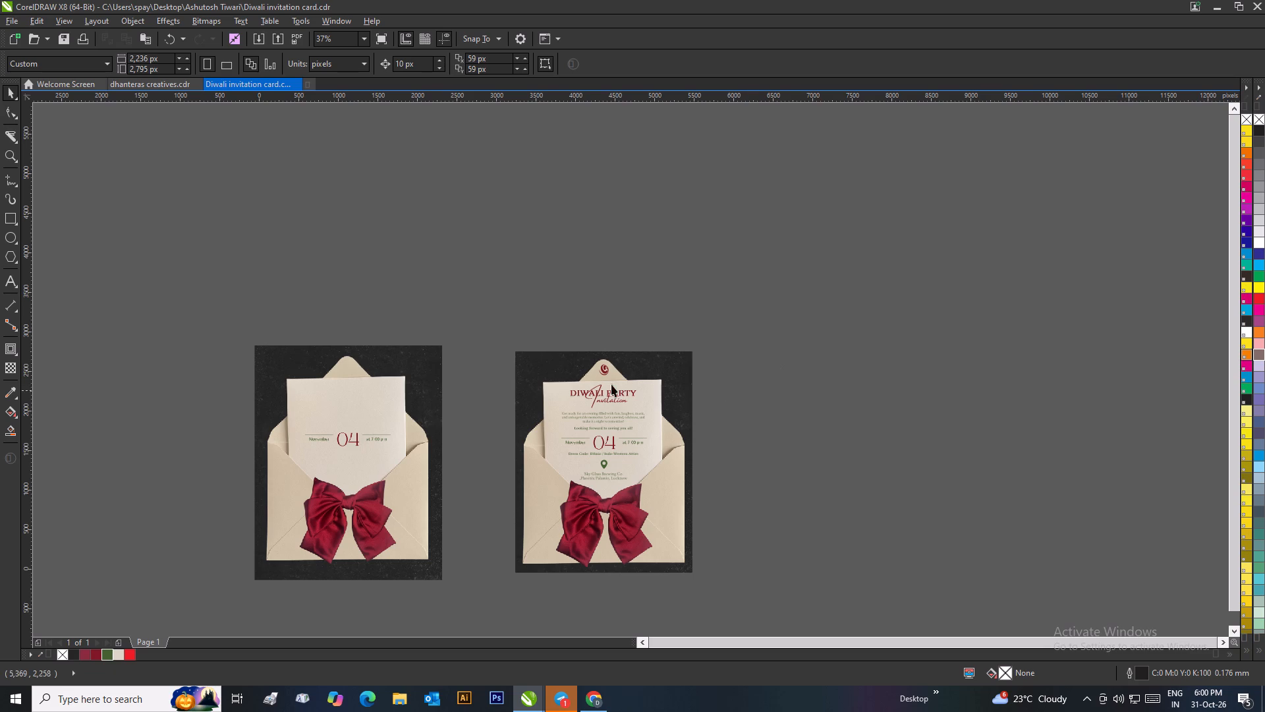
Group the PowerClip background with its logo and text group into a single card.
drag(501, 333, 727, 589)
key(ctrl+g)
click(736, 513)
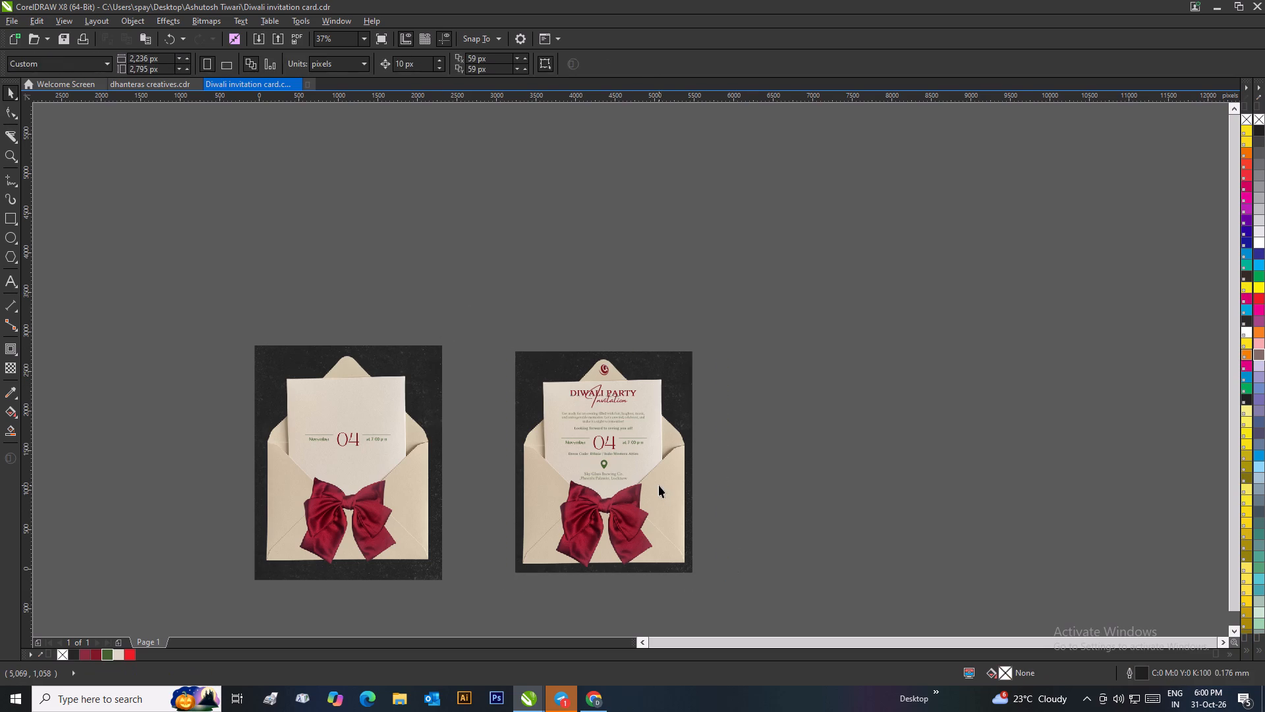
click(659, 485)
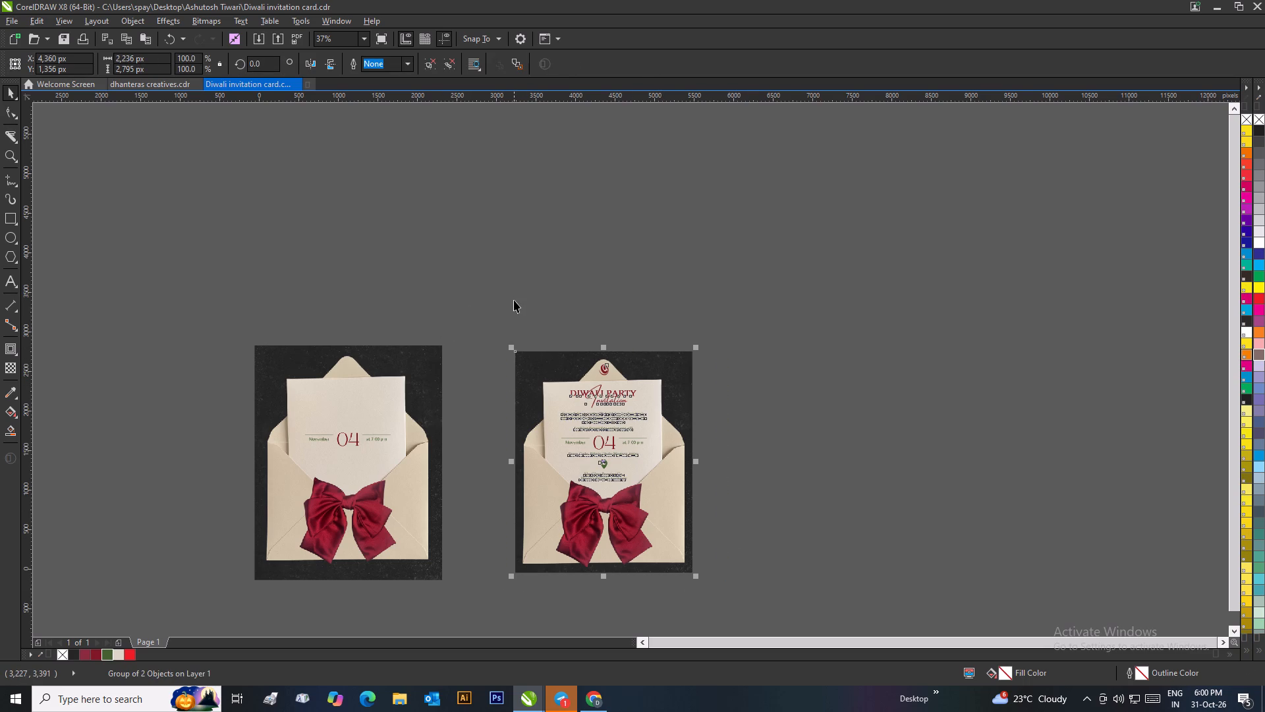
click(514, 300)
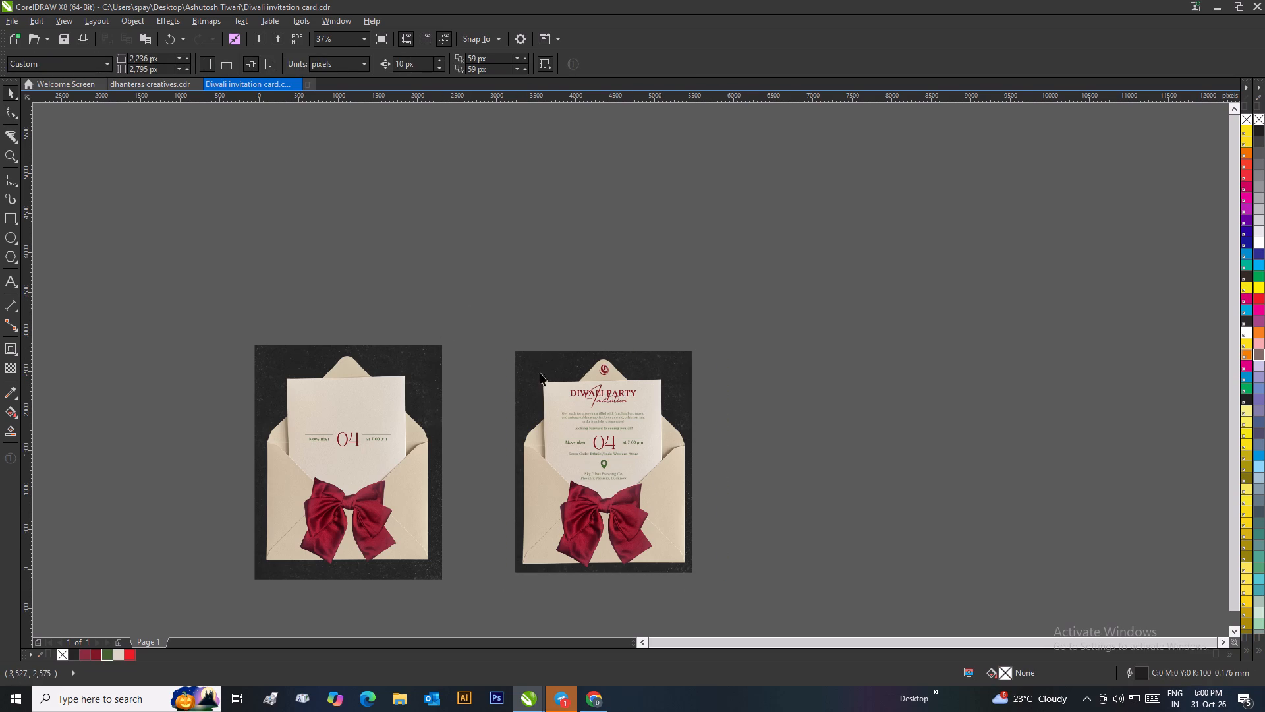
click(551, 388)
Delete the uncropped envelope bitmap lying over the page.
drag(444, 309, 208, 591)
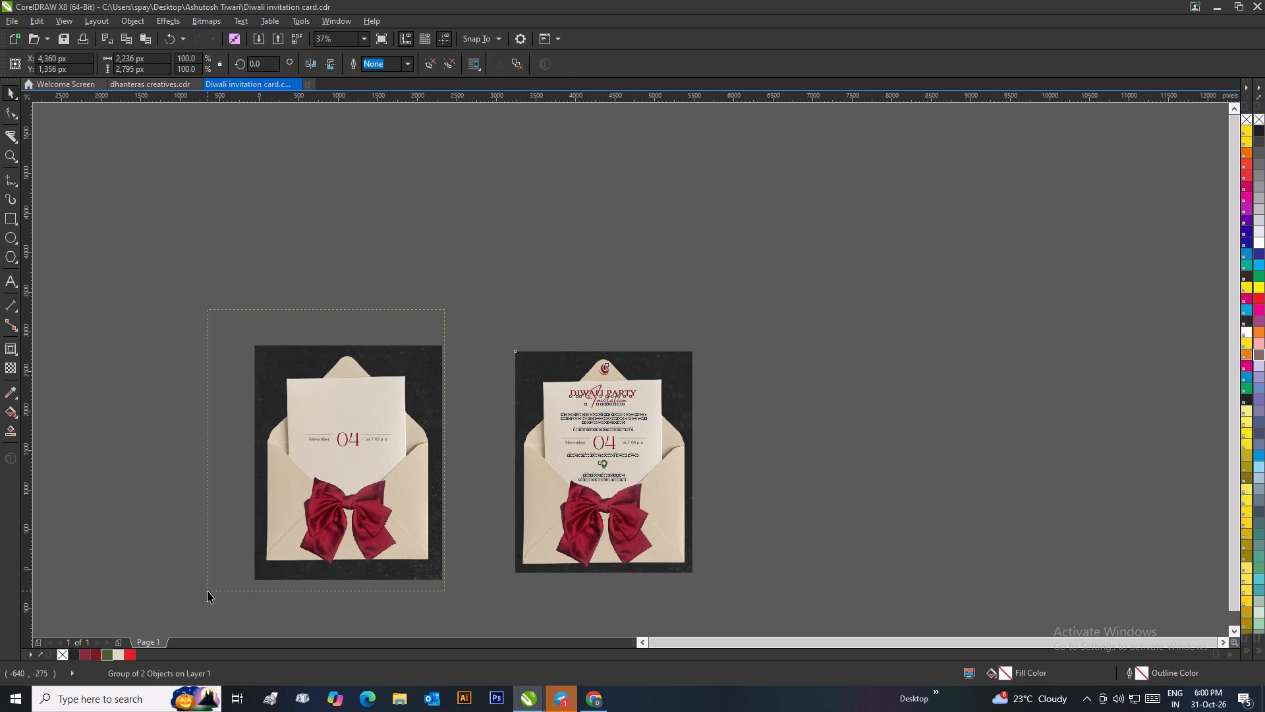
drag(208, 591, 206, 585)
key(Delete)
Centre the grouped invitation card on the page.
click(642, 439)
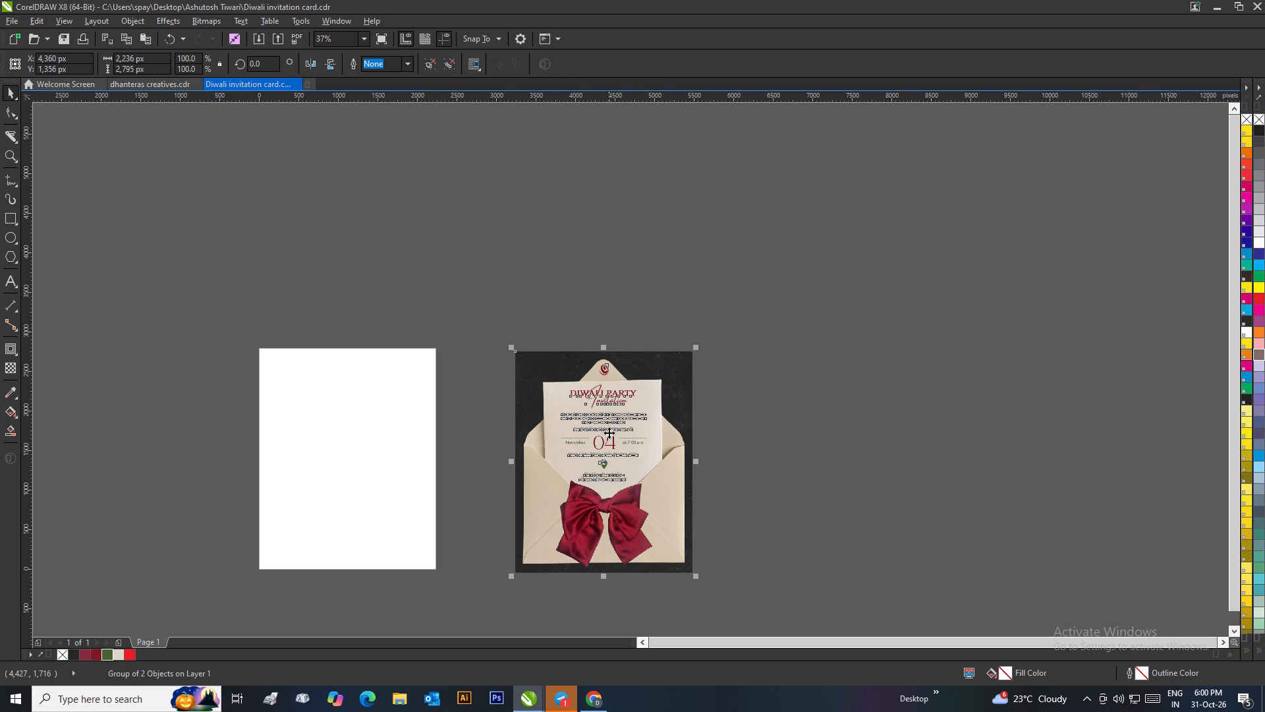
key(p)
click(576, 424)
scroll(328, 442, up, 1)
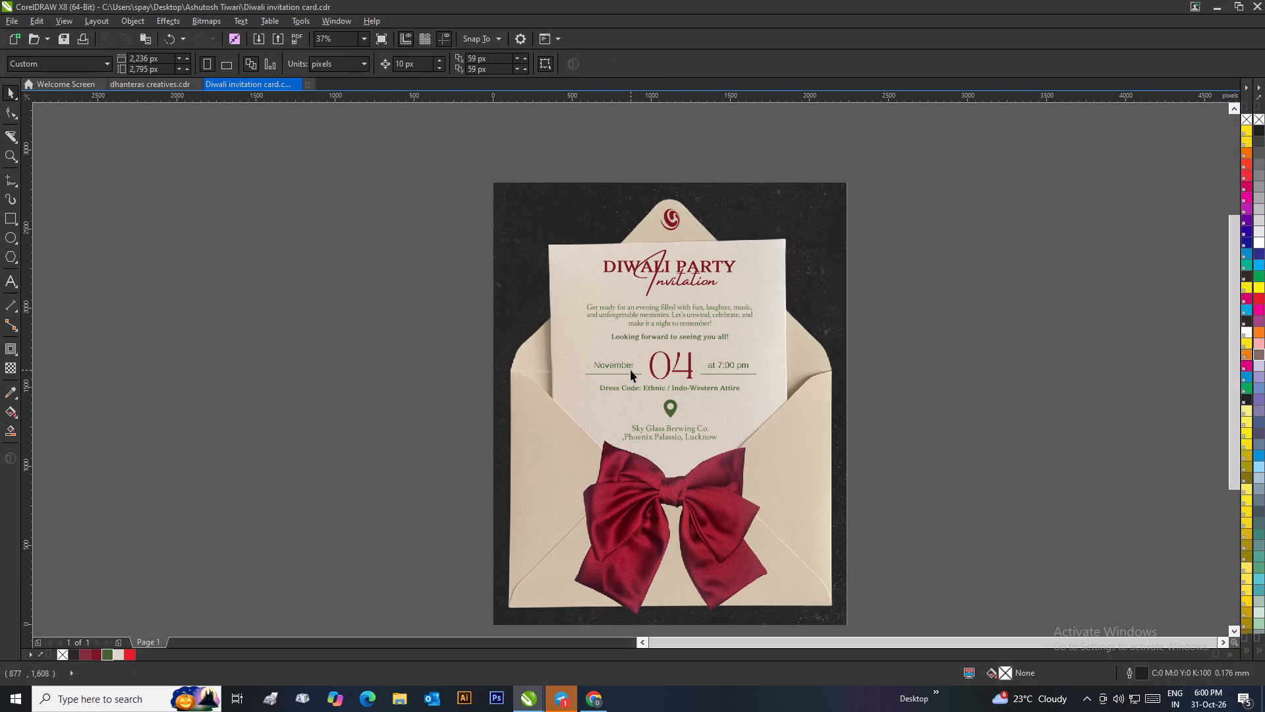
scroll(631, 370, down, 1)
Export the page as a JPG named Diwali invitation card in RGB Color (24-bit), overwriting the existing file.
click(17, 23)
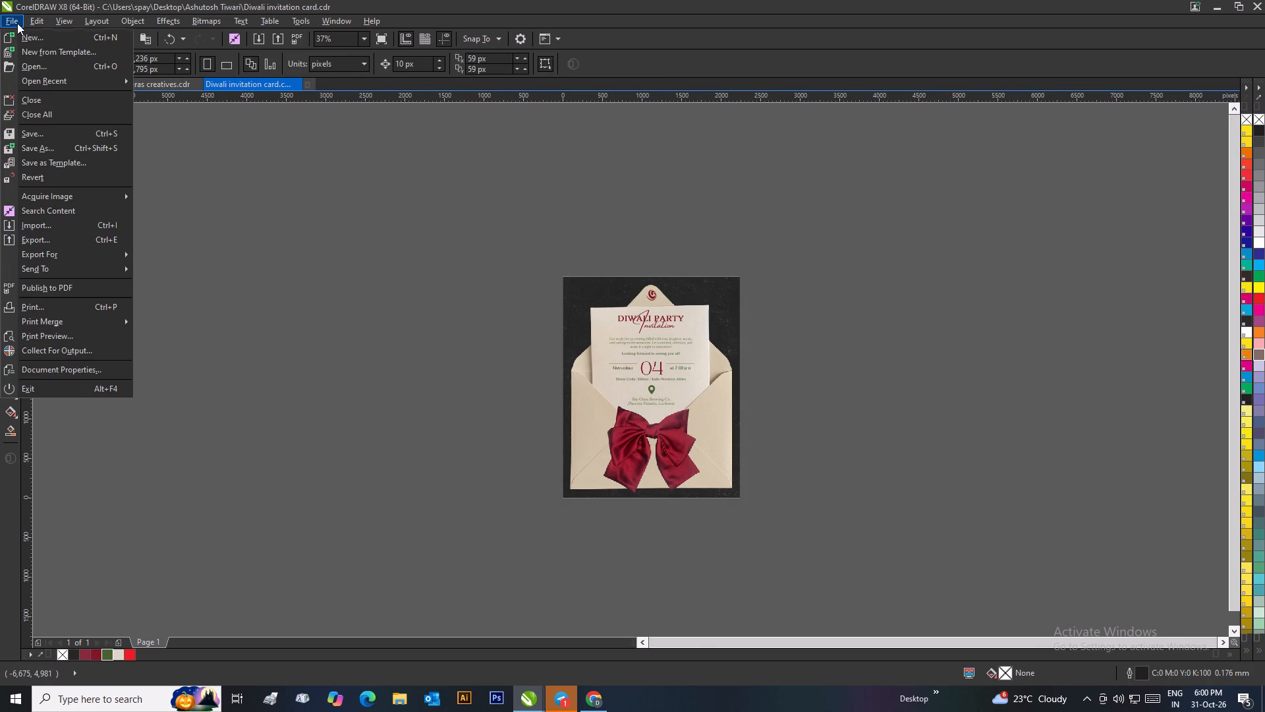
click(37, 234)
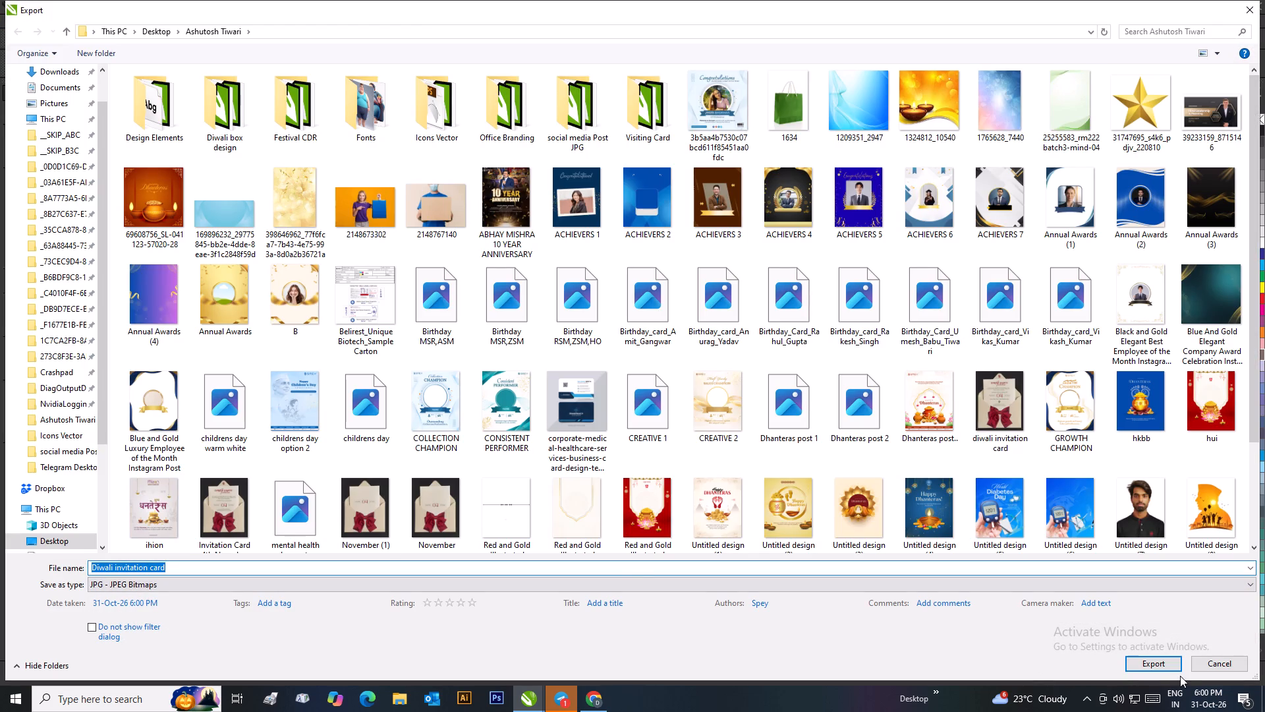
click(1147, 664)
click(675, 349)
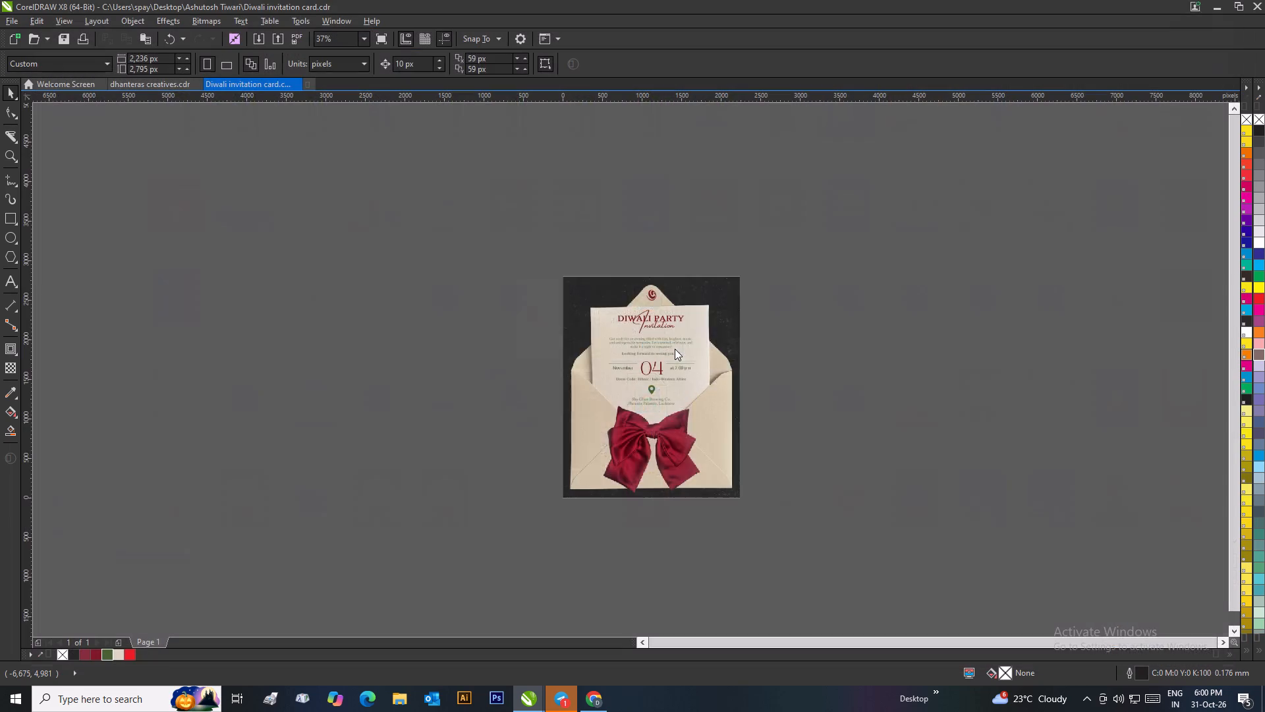
click(824, 285)
click(824, 303)
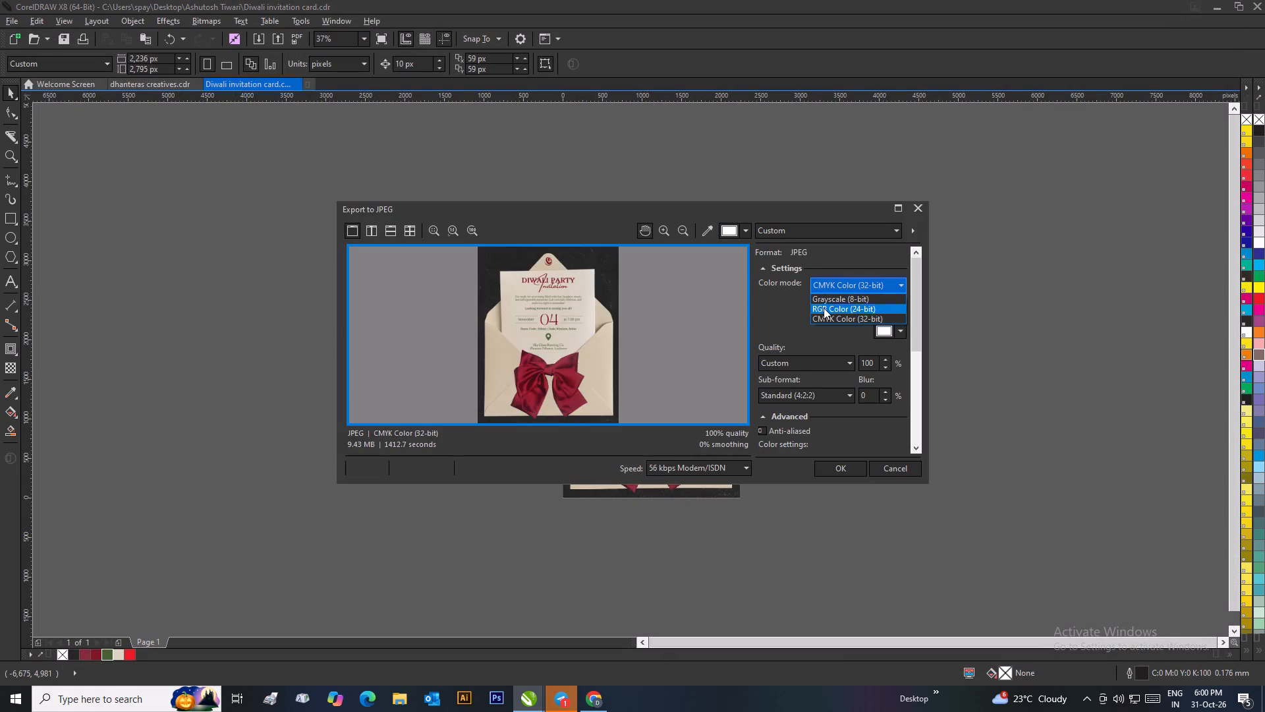
click(834, 466)
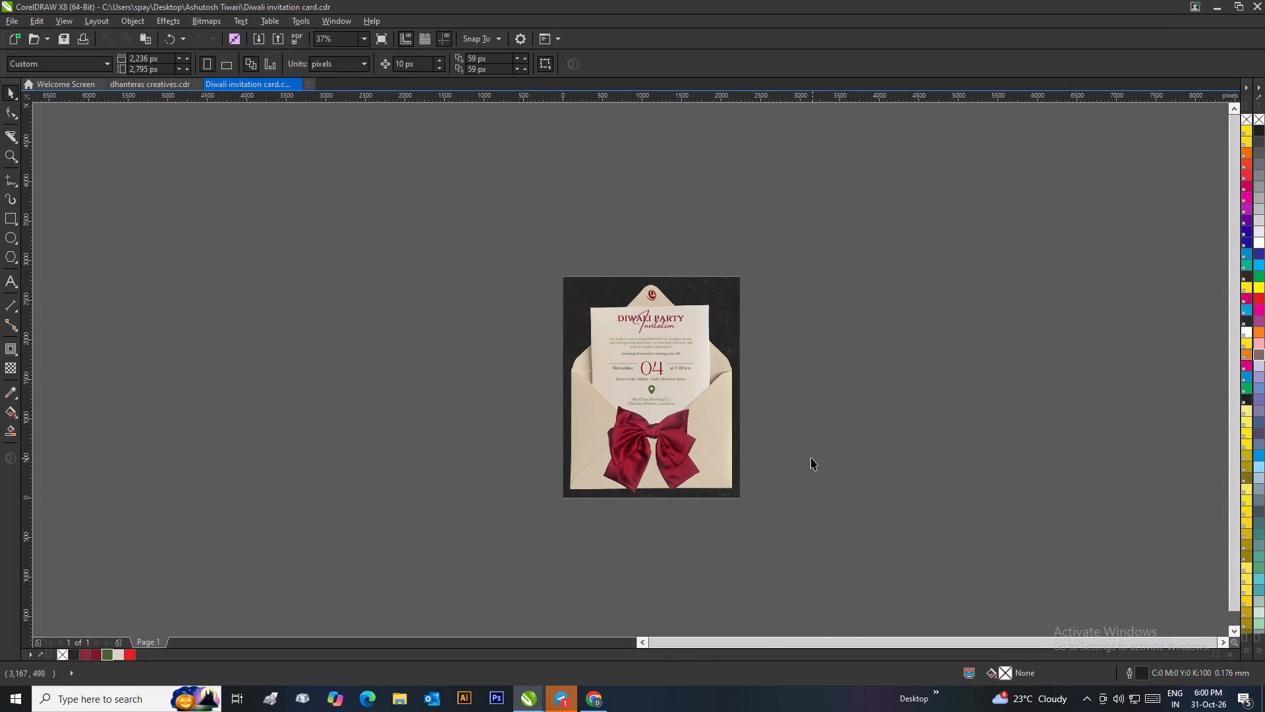